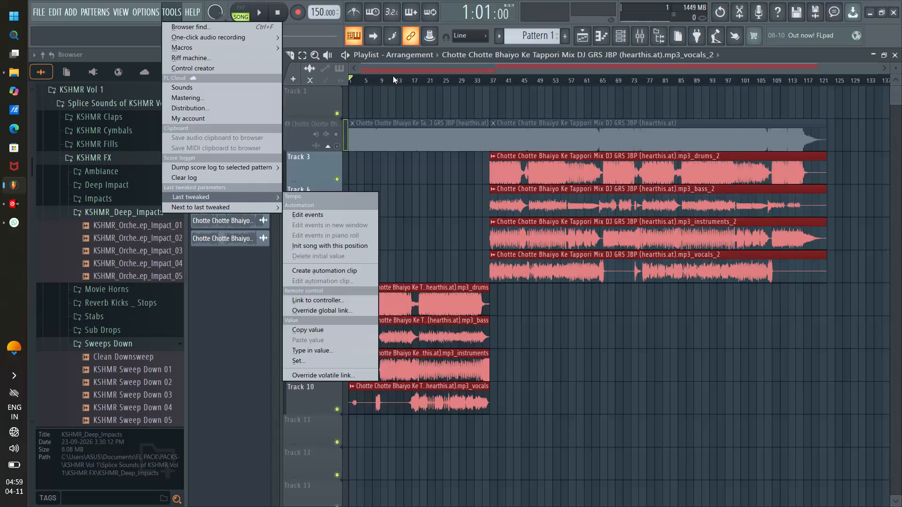
Delete the second original full-mix audio clip, starting at bar 37, from the muted track above Track 3.
click(392, 74)
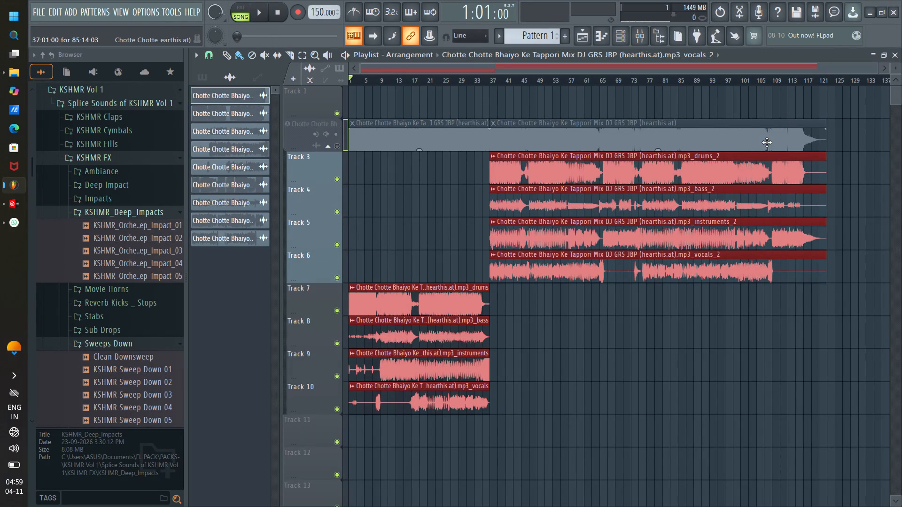
right_click(767, 142)
Examine the opening bars of the drums, bass, instruments and vocals stems on Tracks 7 to 10 up close.
drag(878, 70, 517, 85)
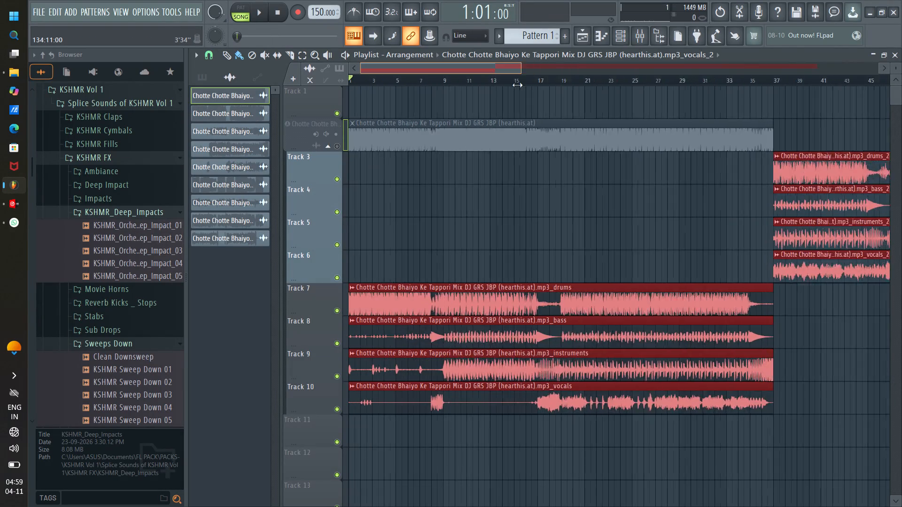
drag(517, 85, 488, 88)
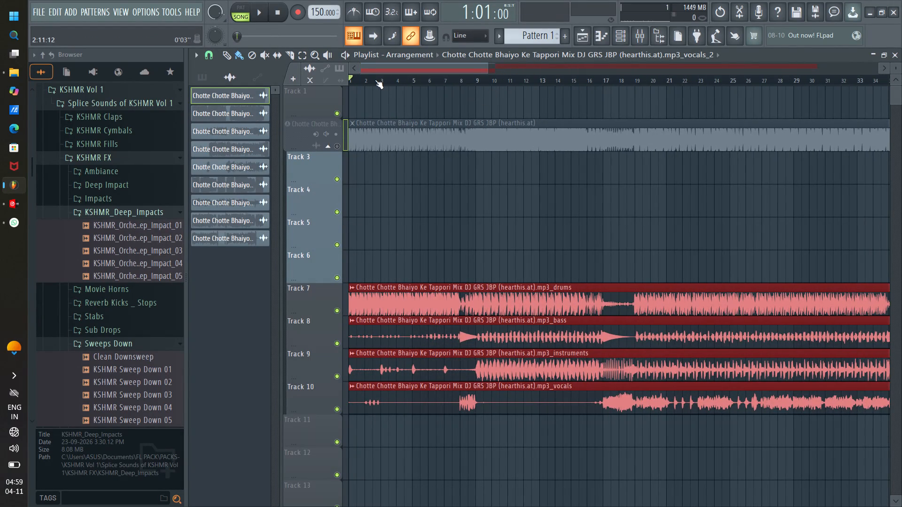
scroll(375, 80, up, 3)
drag(389, 68, 332, 67)
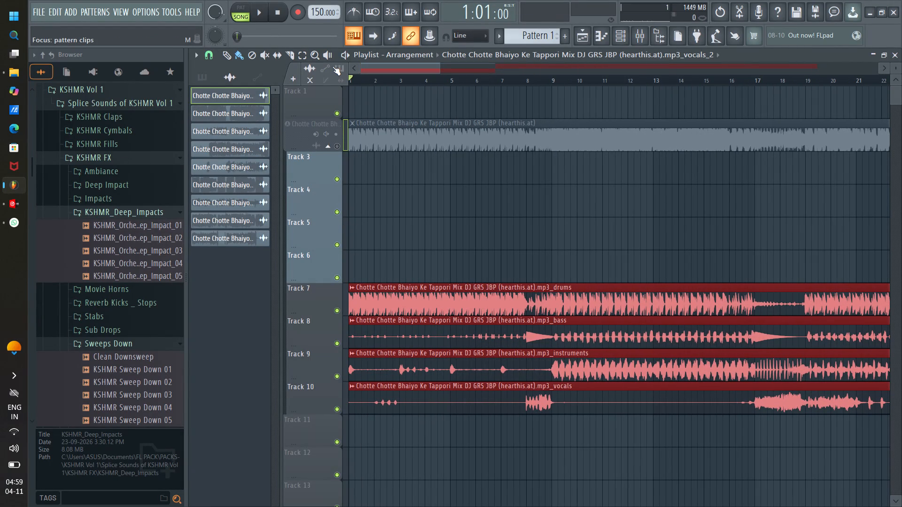
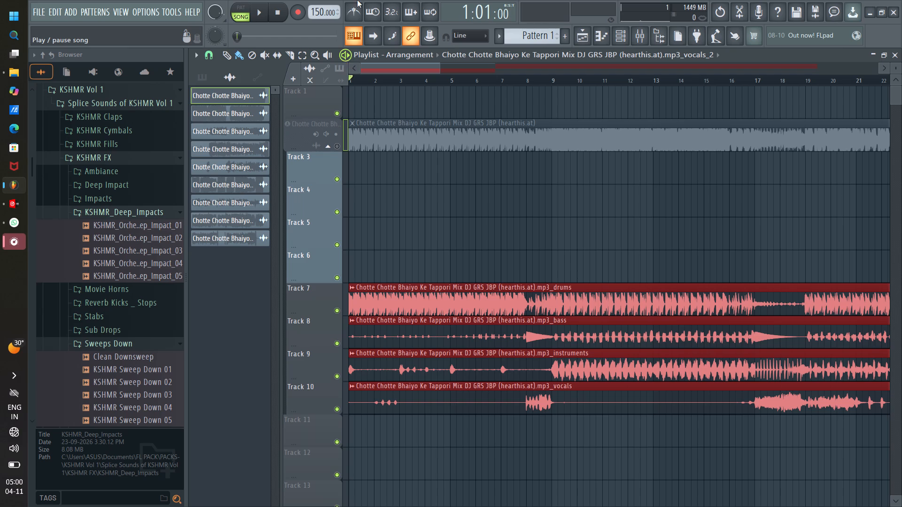
Audition the opening of the arrangement in song mode from bar 1, with the stems on Tracks 7 to 10, and stop playback.
click(261, 15)
click(261, 17)
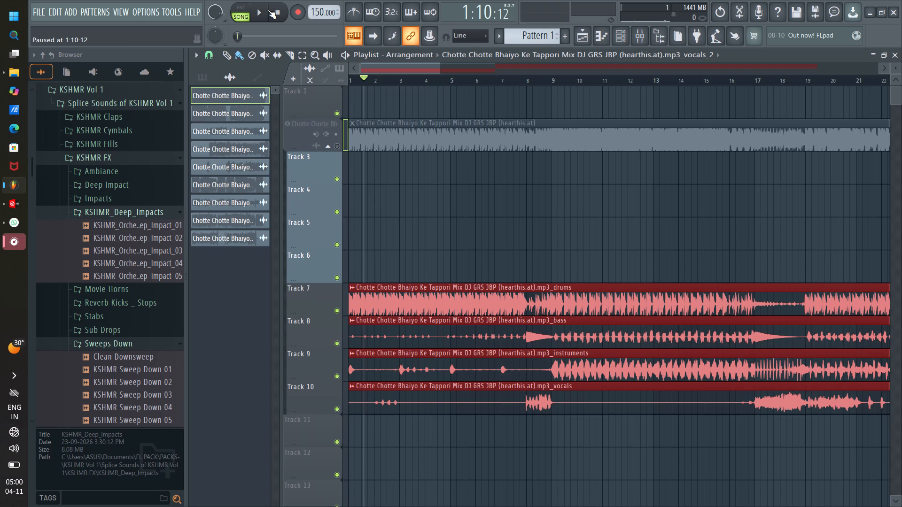
key(space)
key(space)
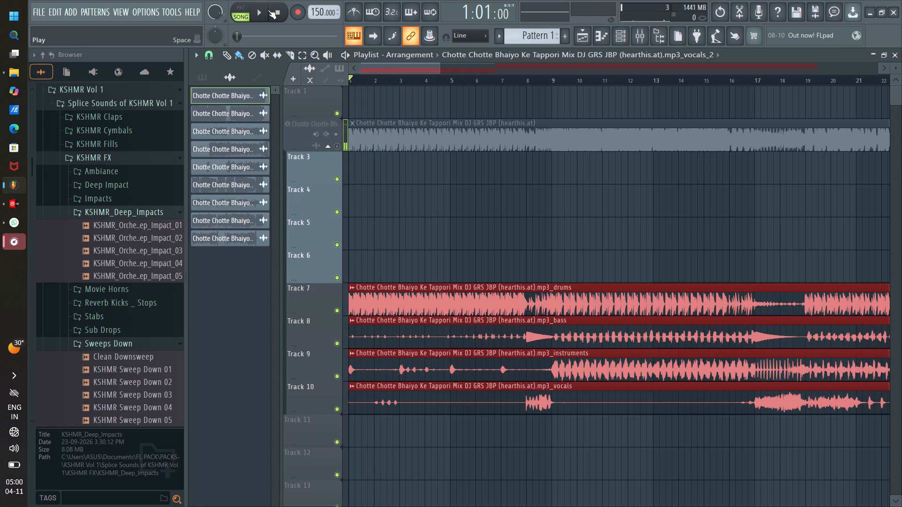
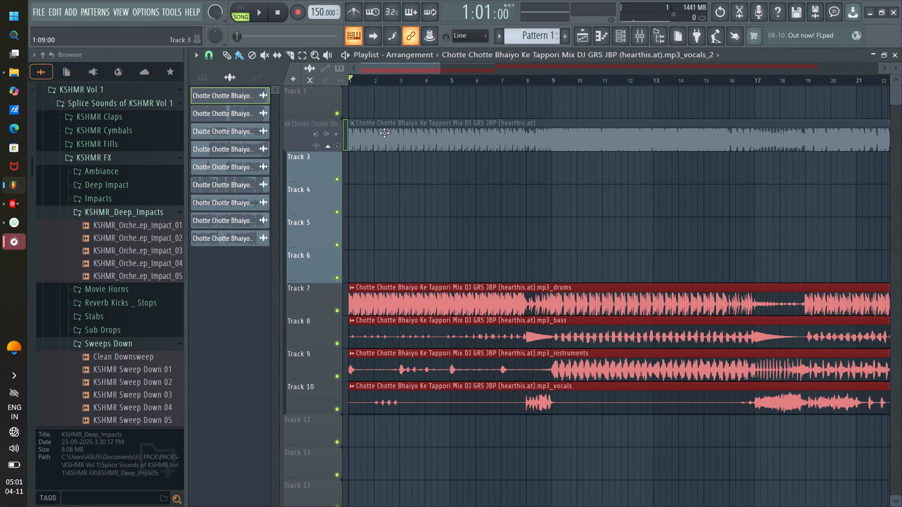
Play the arrangement from bar 1 and listen to the stems on Tracks 7 to 10 together.
drag(439, 69, 399, 75)
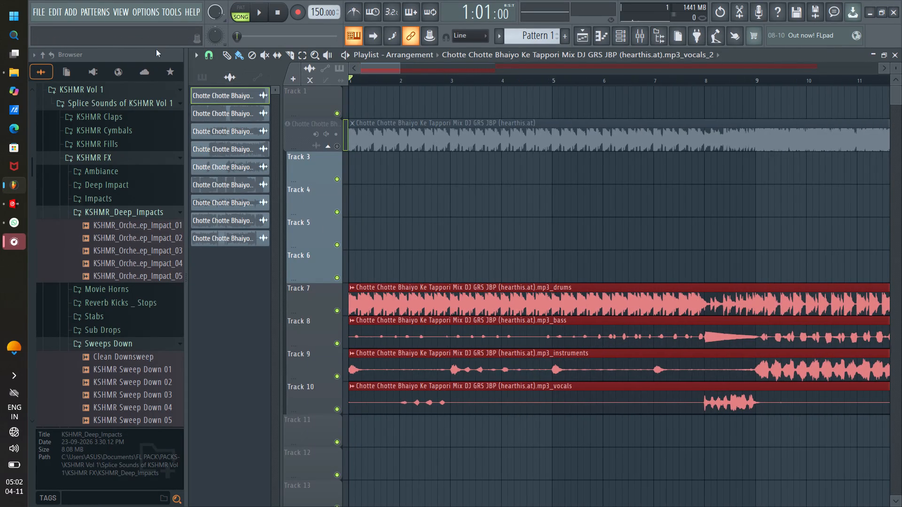
scroll(216, 14, down, 9)
key(space)
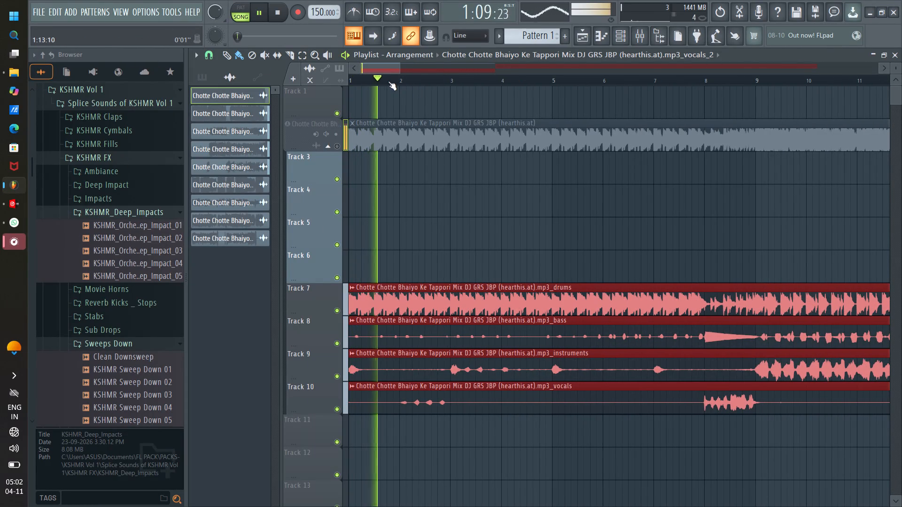
drag(385, 66, 397, 72)
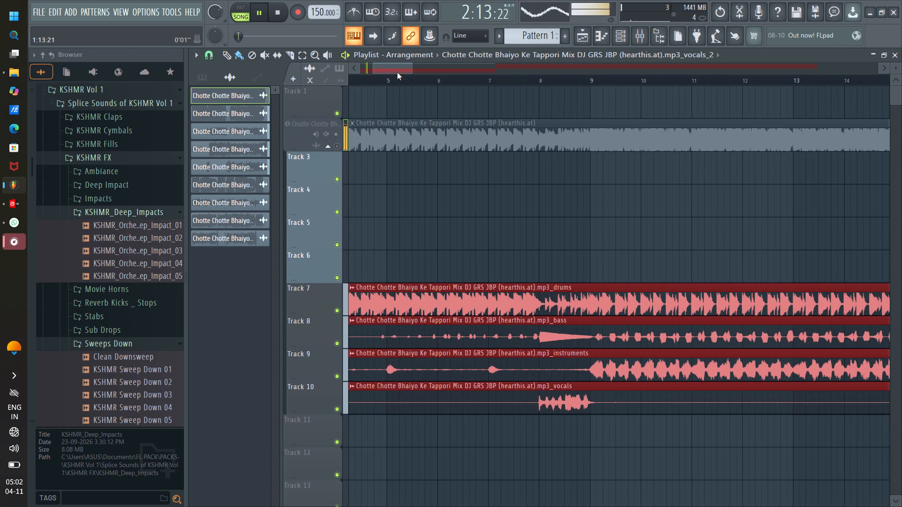
drag(397, 72, 370, 76)
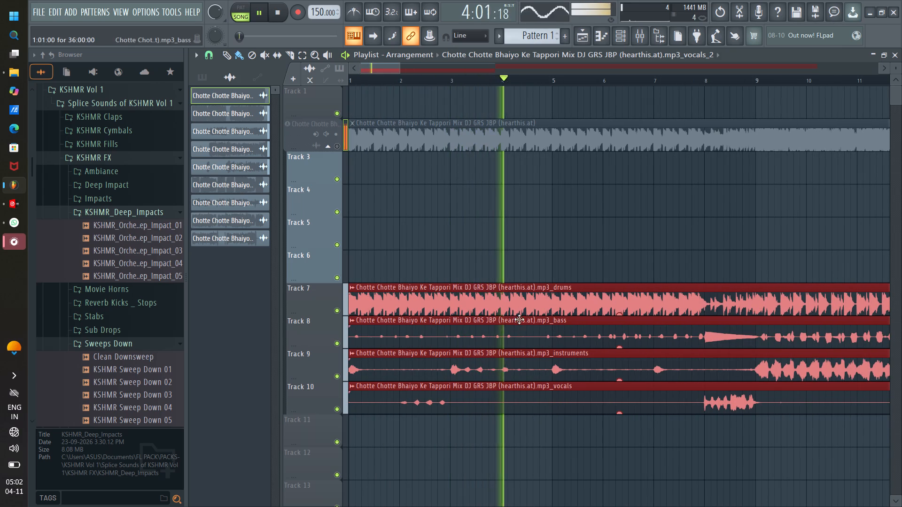
Solo the drums stem on Track 7 and audition it from bar 8 and from bar 17.
right_click(335, 308)
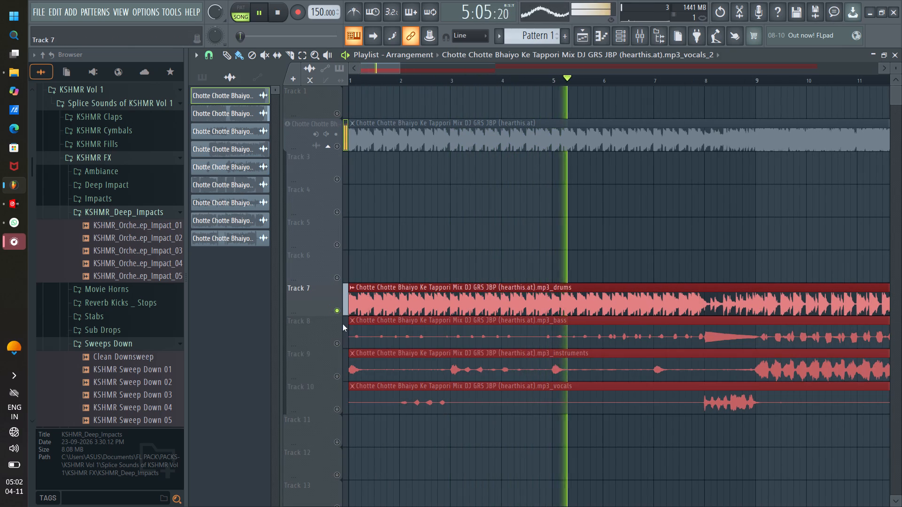
drag(380, 68, 391, 76)
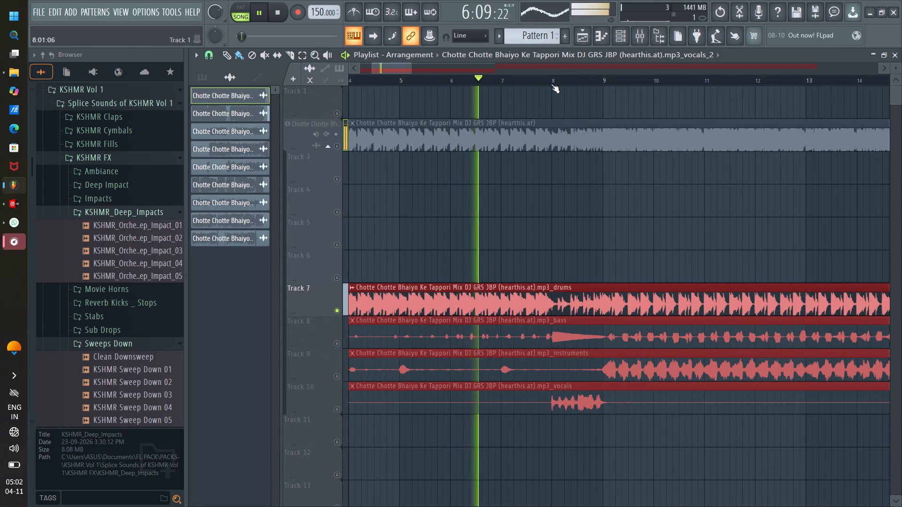
click(550, 81)
drag(382, 67, 395, 74)
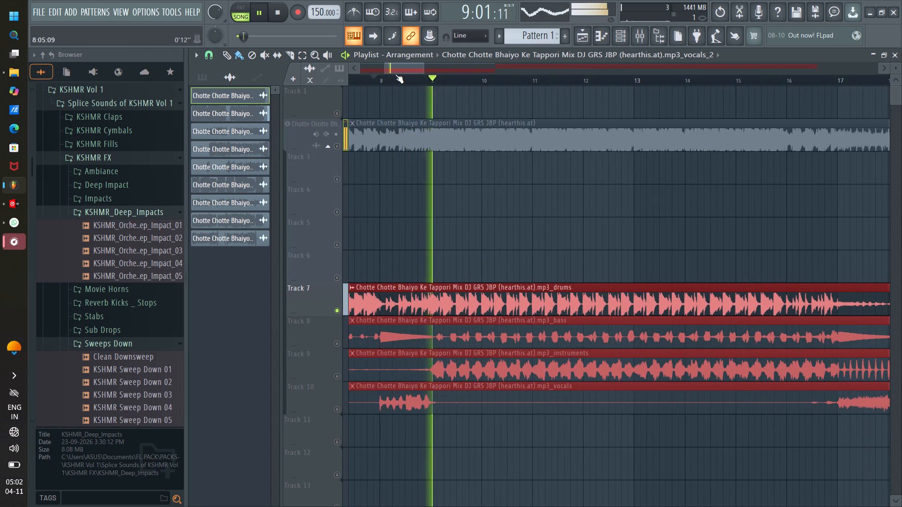
drag(400, 67, 415, 71)
drag(416, 71, 414, 71)
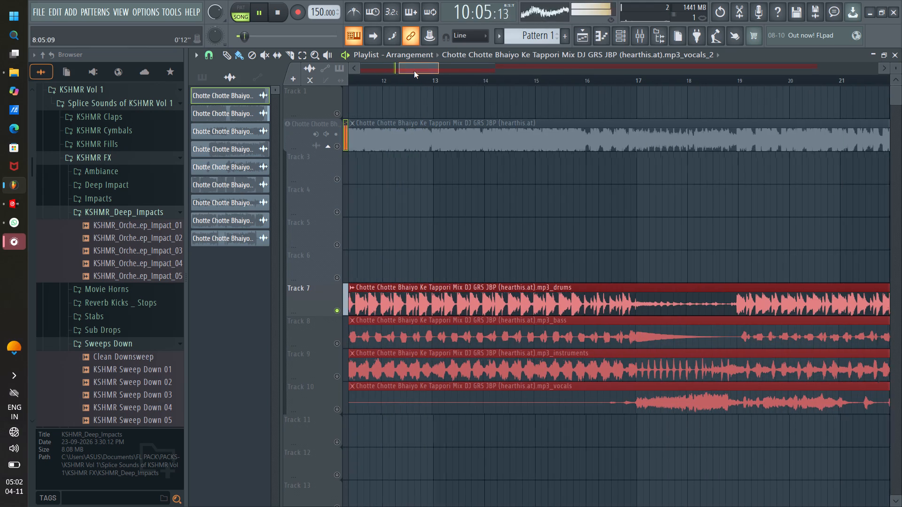
drag(414, 71, 423, 75)
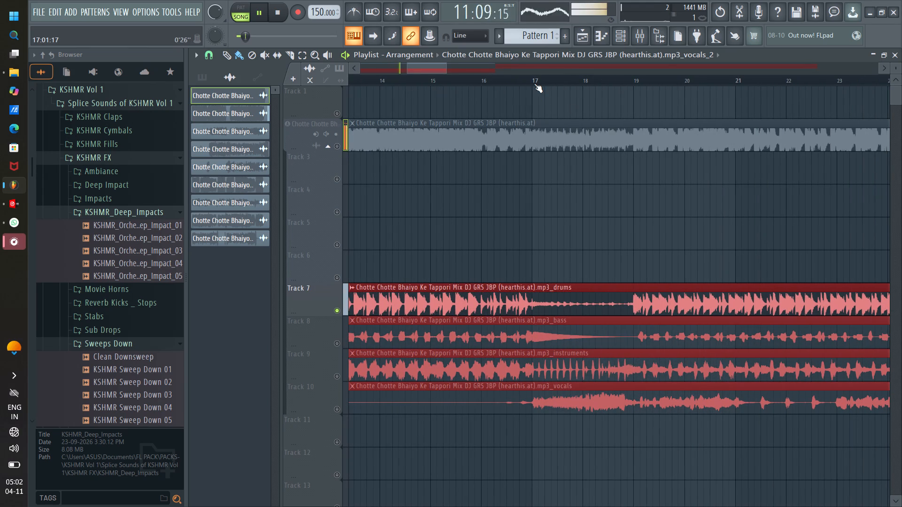
click(532, 83)
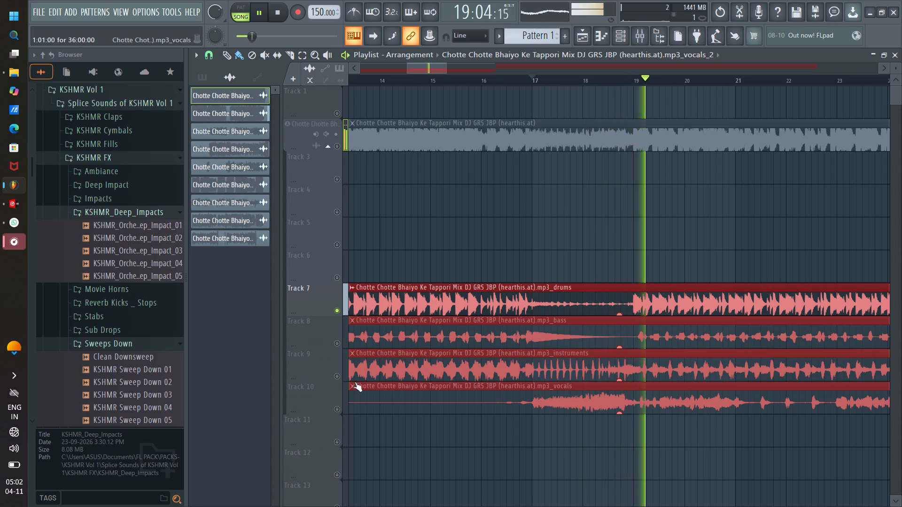
Unmute the instruments stem on Track 9 alongside the drums and audition both from just before bar 17.
click(338, 377)
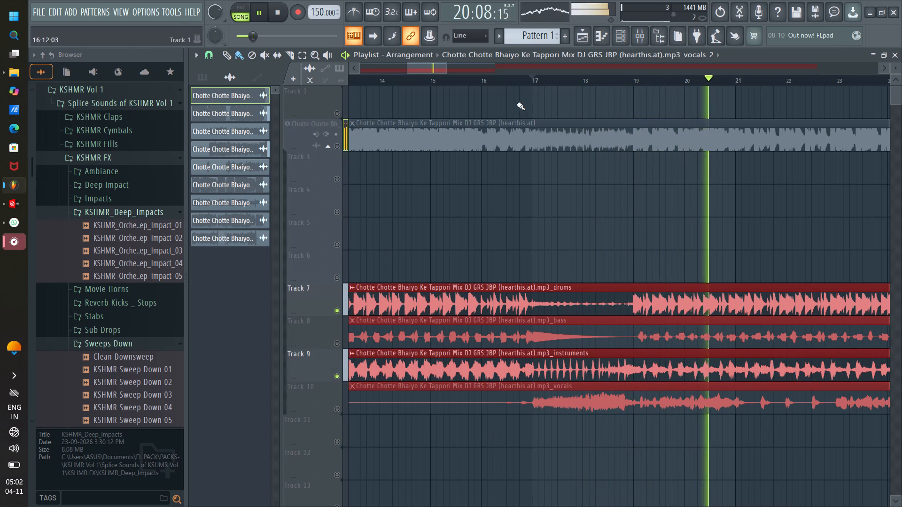
click(525, 81)
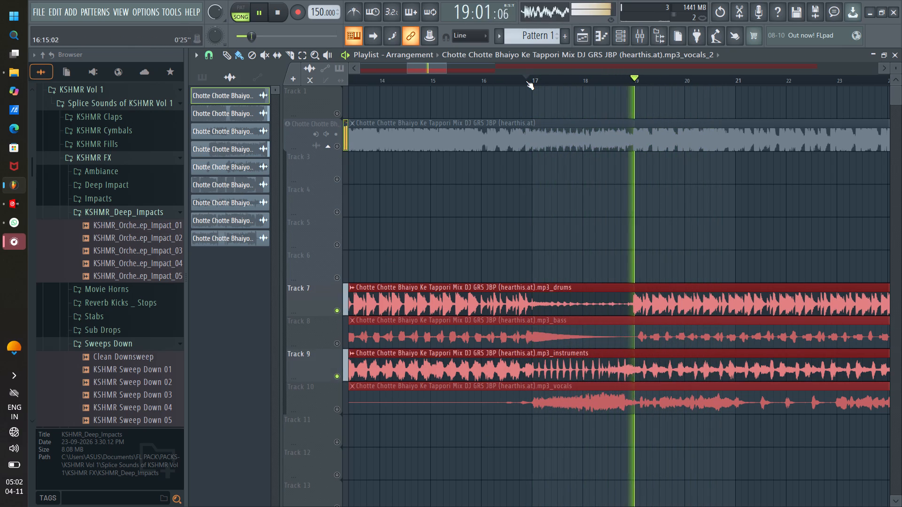
Solo the drums stem on Track 7 again and replay the drum break from bar 17.
right_click(334, 303)
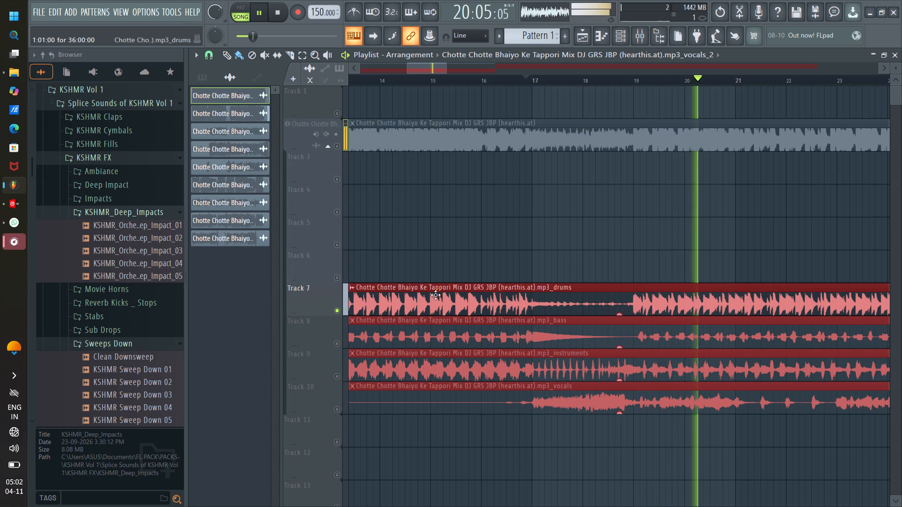
click(529, 85)
scroll(540, 86, up, 1)
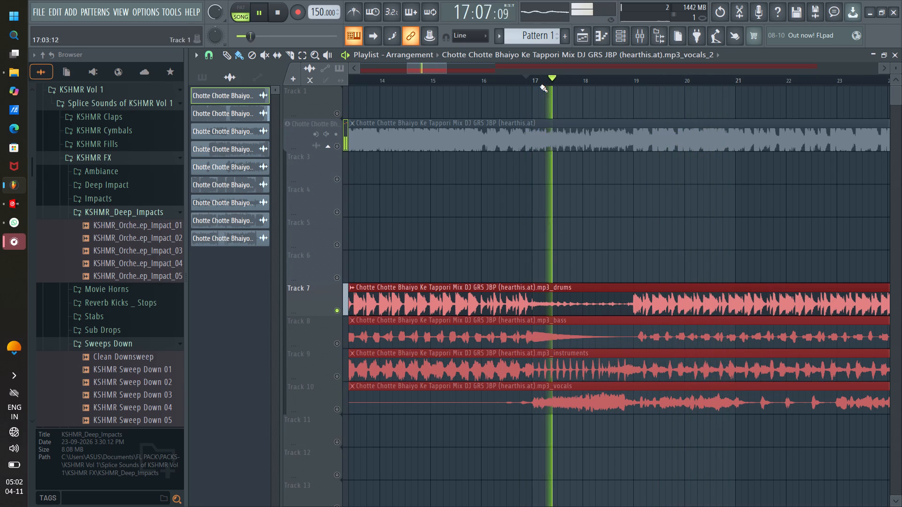
scroll(540, 86, up, 4)
click(532, 84)
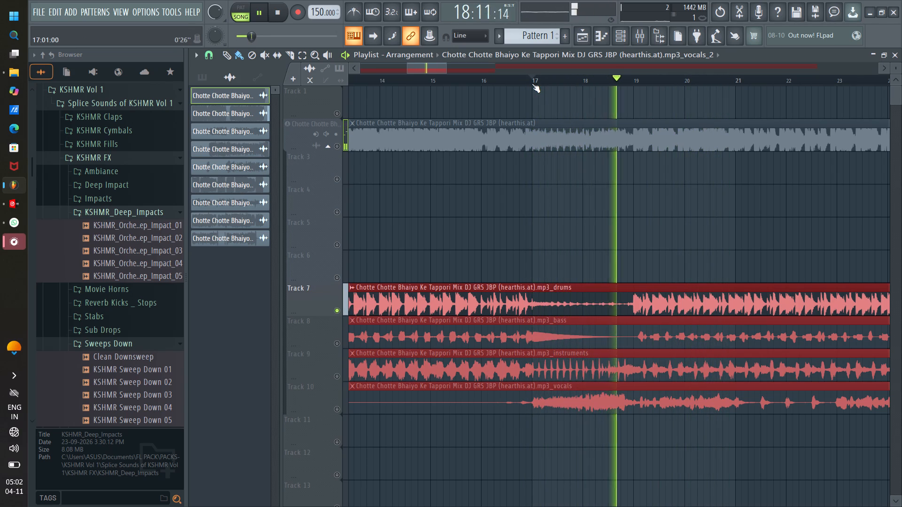
scroll(532, 84, down, 3)
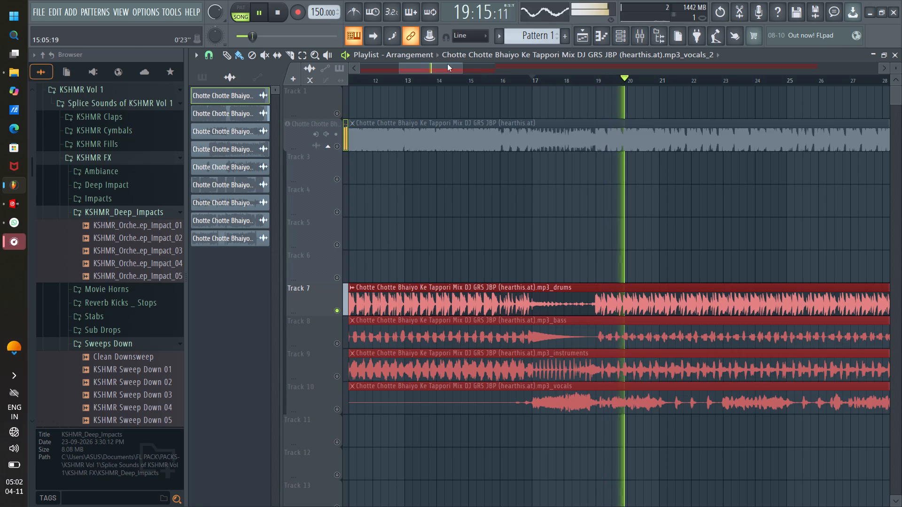
Audition the soloed drums stem from just before bar 26 and from just before bar 36.
drag(447, 66, 493, 80)
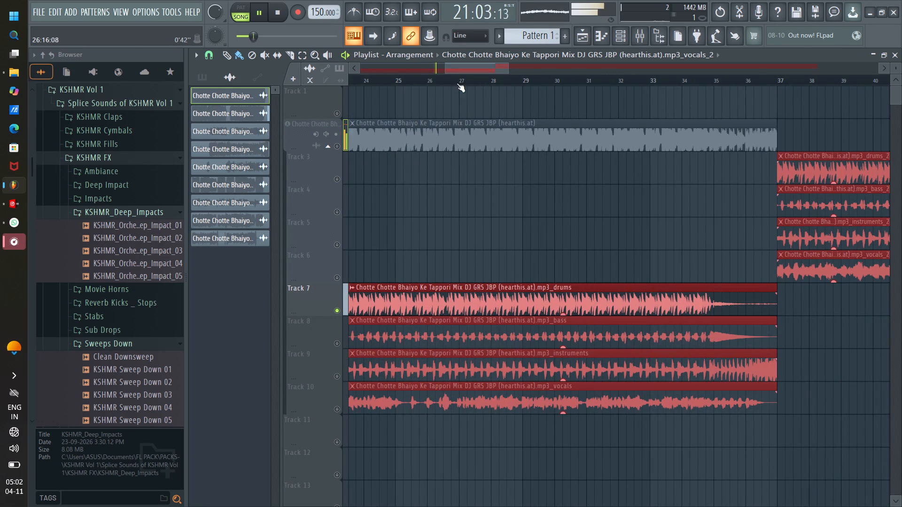
click(423, 82)
drag(466, 69, 490, 74)
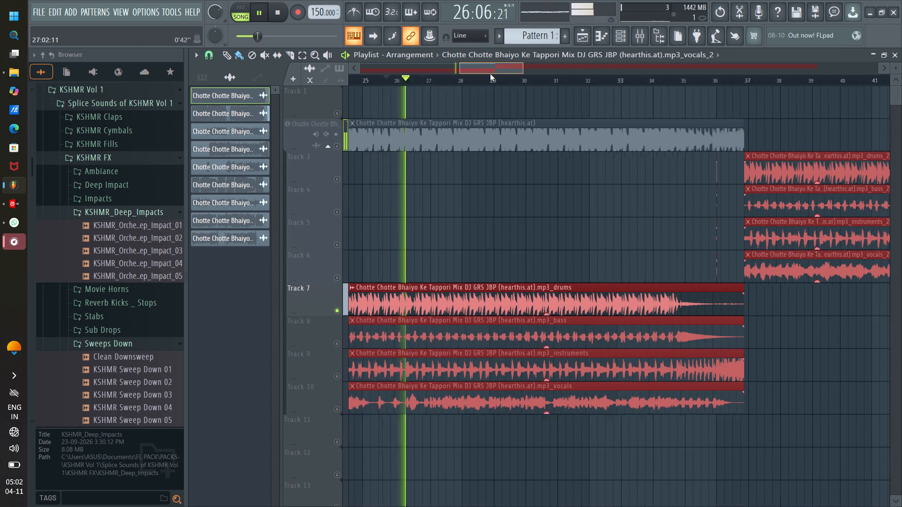
drag(490, 74, 492, 74)
click(514, 80)
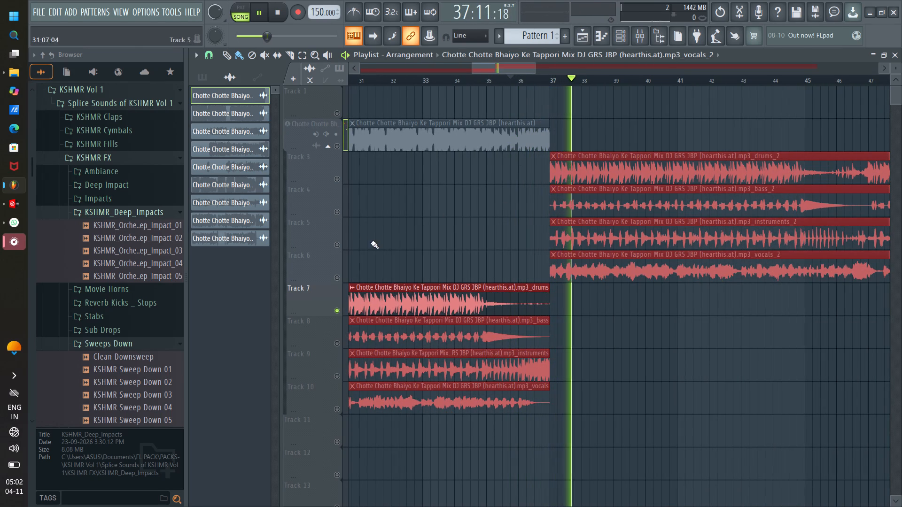
Unmute Tracks 3, 4 and 8 alongside Track 7 and audition the drums and bass from about bar 23.
click(338, 179)
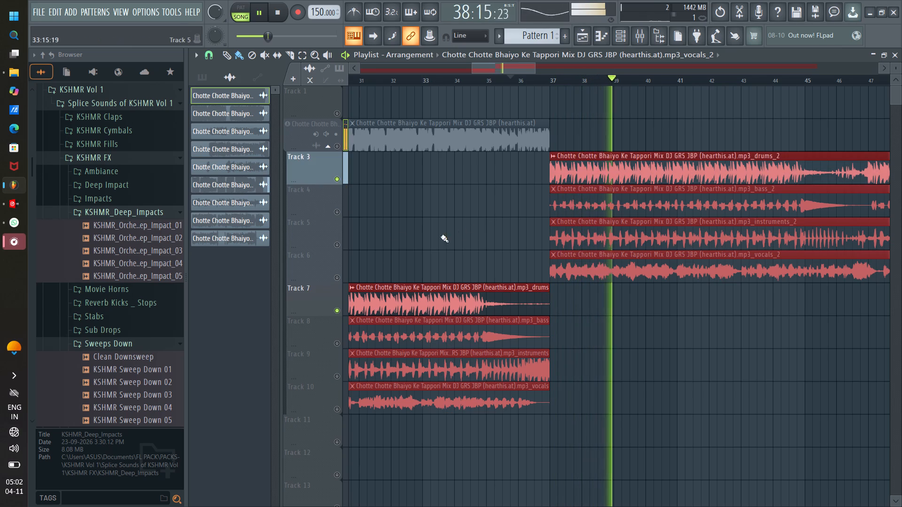
click(338, 216)
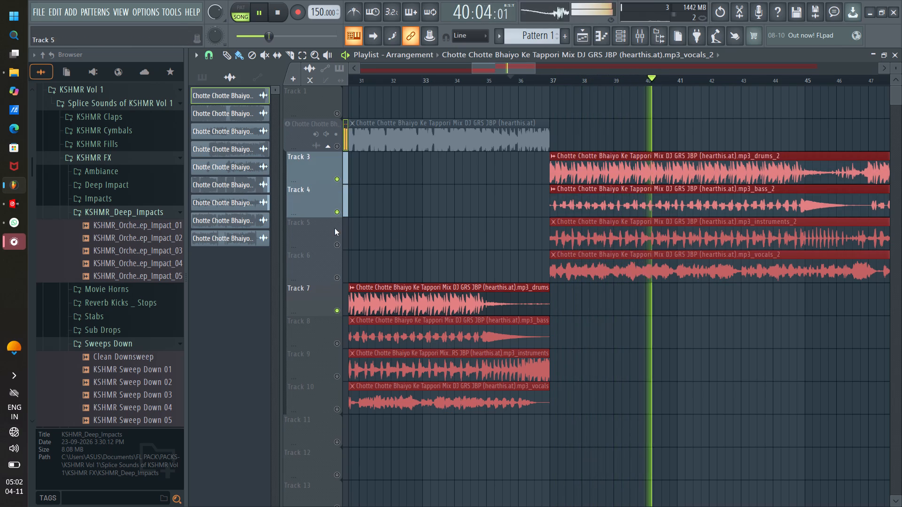
click(340, 344)
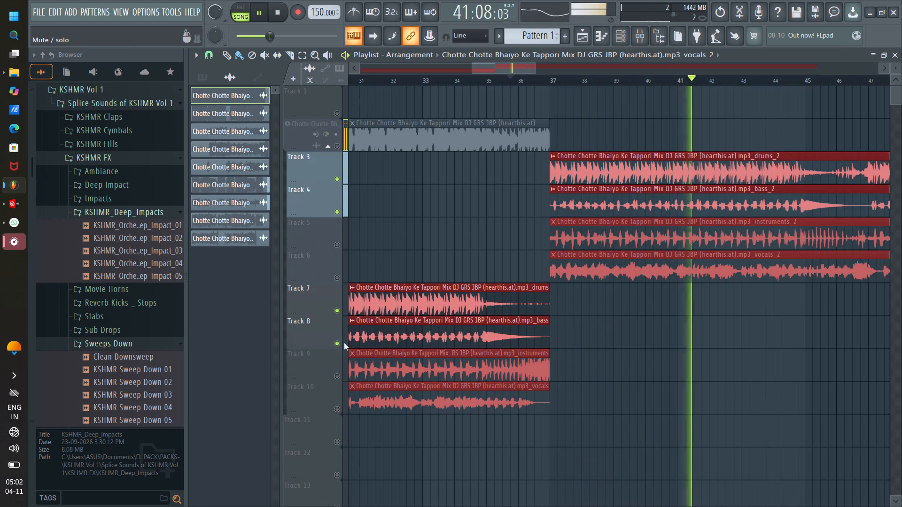
drag(485, 67, 447, 73)
click(446, 81)
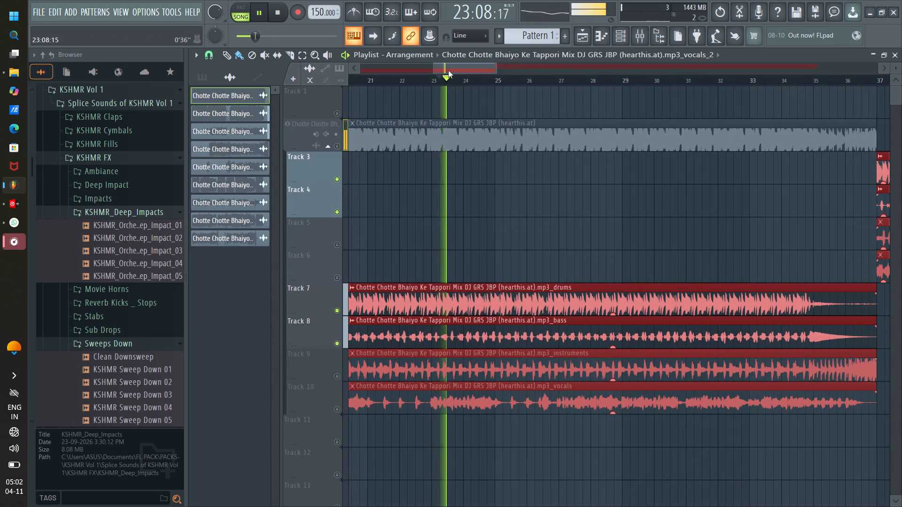
Solo the bass stem on Track 8, bringing in the Track 9 instruments, Track 10 vocals and Track 7 drums one by one.
drag(448, 70, 416, 70)
right_click(337, 341)
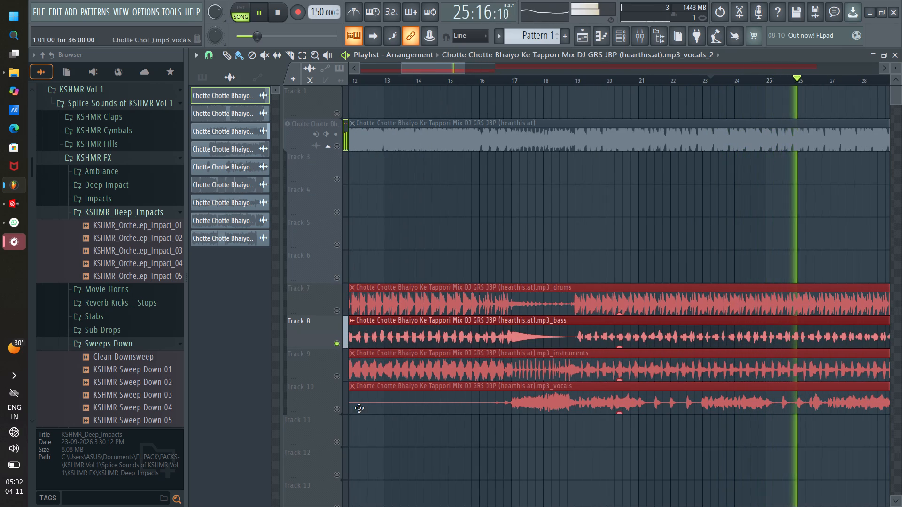
click(338, 380)
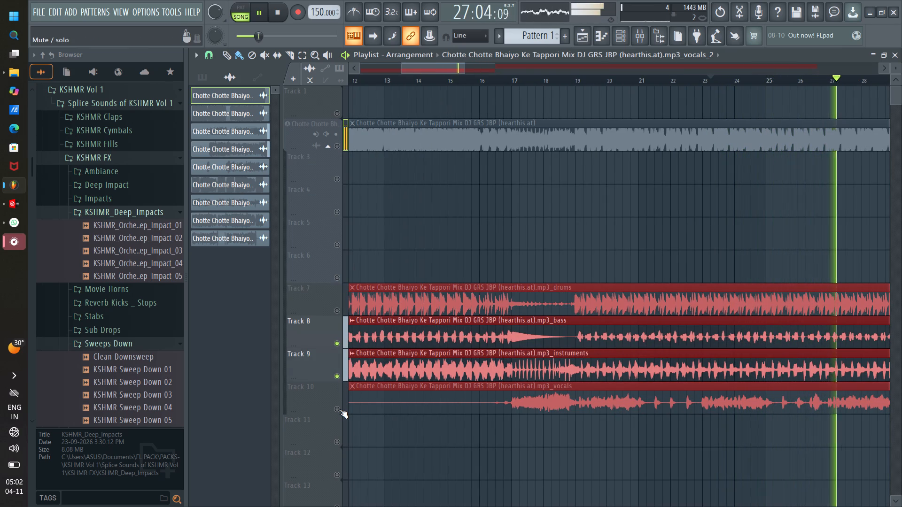
click(340, 409)
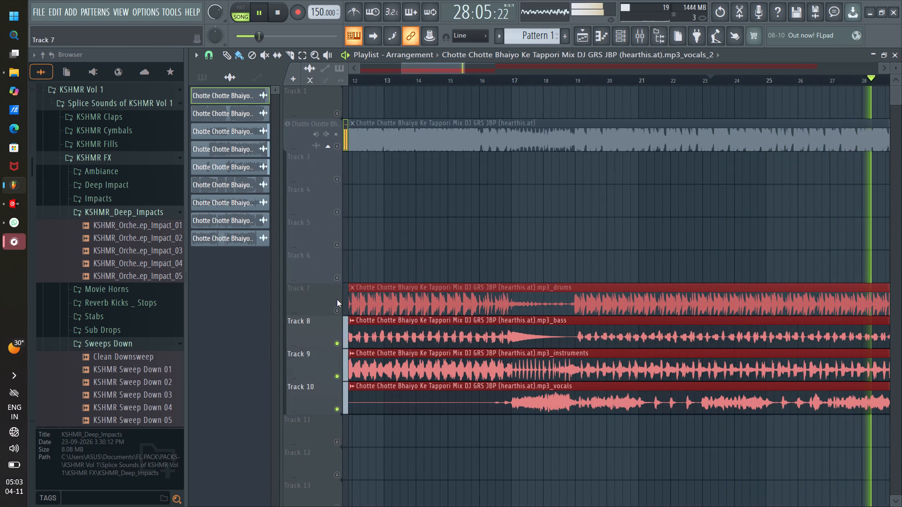
click(336, 310)
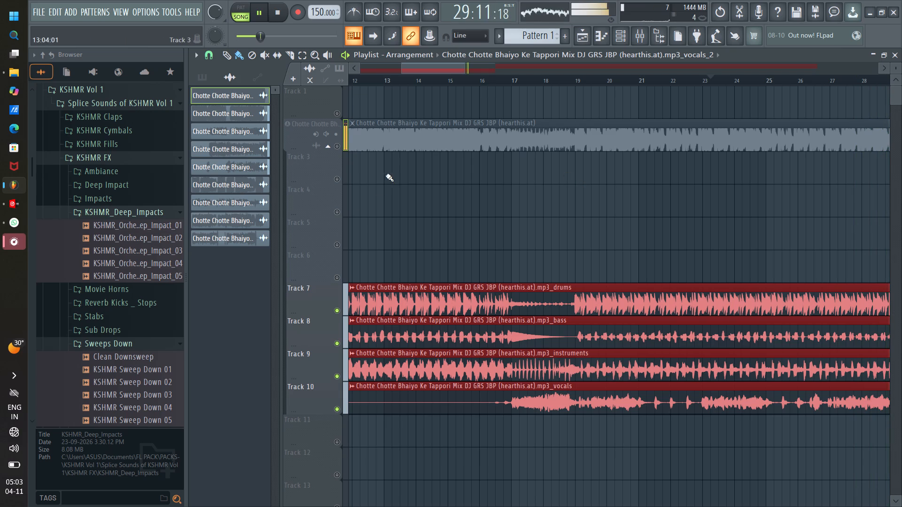
Clear the solo state from Track 7 so that every playlist track is unmuted.
right_click(338, 313)
right_click(337, 313)
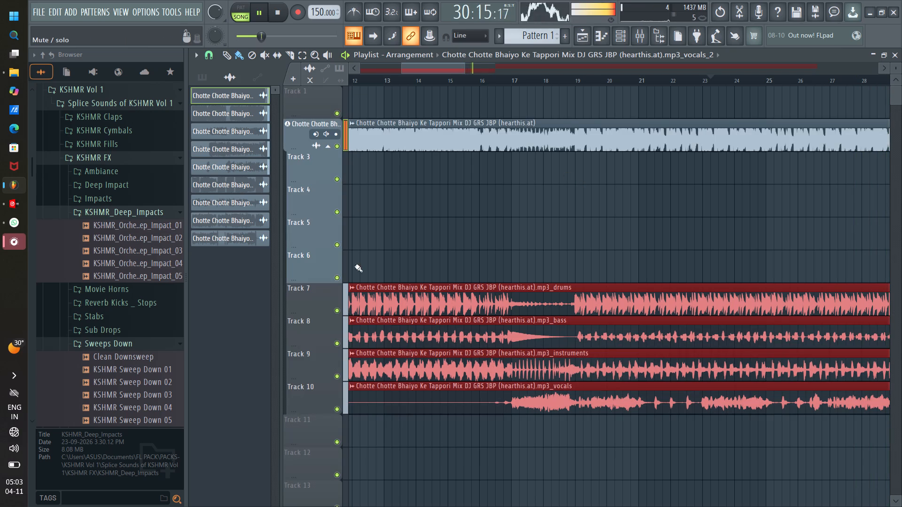
Delete the original full-mix audio clip above the separated stems from the playlist.
right_click(382, 138)
Audition the join between the first and second stem sets at bar 37, replaying from bar 36 and from just before bar 37.
scroll(447, 79, down, 7)
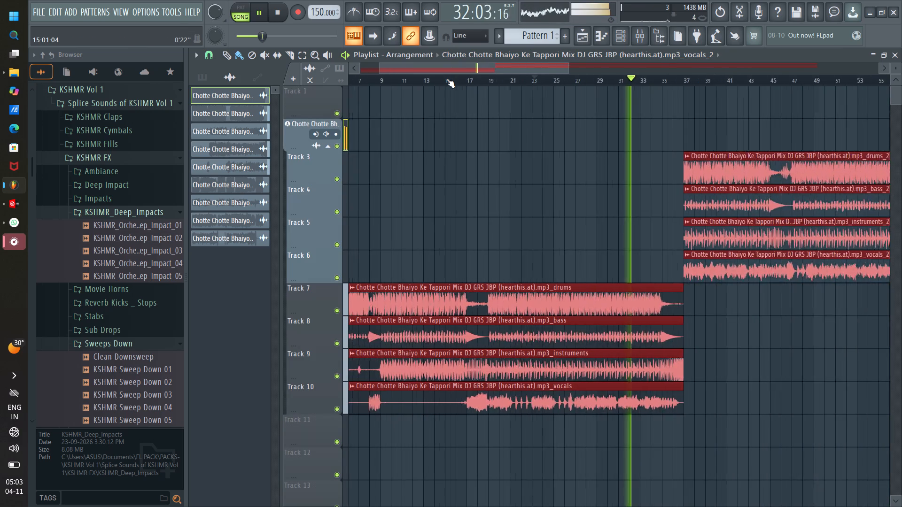
scroll(446, 79, down, 4)
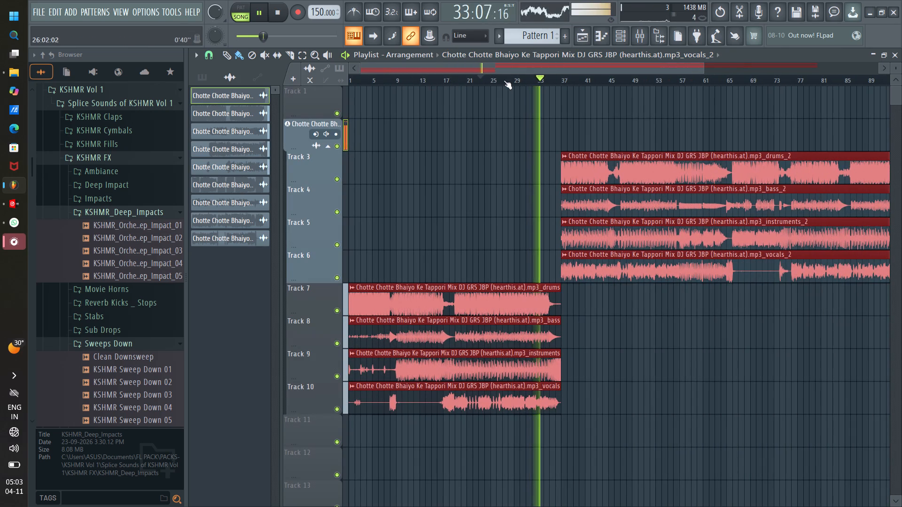
scroll(554, 84, up, 8)
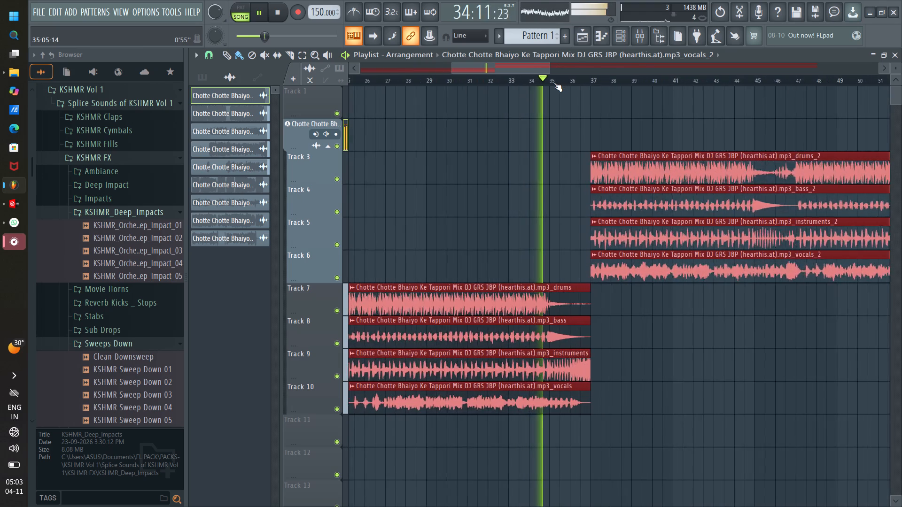
scroll(554, 83, up, 2)
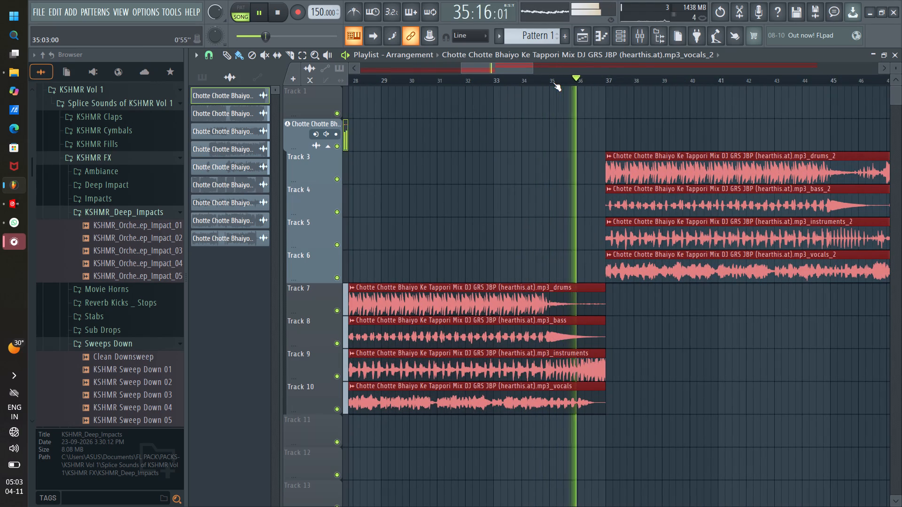
drag(505, 69, 521, 77)
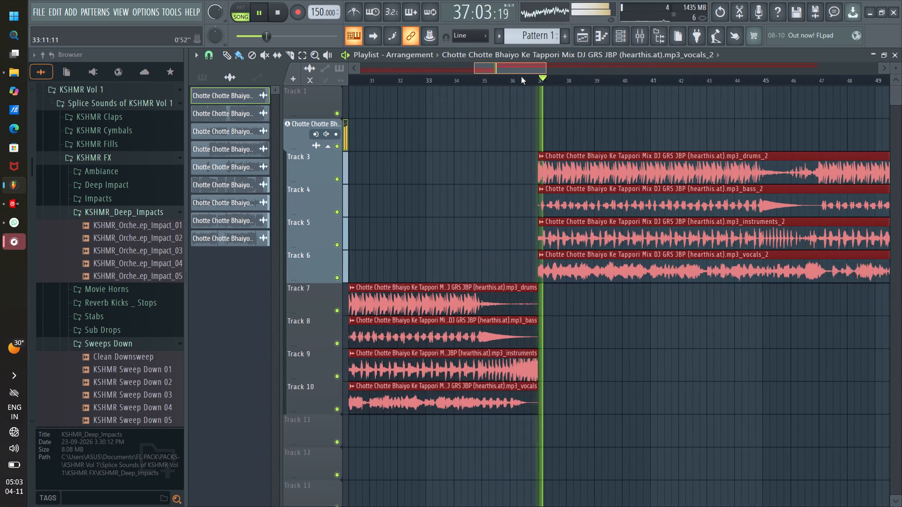
drag(521, 77, 531, 79)
click(398, 80)
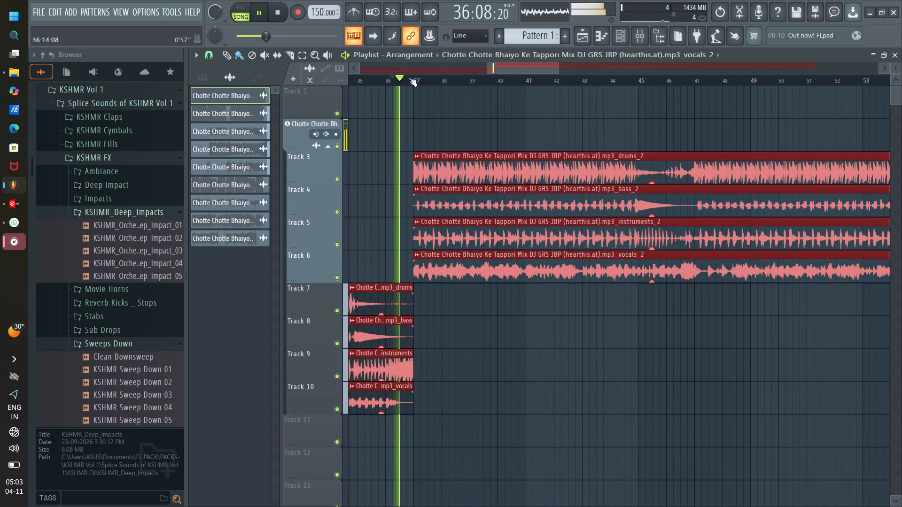
scroll(409, 77, up, 19)
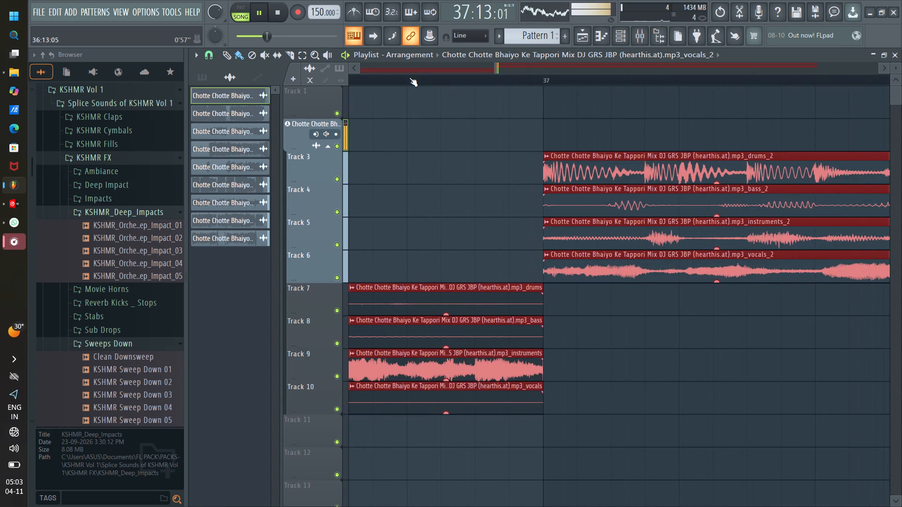
click(410, 77)
Audition the second set of stems on Tracks 3 to 6 from bar 45 past the drum re-entry at bar 47.
scroll(410, 77, down, 5)
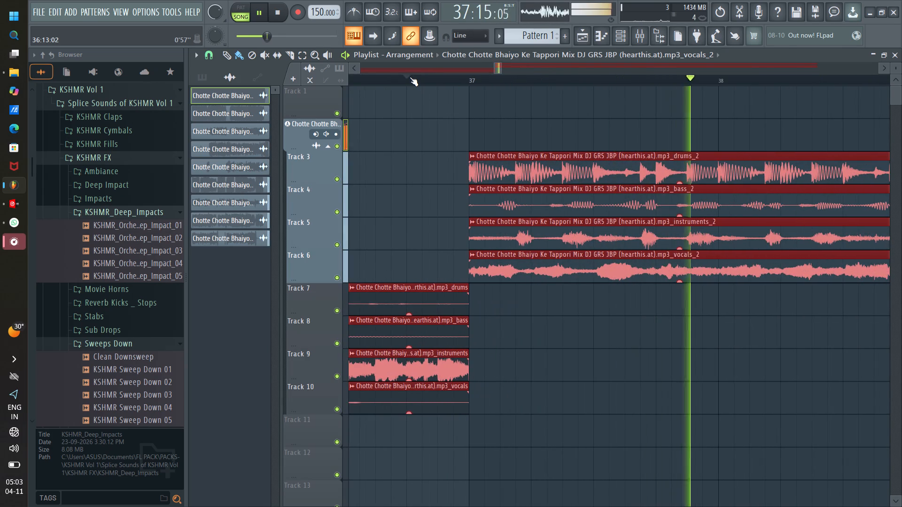
scroll(410, 77, down, 9)
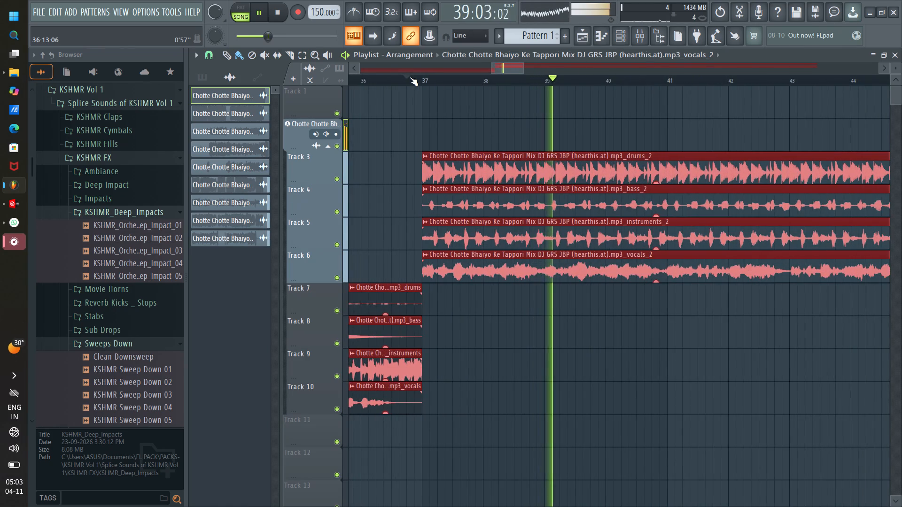
scroll(410, 77, down, 7)
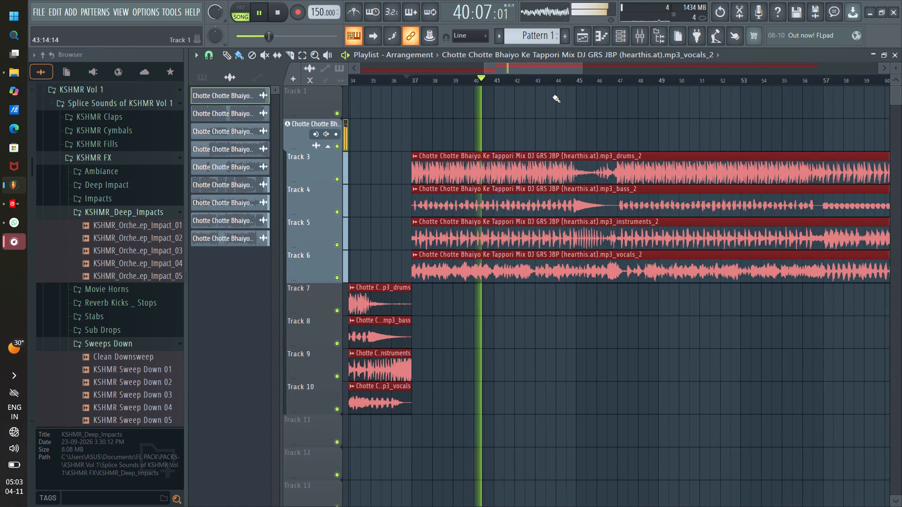
click(576, 78)
drag(564, 66, 583, 71)
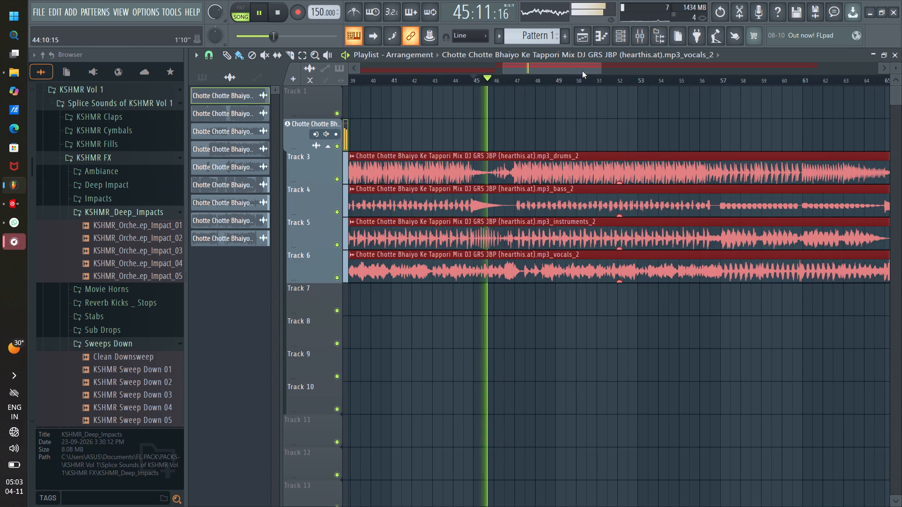
scroll(521, 82, up, 9)
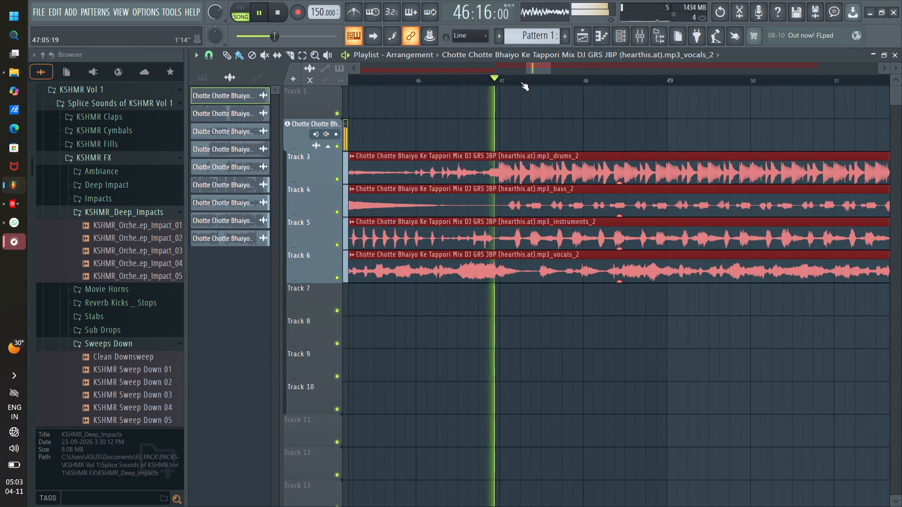
scroll(521, 82, down, 13)
Audition the first set of stems from bar 3, jump to bar 16 to hear the break up to bar 20, and stop playback.
drag(544, 67, 435, 78)
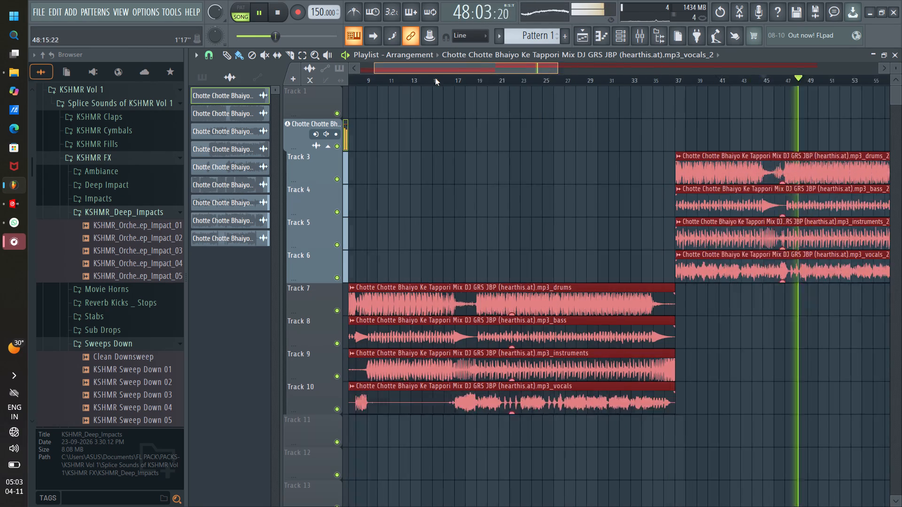
drag(435, 78, 385, 81)
click(374, 81)
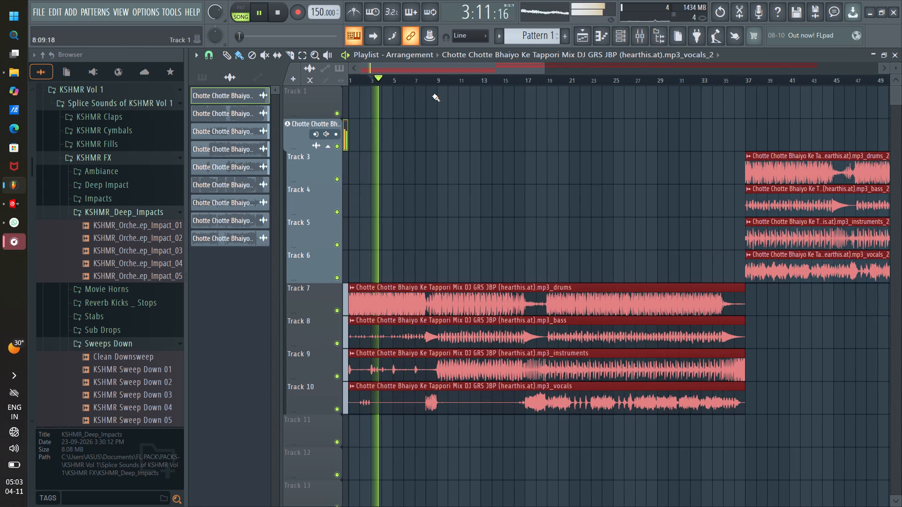
click(525, 82)
scroll(543, 81, up, 2)
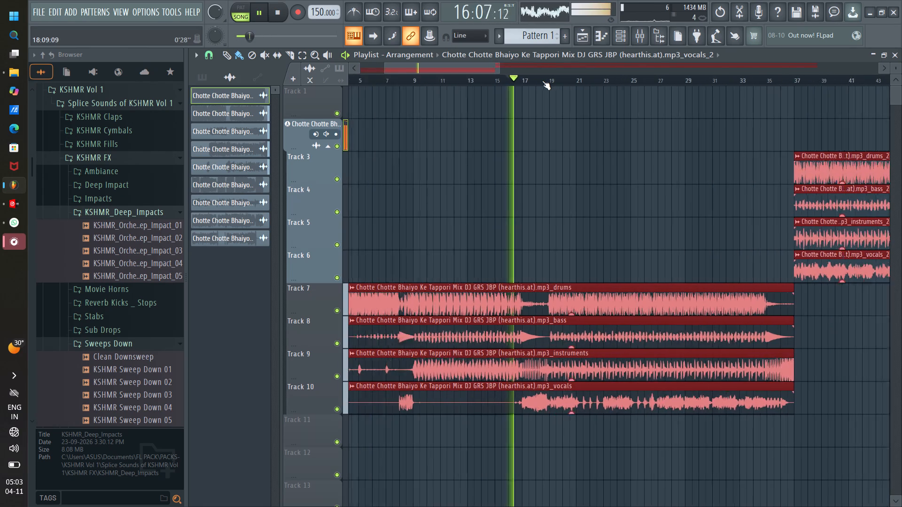
scroll(542, 81, up, 8)
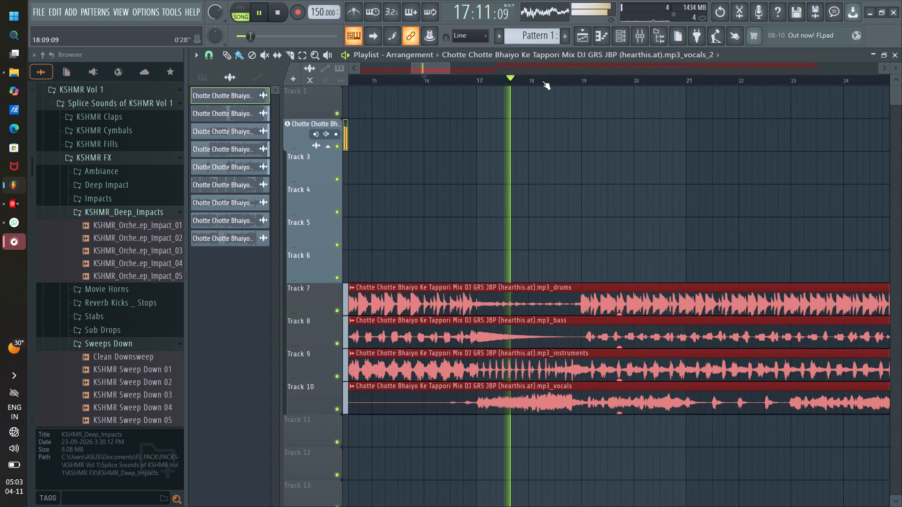
scroll(542, 81, down, 2)
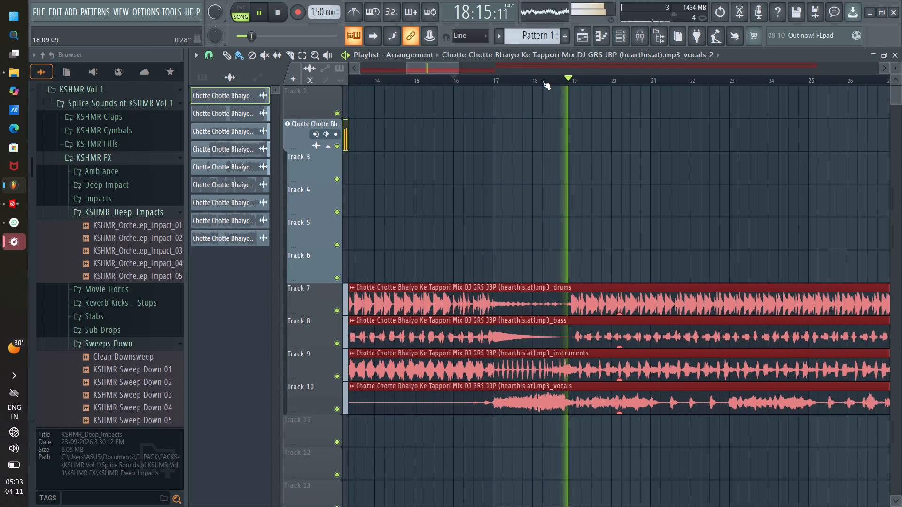
scroll(542, 81, down, 1)
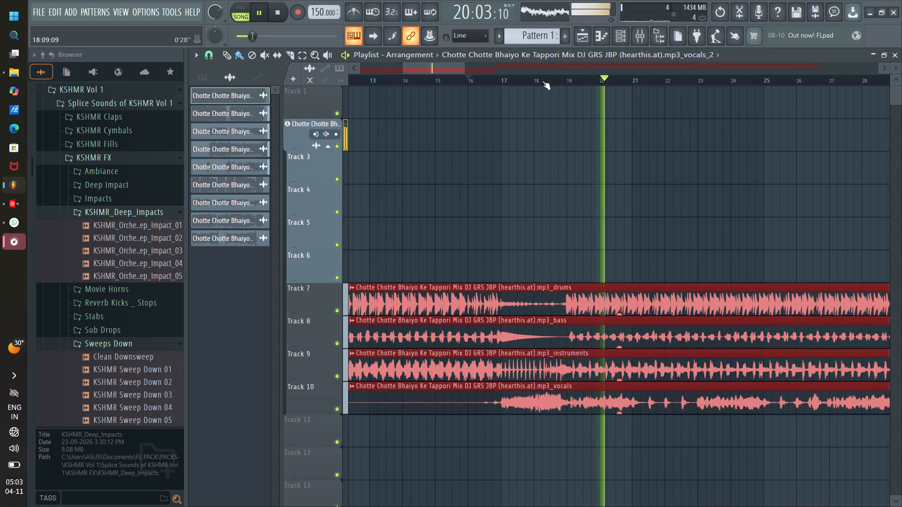
key(space)
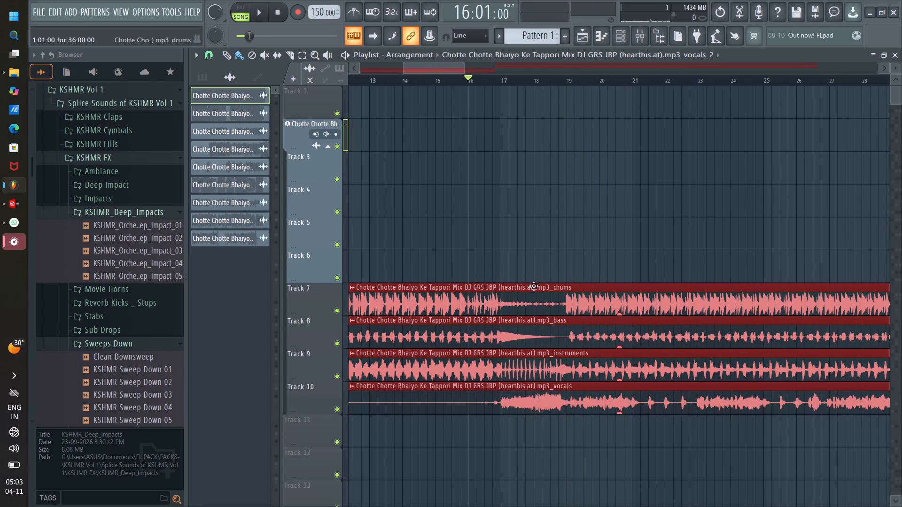
Slice the Track 7 drums and Track 8 bass clips at bar 19, where the drums re-enter.
scroll(567, 82, up, 8)
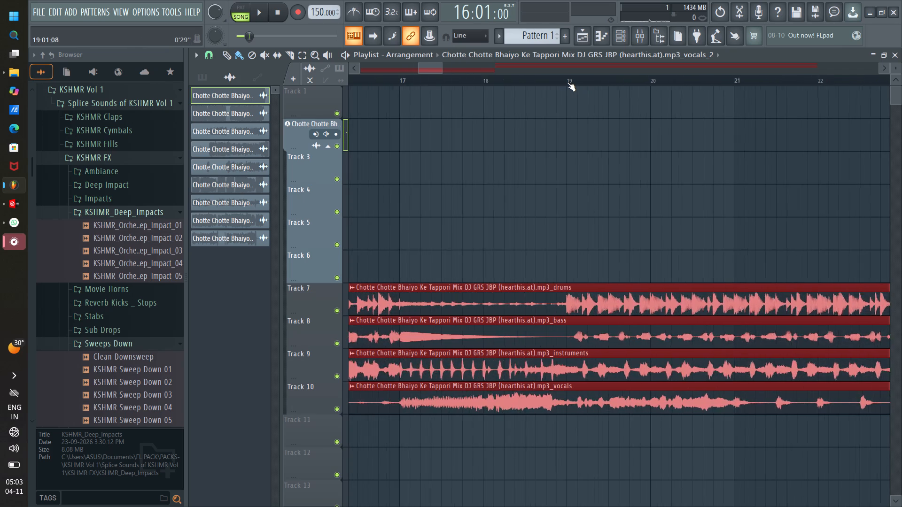
scroll(567, 82, up, 15)
scroll(567, 82, up, 7)
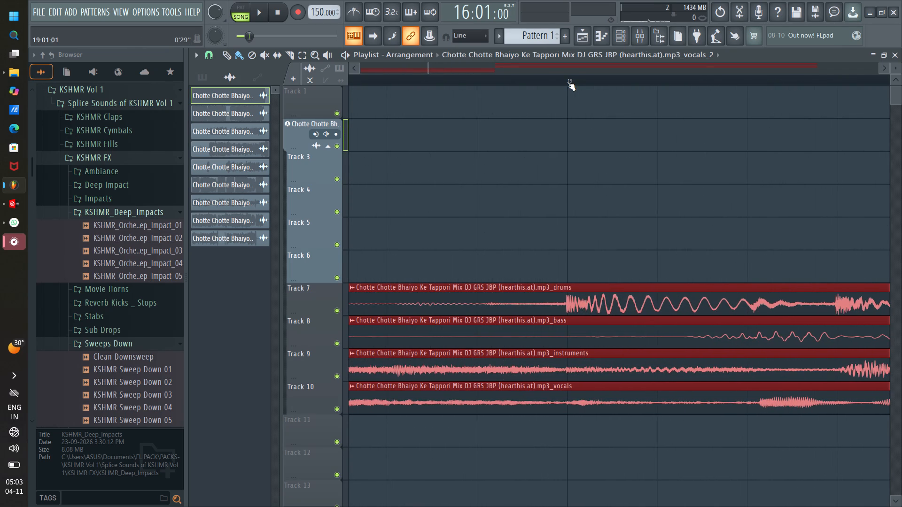
click(286, 56)
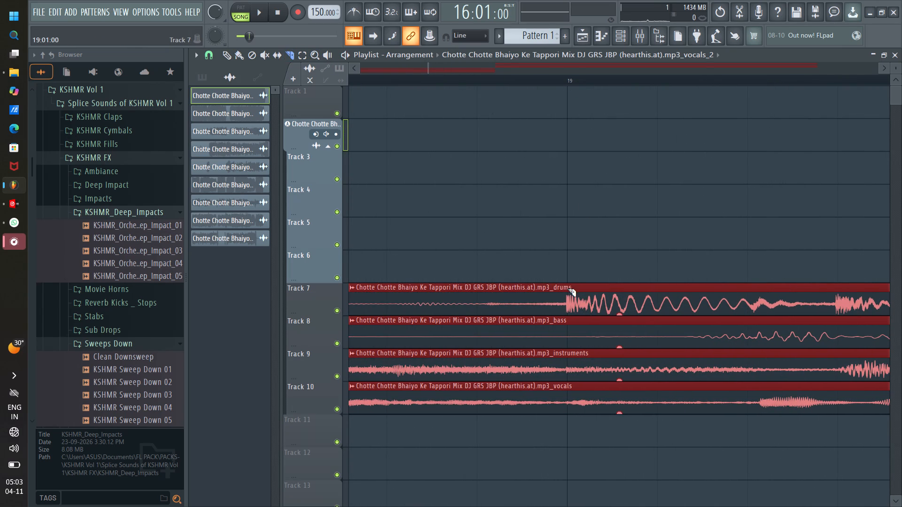
drag(568, 282, 565, 343)
scroll(555, 82, down, 12)
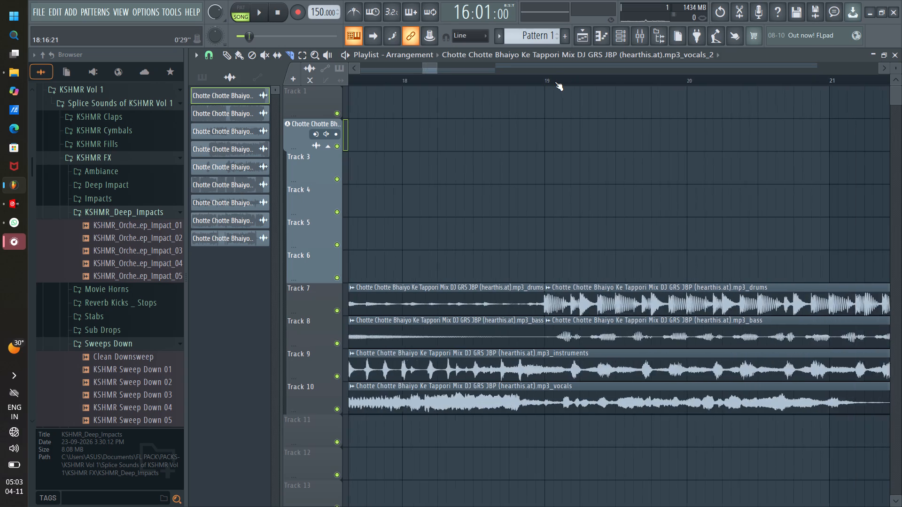
scroll(555, 82, down, 20)
scroll(555, 82, down, 1)
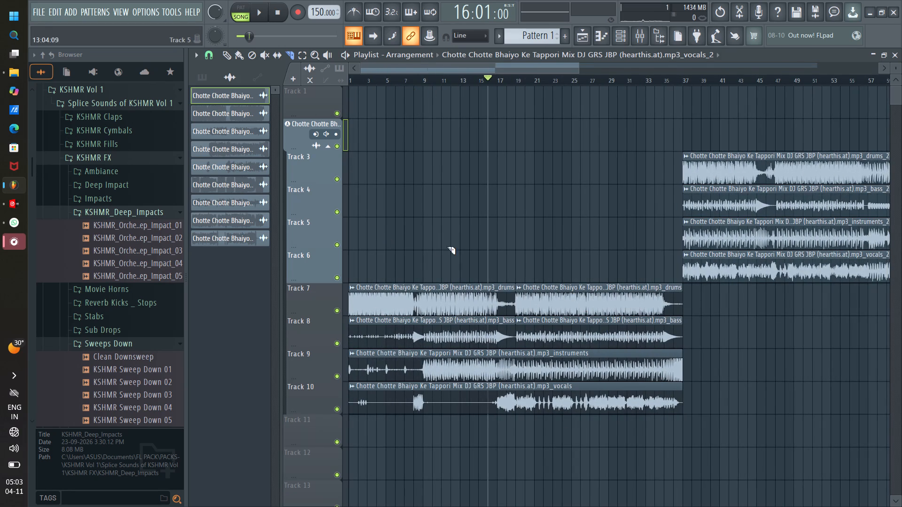
Route the Track 7 drums clip after the bar 19 cut to mixer Insert 2.
click(233, 59)
double_click(629, 301)
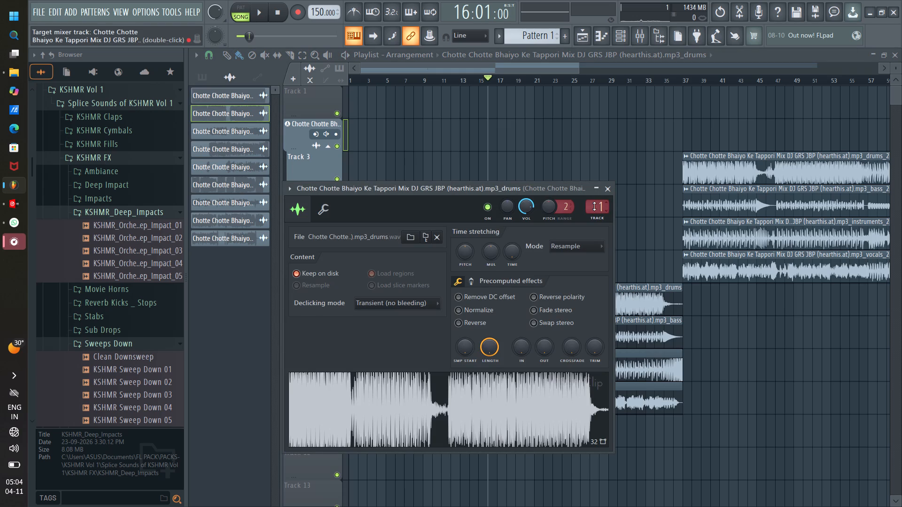
scroll(594, 206, up, 1)
click(611, 190)
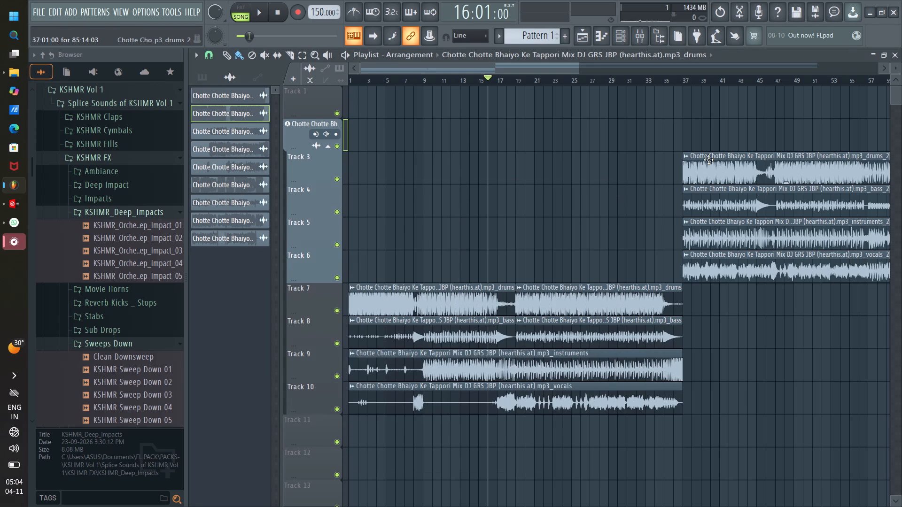
Route the drums_2 clip on Track 3 to mixer Insert 2.
double_click(708, 160)
scroll(539, 149, up, 1)
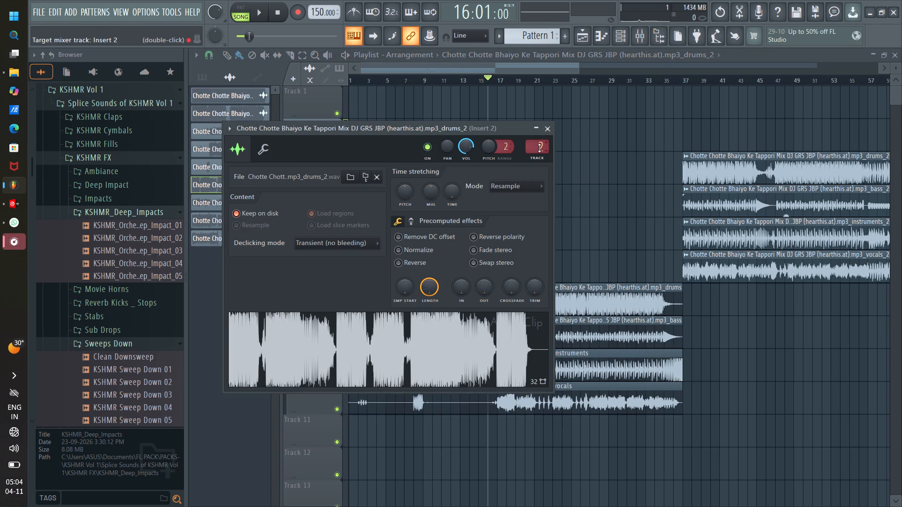
click(550, 128)
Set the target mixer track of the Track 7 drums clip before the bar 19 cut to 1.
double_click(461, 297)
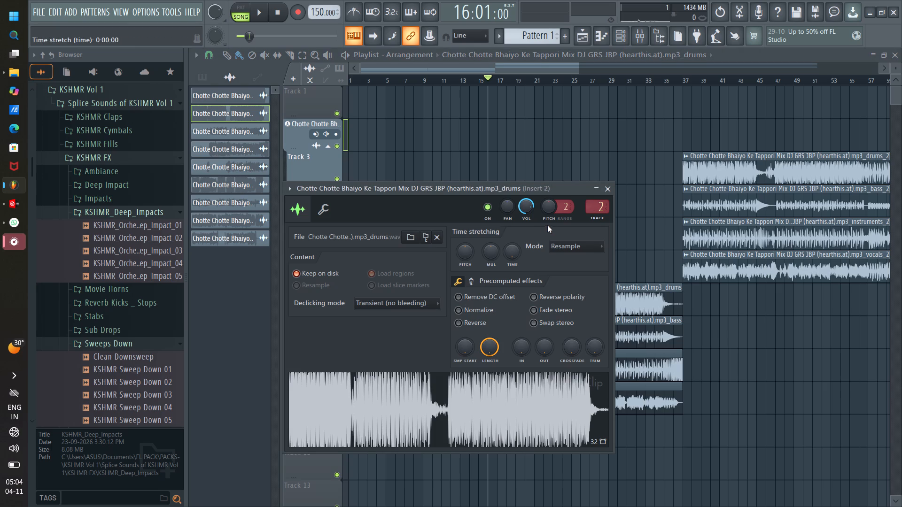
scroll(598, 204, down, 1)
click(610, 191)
Route the Track 7 drums clip after the bar 19 cut to mixer Insert 2 again.
double_click(633, 309)
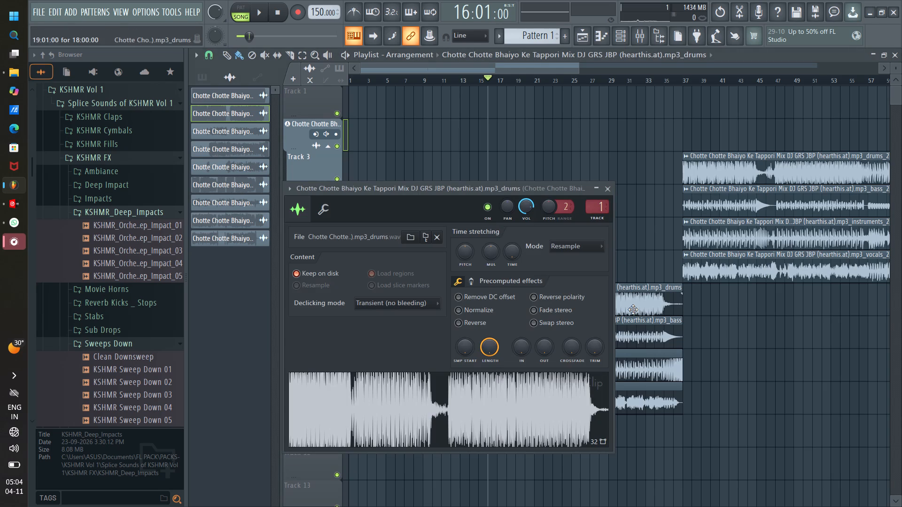
scroll(599, 209, up, 1)
click(607, 188)
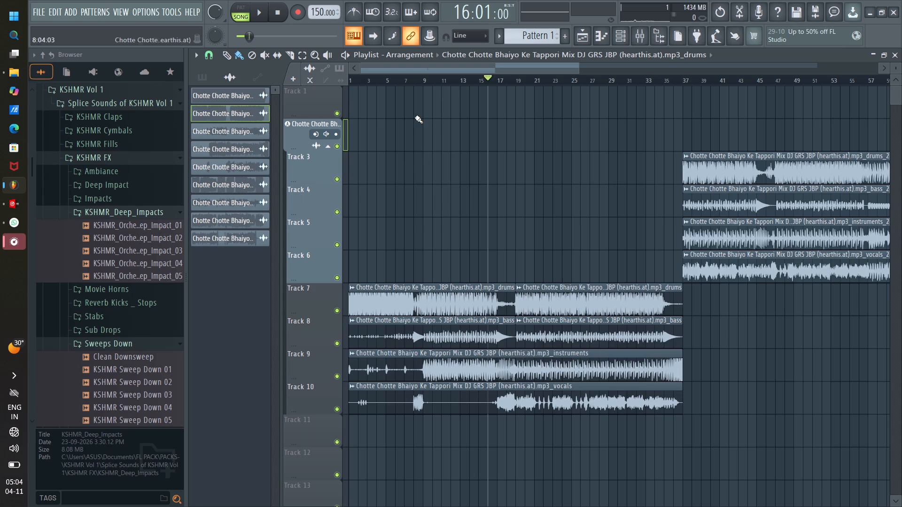
Play the stems briefly from bar 9 and stop playback.
click(431, 81)
key(space)
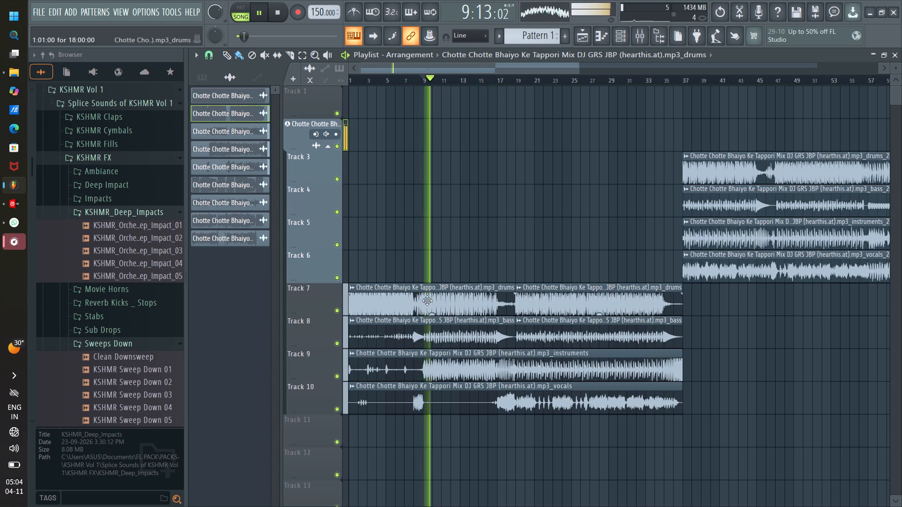
key(space)
Check the mixer routing of the first Track 8 bass clip and route the bass clip after the bar 19 cut to Insert 2.
double_click(505, 342)
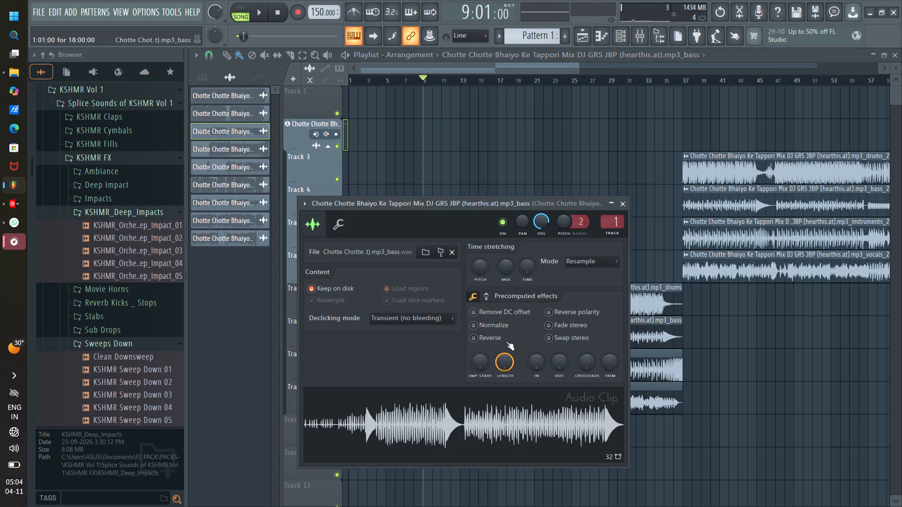
click(619, 204)
double_click(538, 337)
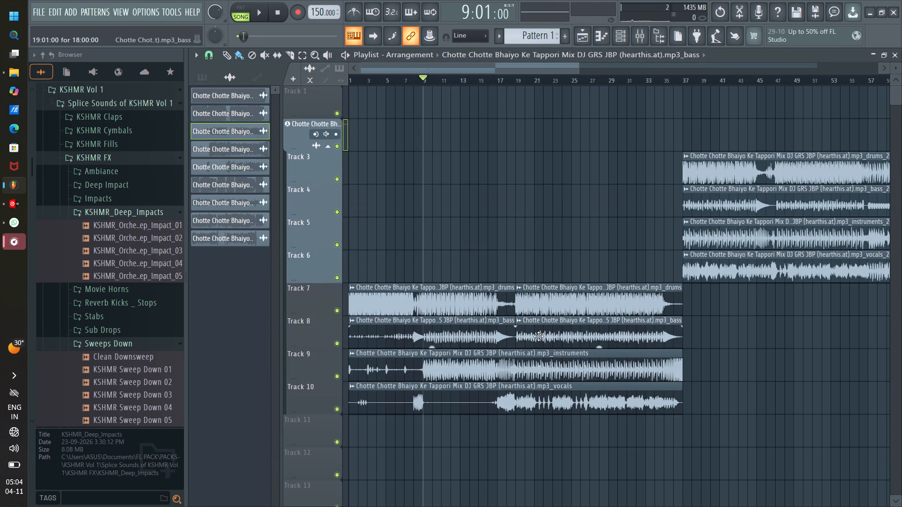
scroll(607, 218, up, 1)
click(623, 211)
click(623, 207)
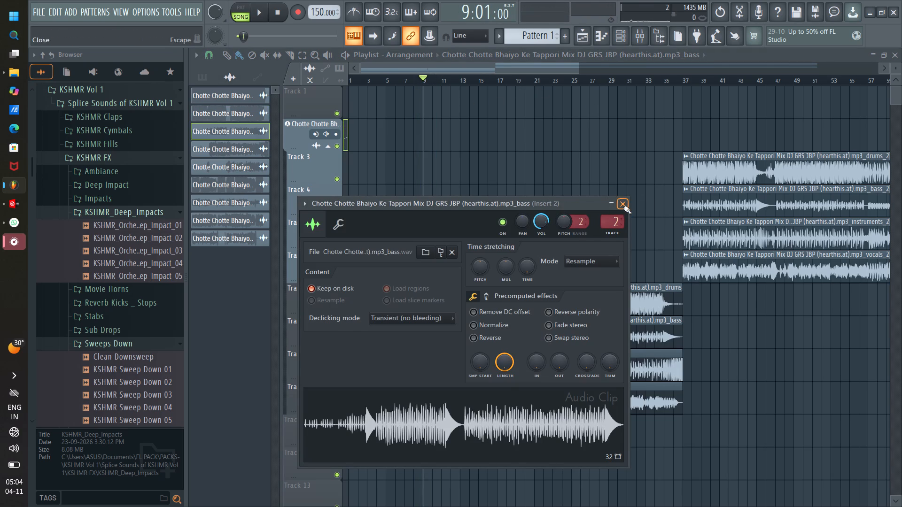
Route the bass_2 clip on Track 4 to mixer Insert 2.
double_click(723, 212)
scroll(550, 162, up, 1)
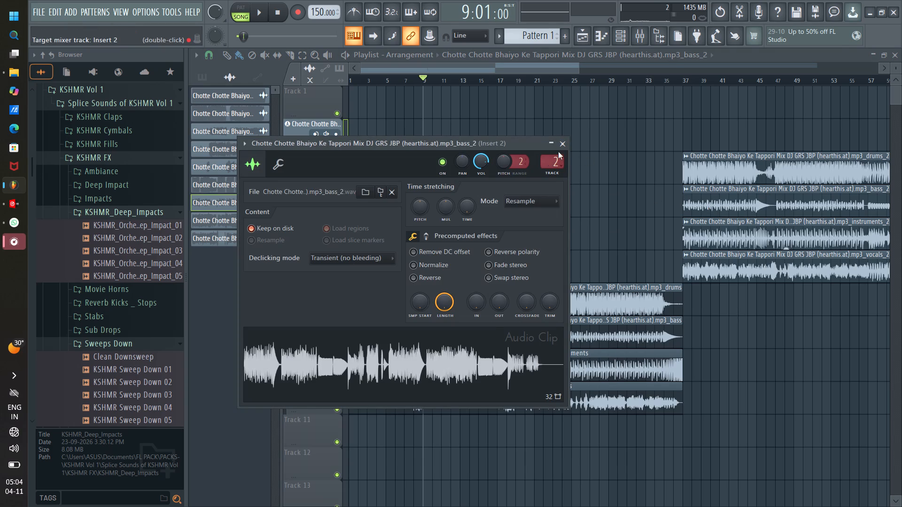
click(558, 148)
Check the mixer routing of the instruments_2, vocals_2, Track 9 instruments and Track 10 vocals clips.
double_click(747, 243)
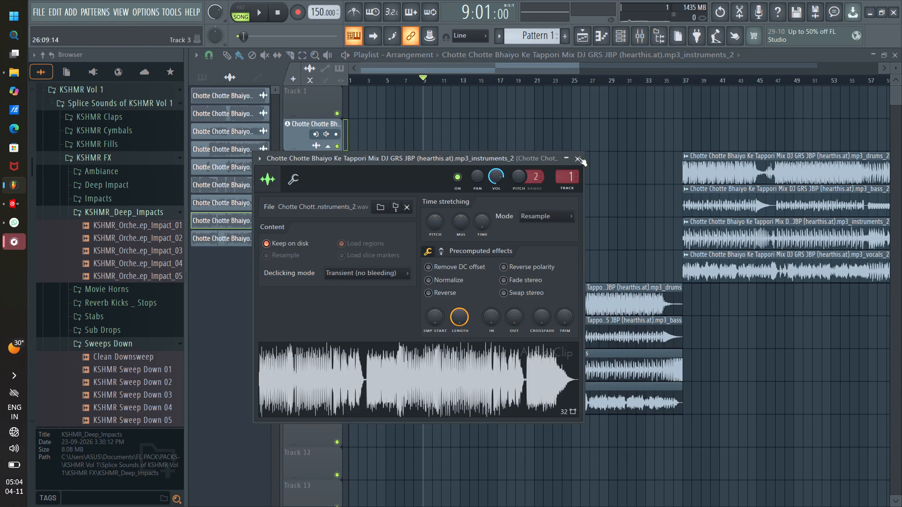
click(574, 157)
double_click(739, 265)
click(591, 173)
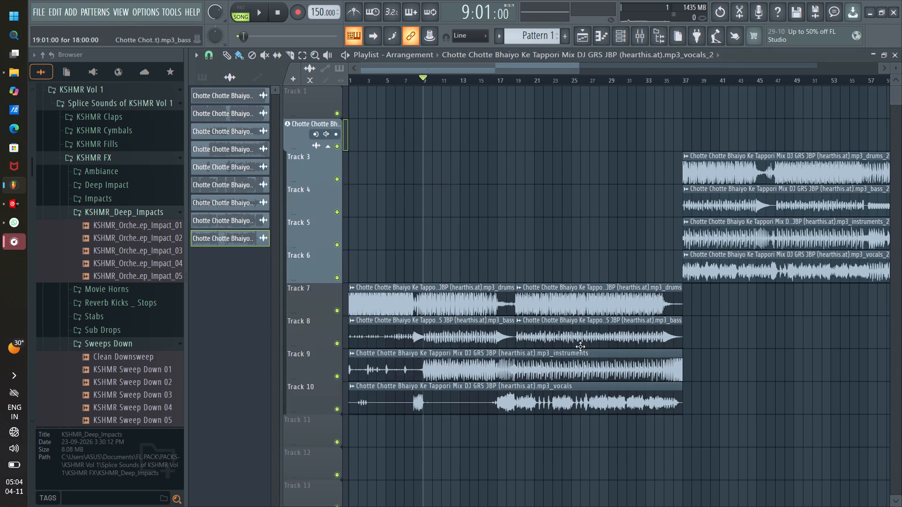
double_click(581, 372)
click(515, 98)
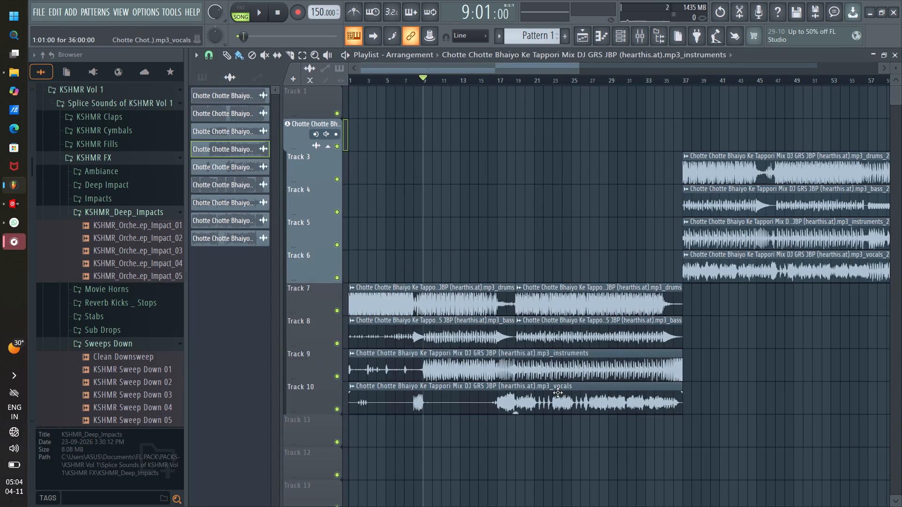
double_click(558, 396)
click(533, 109)
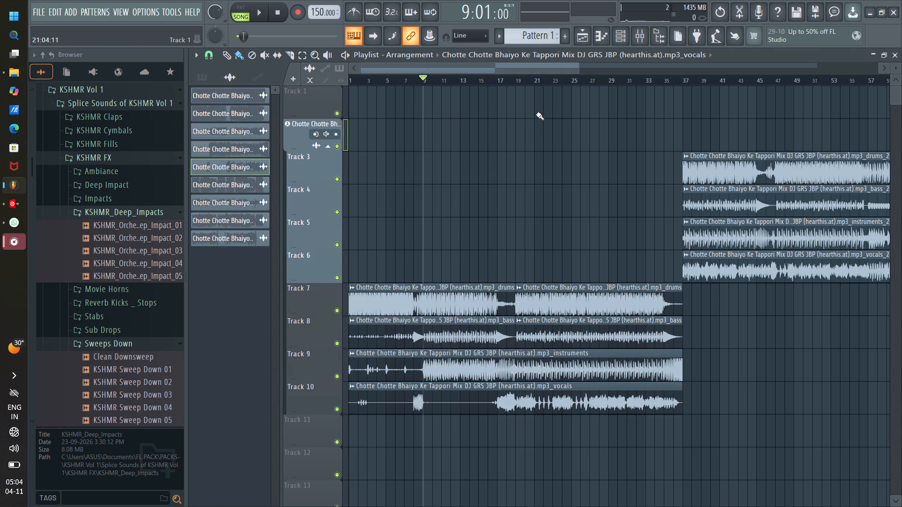
Play the stems from about bar 8 and again from bar 17.
key(space)
click(414, 77)
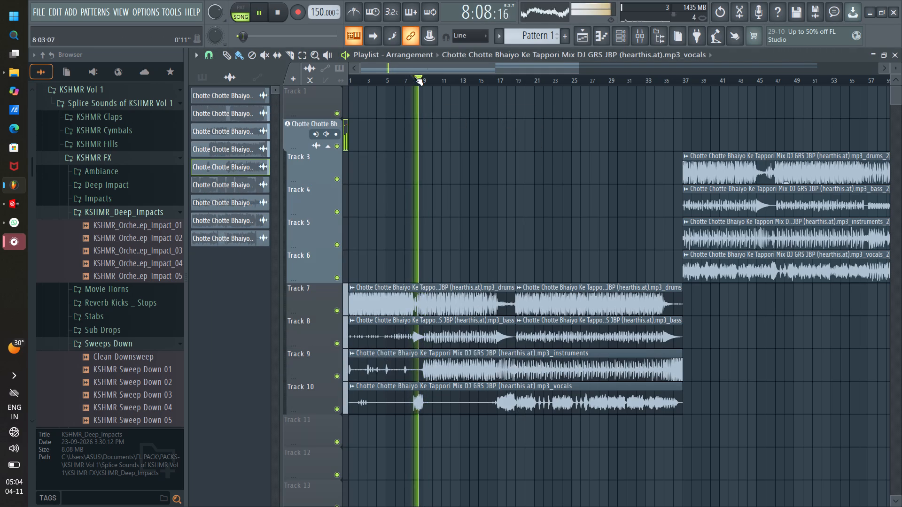
scroll(415, 77, up, 2)
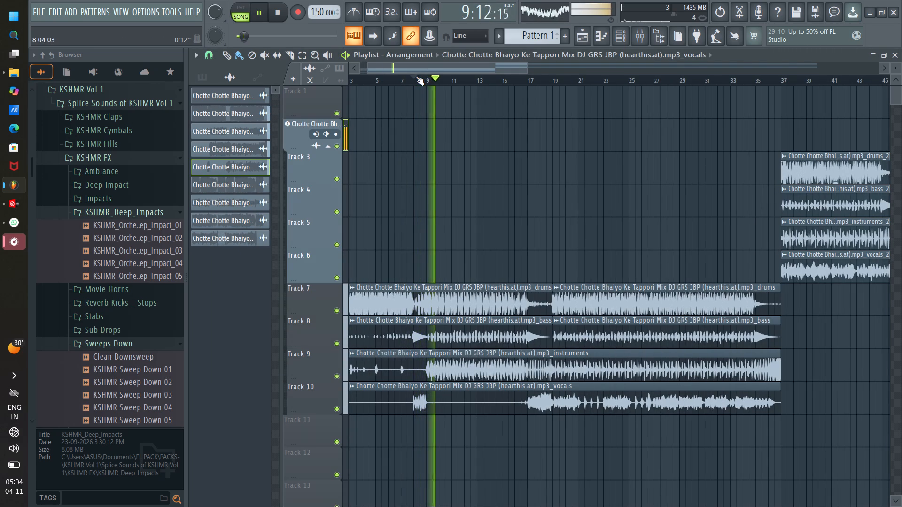
click(529, 81)
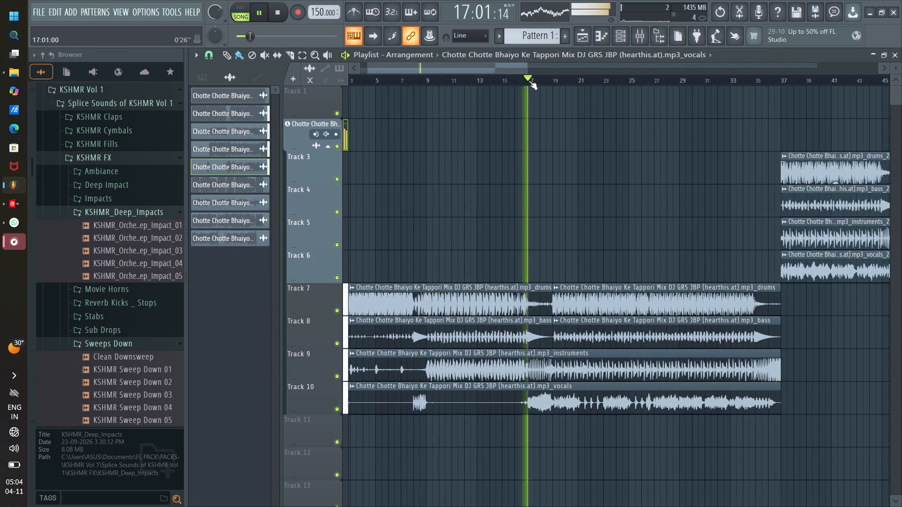
scroll(534, 81, up, 5)
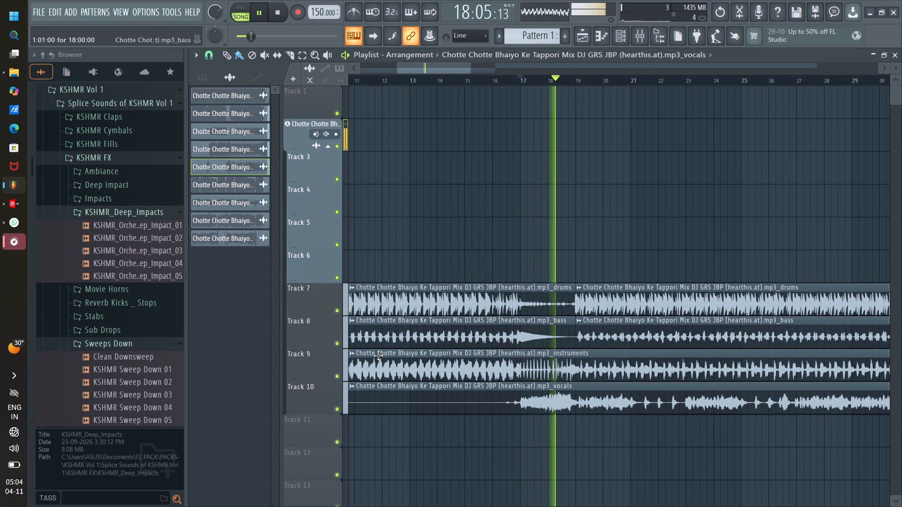
Solo the vocals on Track 10 during playback, adding back instruments, bass and drums on Tracks 9, 8 and 7 one by one.
right_click(339, 410)
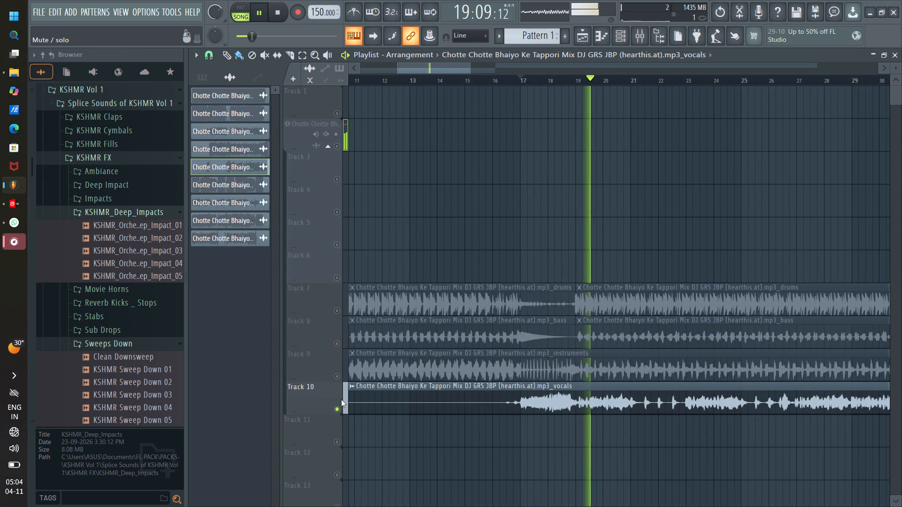
click(338, 375)
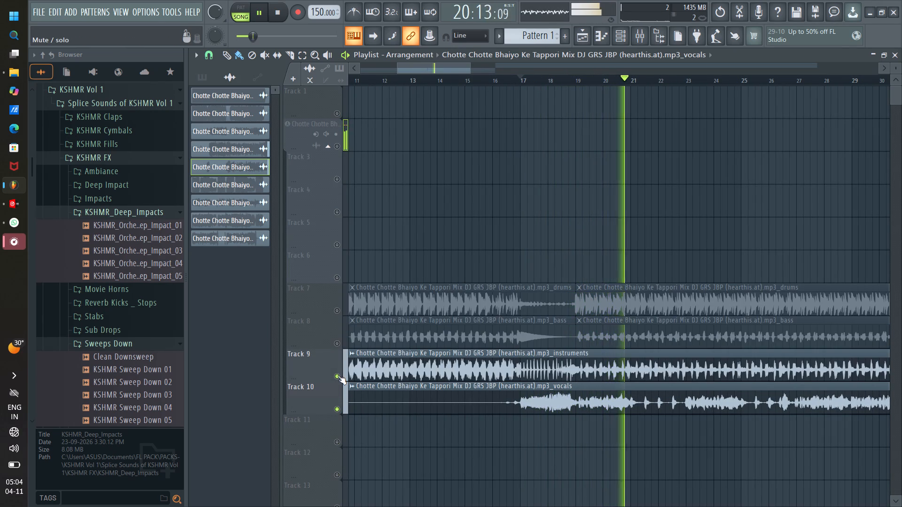
drag(417, 63, 428, 69)
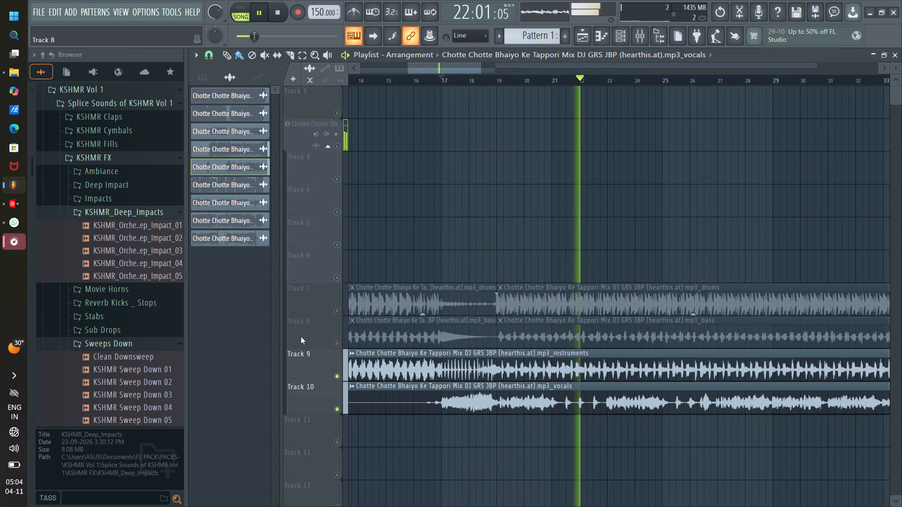
click(337, 345)
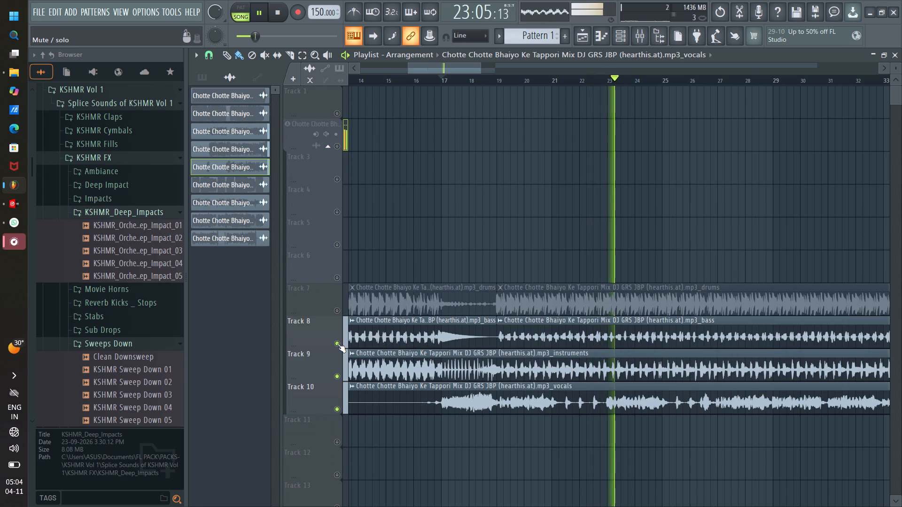
click(337, 307)
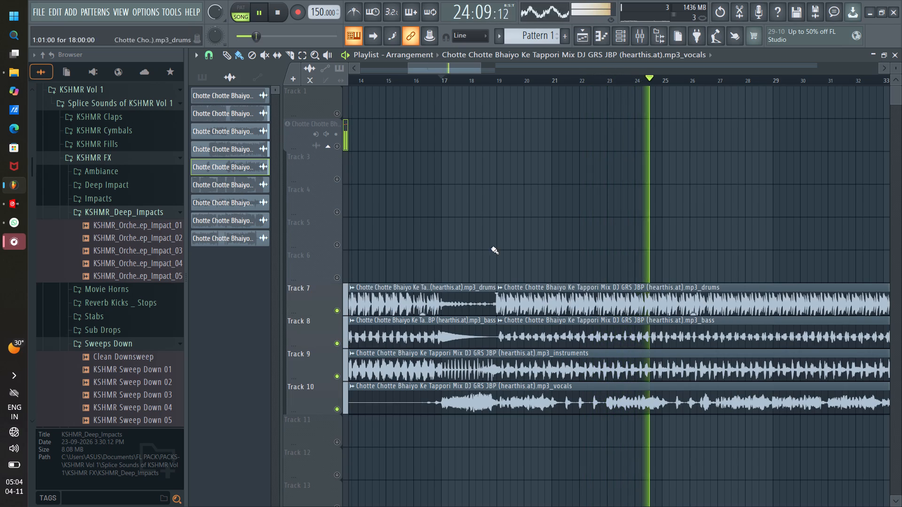
Play the stems again from bar 7.
scroll(433, 84, down, 9)
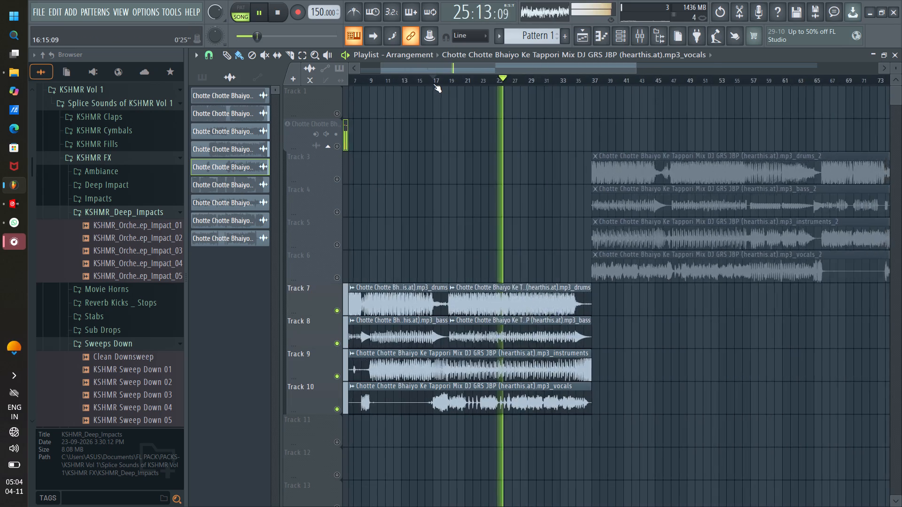
scroll(433, 84, down, 1)
drag(435, 67, 382, 67)
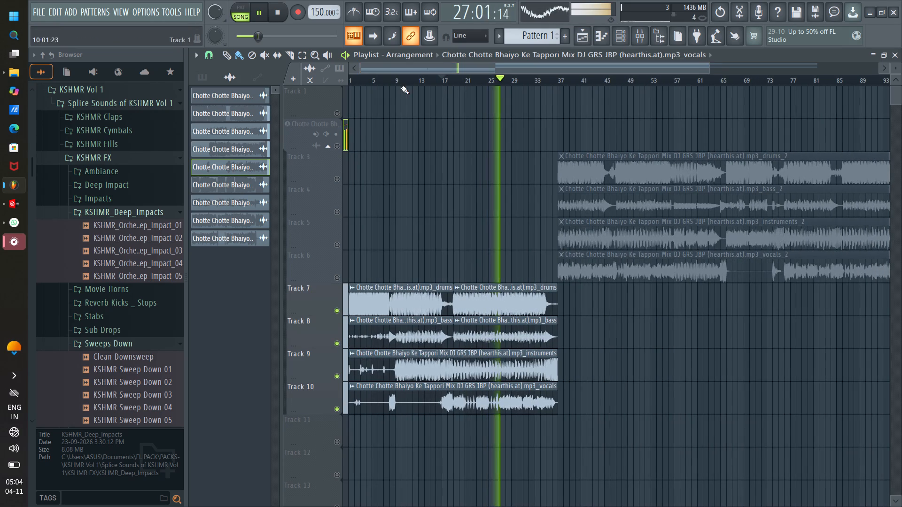
click(385, 81)
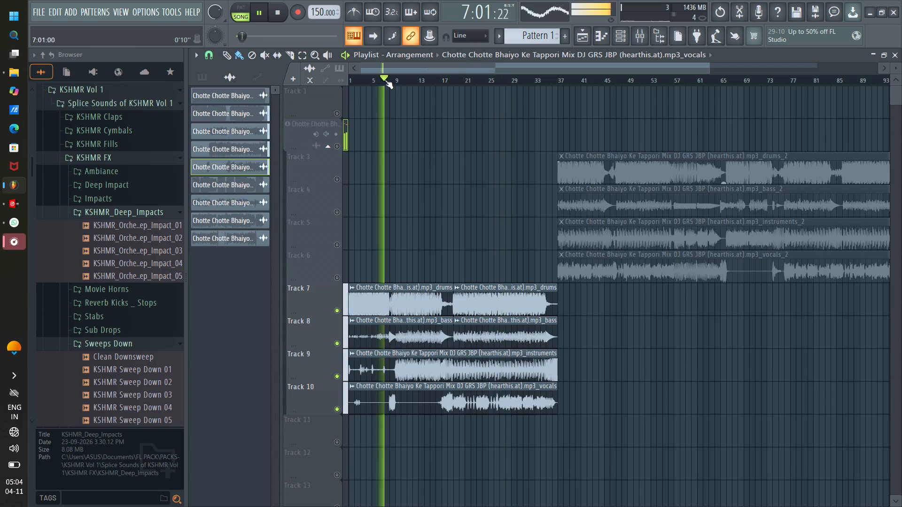
scroll(390, 80, up, 11)
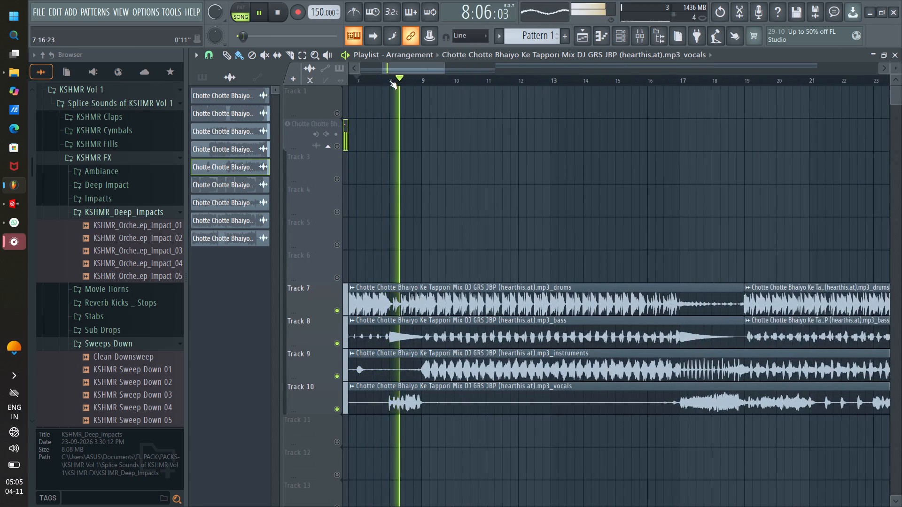
scroll(389, 80, up, 1)
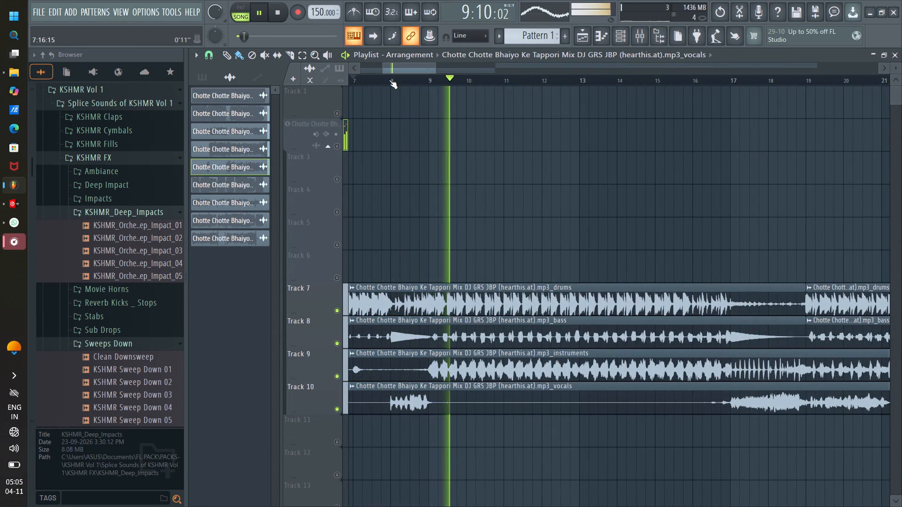
Solo the instruments on Track 9 during playback, re-enabling bass and drums first and the Track 10 vocals last.
right_click(334, 378)
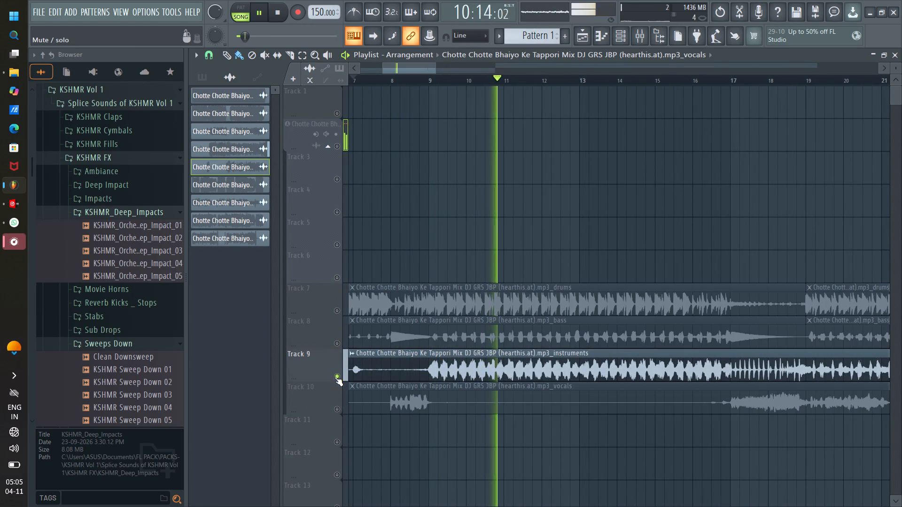
click(335, 342)
click(337, 314)
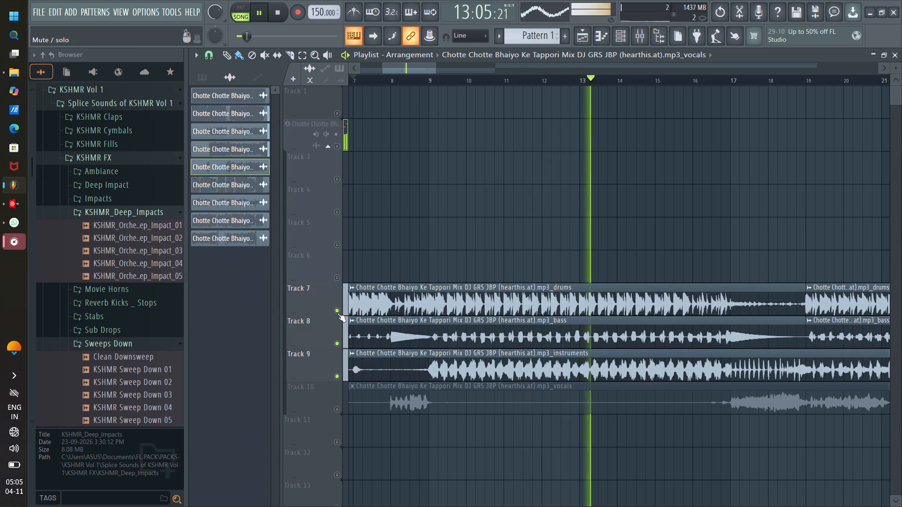
scroll(432, 80, down, 5)
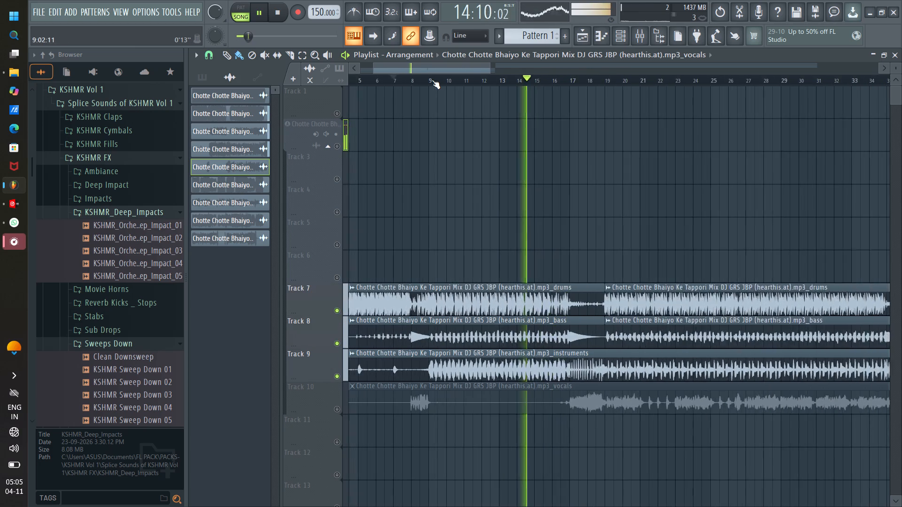
scroll(432, 80, down, 4)
drag(449, 67, 481, 69)
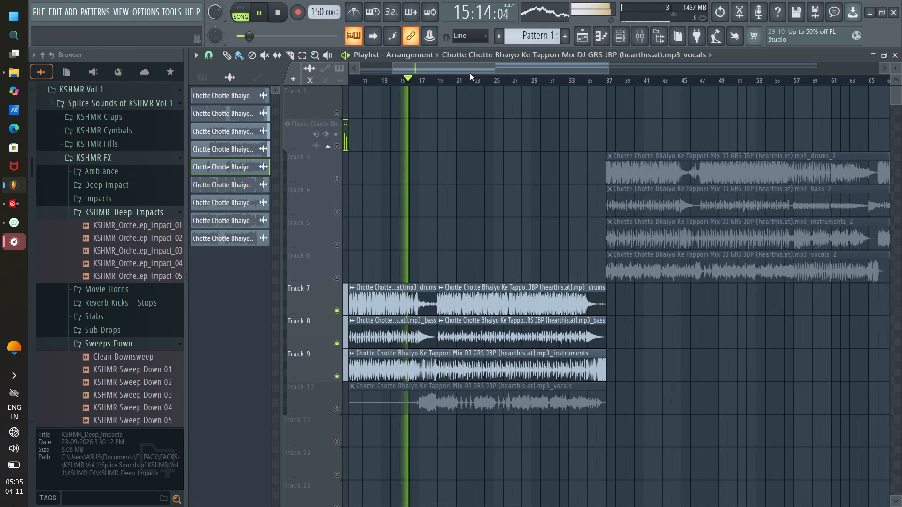
scroll(441, 81, up, 7)
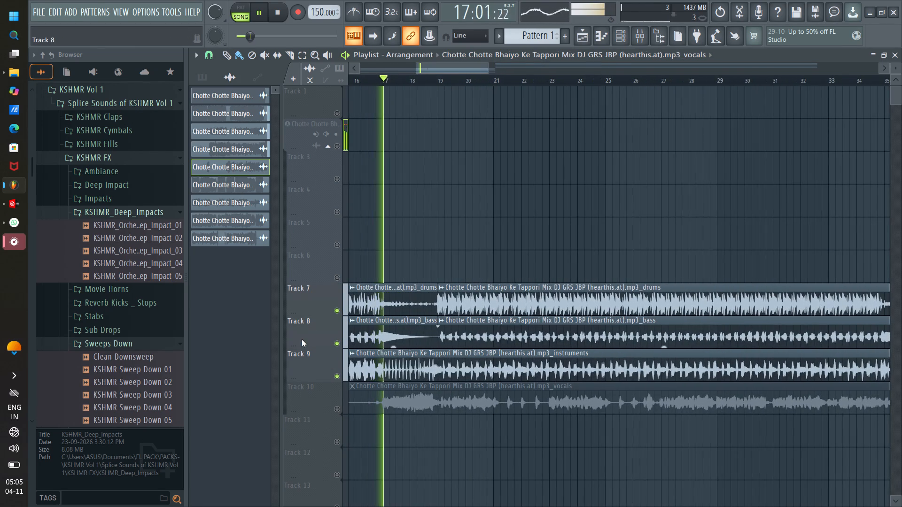
click(339, 413)
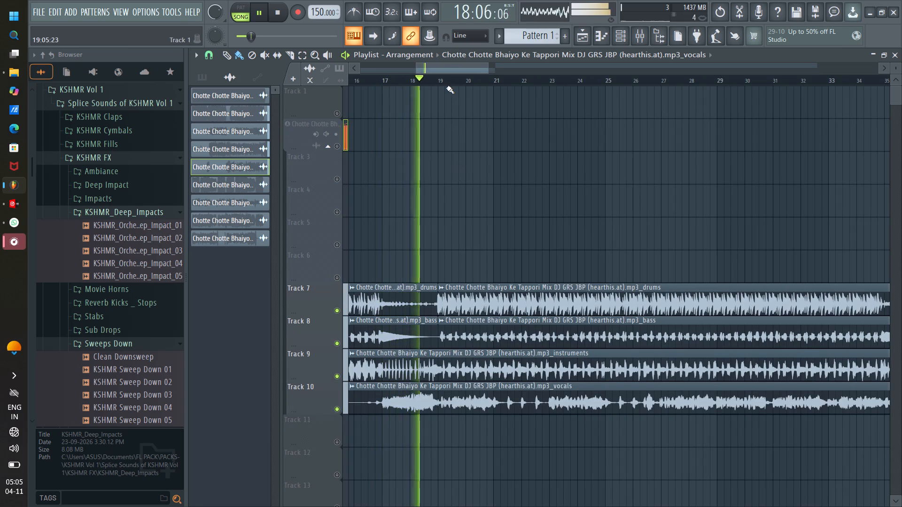
Check the channel settings of the Track 7 drums clip after the bar 19 cut.
double_click(448, 297)
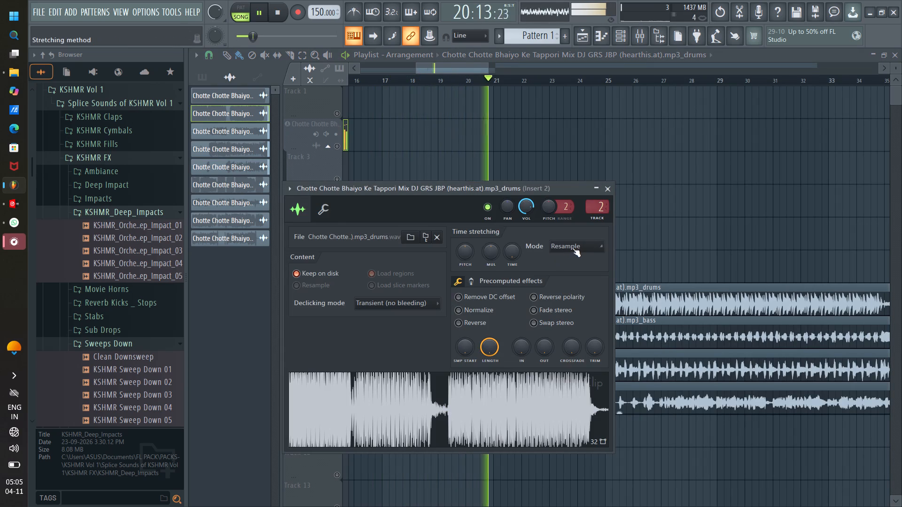
click(607, 191)
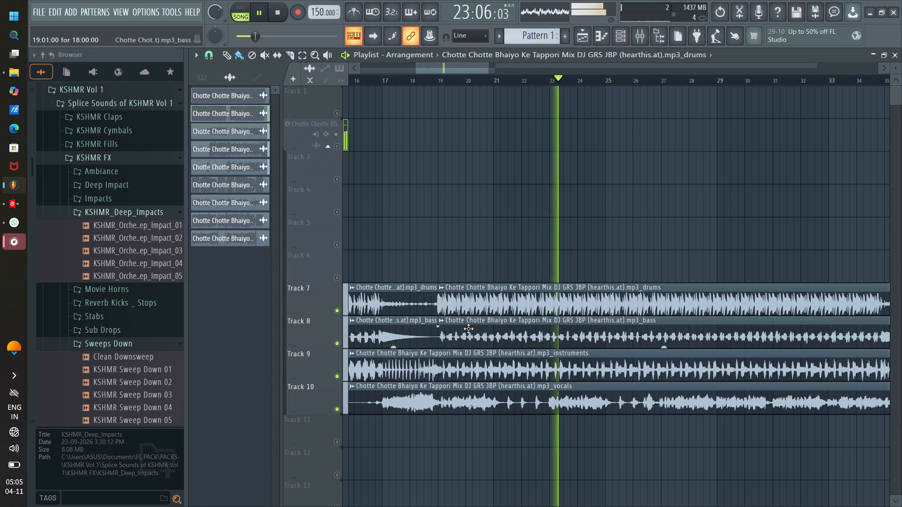
Restart playback and audition the transition into the bar 19 cut from about bar 18.
key(space)
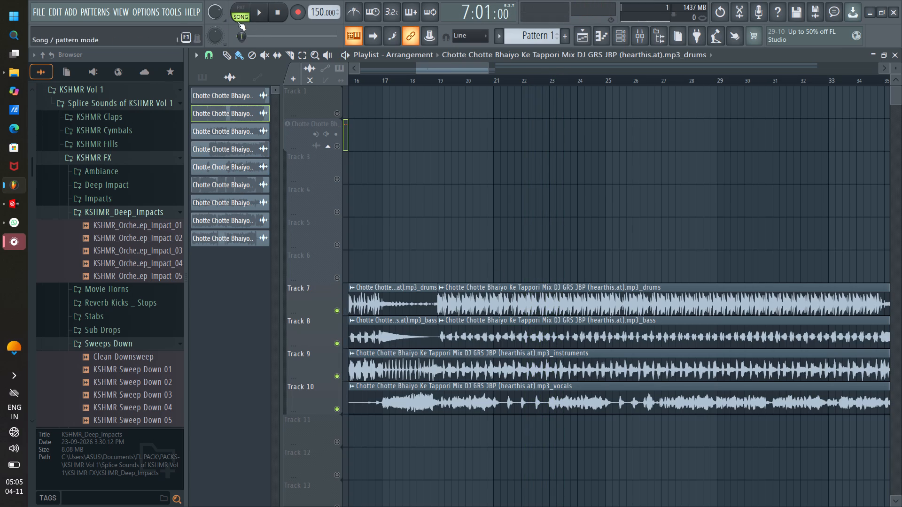
scroll(209, 13, down, 10)
key(space)
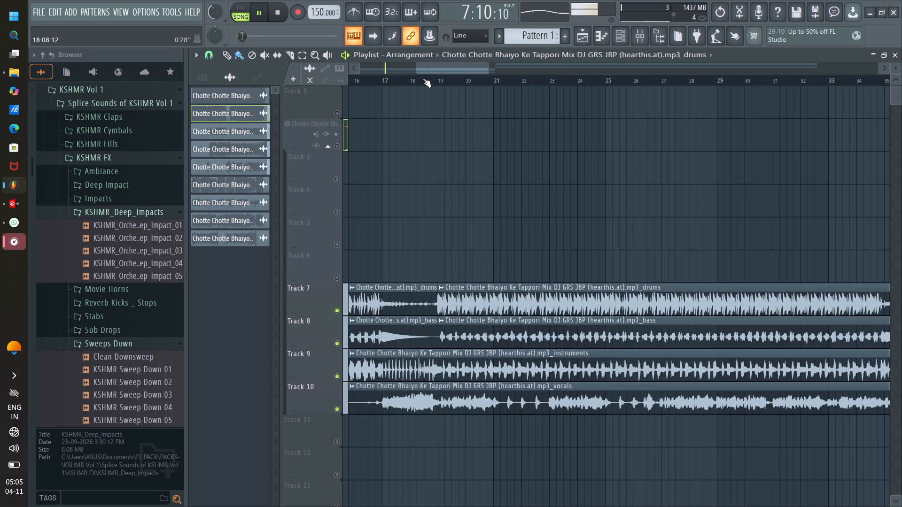
click(423, 78)
scroll(442, 80, up, 10)
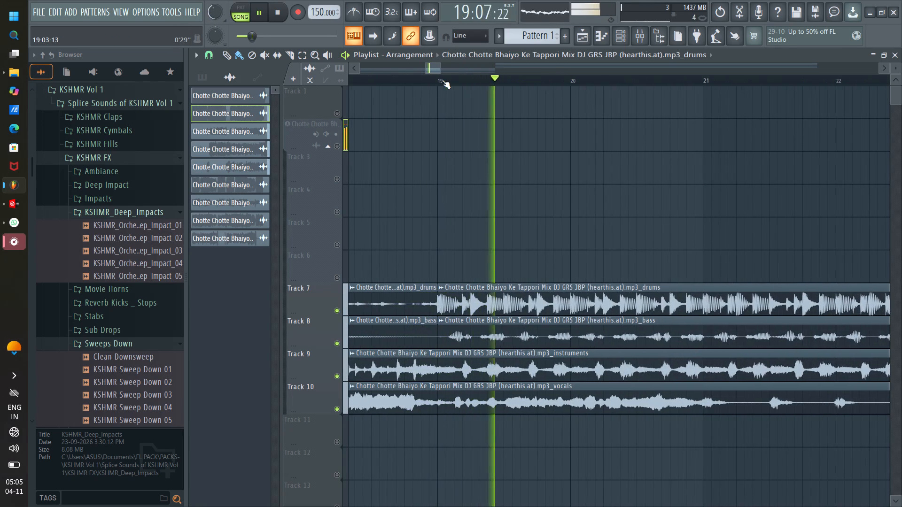
Set the time-stretching mode of the Track 7 drums clip after the bar 19 cut to Stretch Pro.
double_click(455, 312)
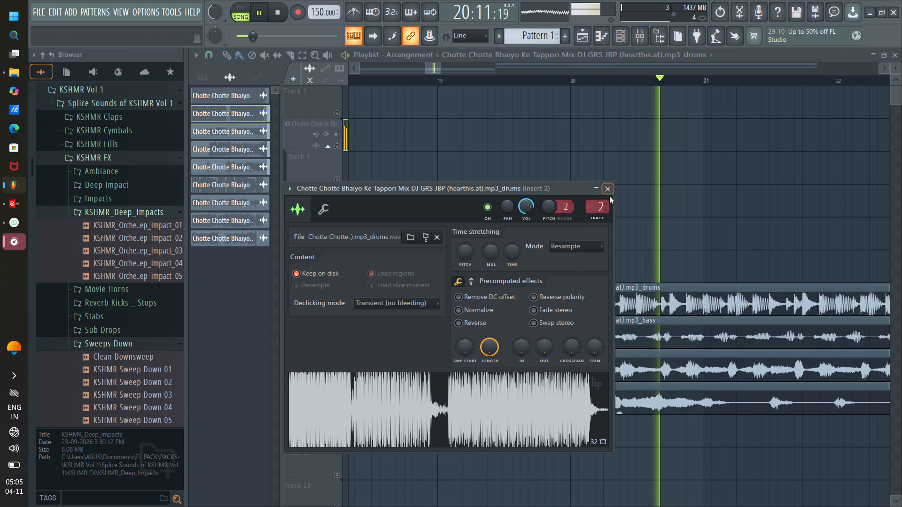
click(575, 248)
click(570, 286)
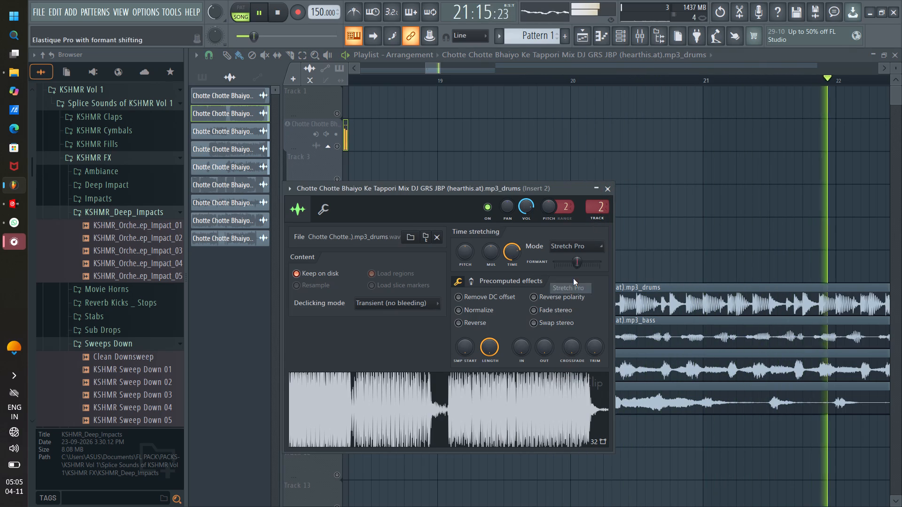
click(607, 190)
Open the mixer and solo Insert 2.
click(636, 33)
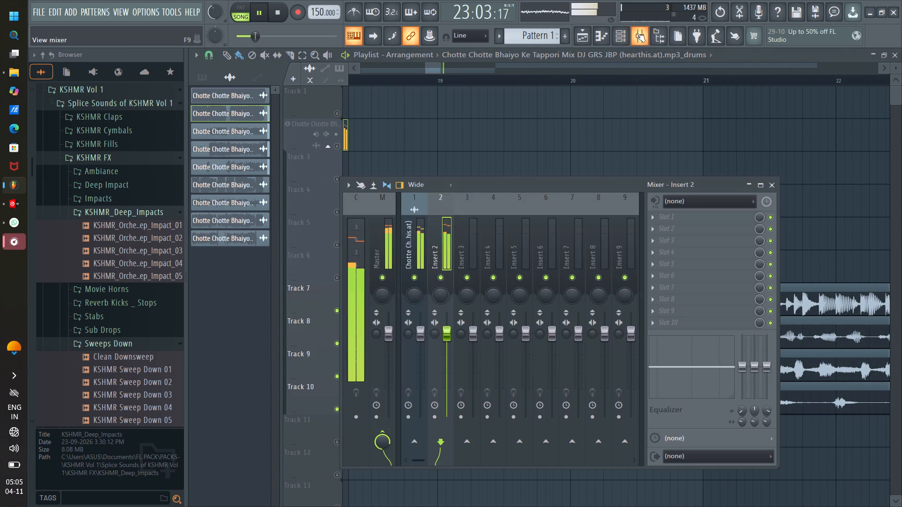
right_click(440, 279)
Load Fruity parametric EQ into effect slot 1 of mixer Insert 2.
click(442, 206)
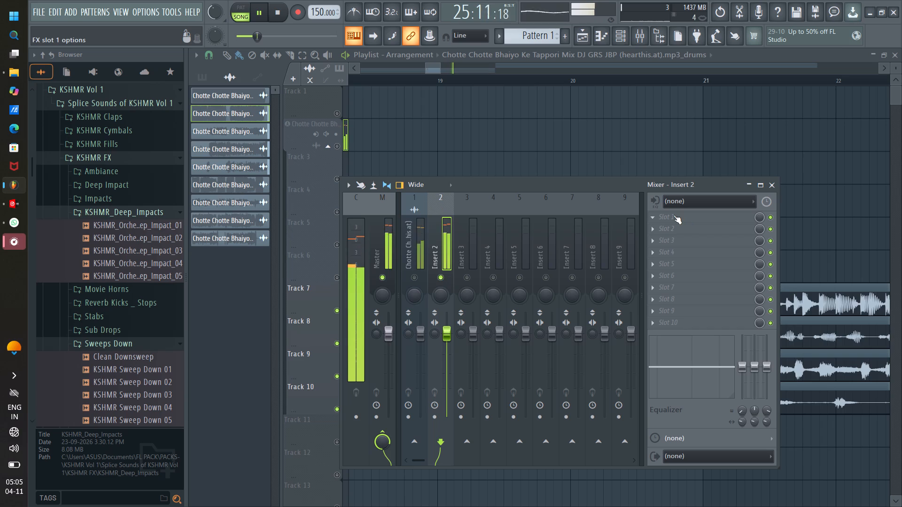
click(673, 215)
click(522, 397)
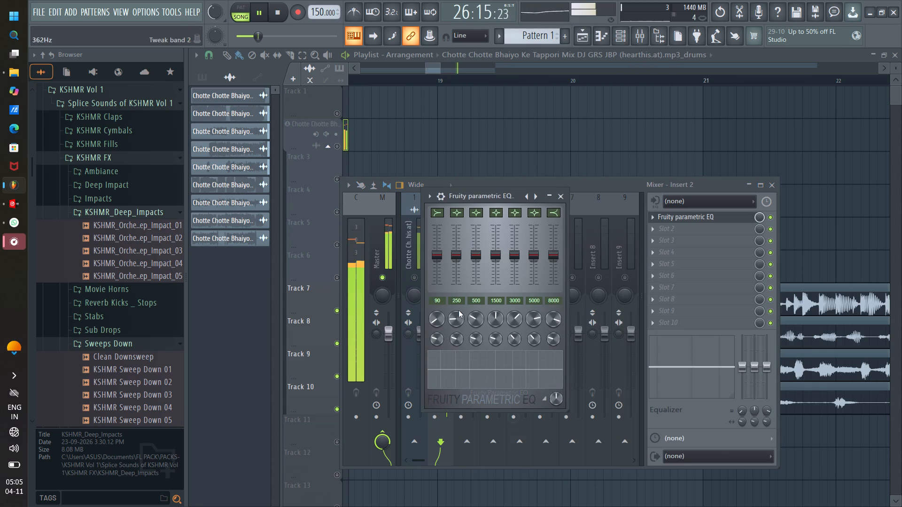
Cut band 1 (90 Hz) of the parametric EQ on Insert 2 to about -16.4 dB.
drag(435, 251, 478, 15)
scroll(440, 271, up, 1)
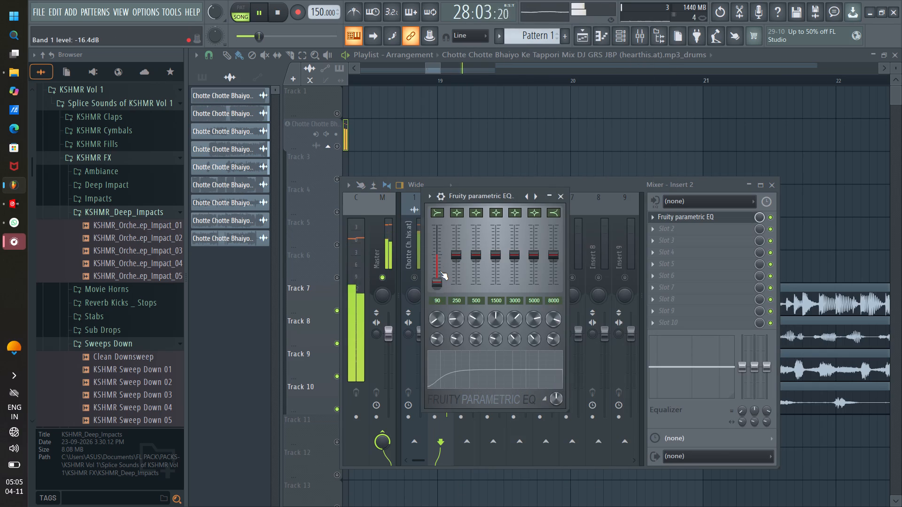
scroll(440, 271, up, 1)
Reset the main volume to its default level.
right_click(216, 12)
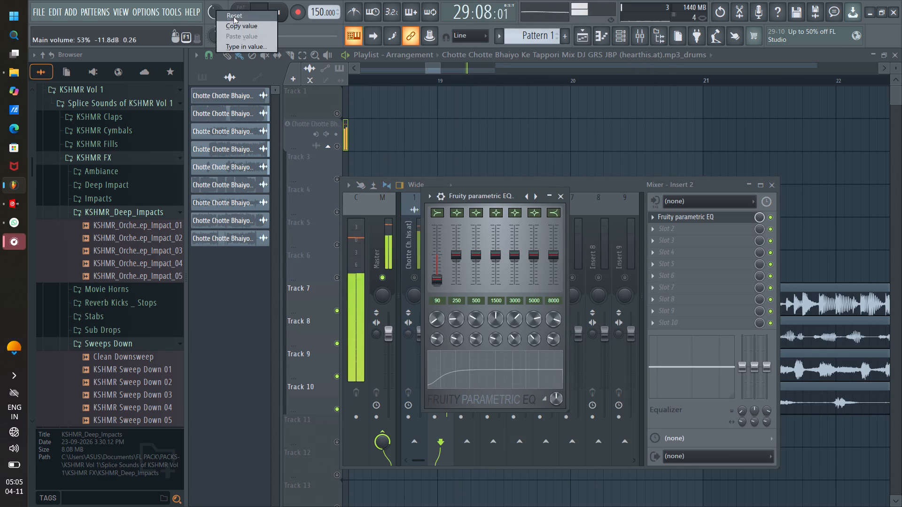
click(233, 17)
Fine-tune the band 1 cut in the parametric EQ, and close the mixer and the EQ window.
scroll(437, 277, up, 3)
scroll(437, 276, down, 2)
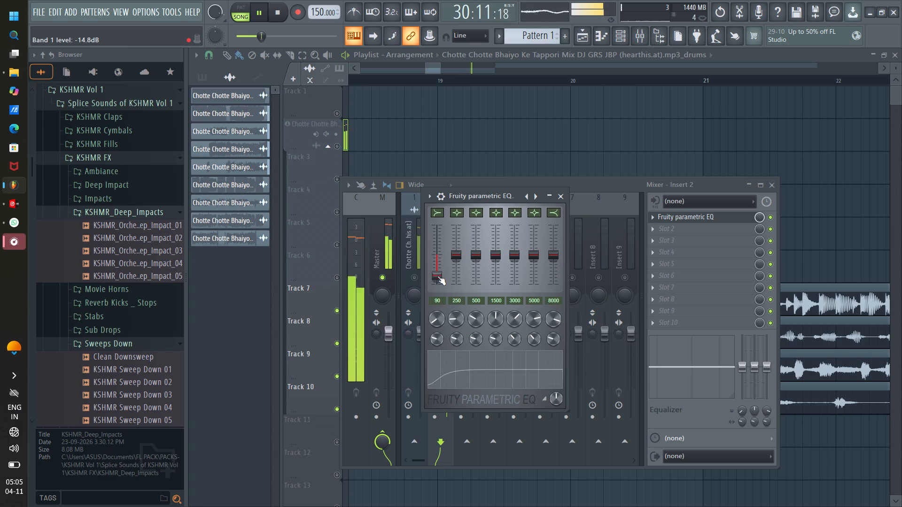
scroll(437, 276, down, 6)
scroll(437, 276, up, 1)
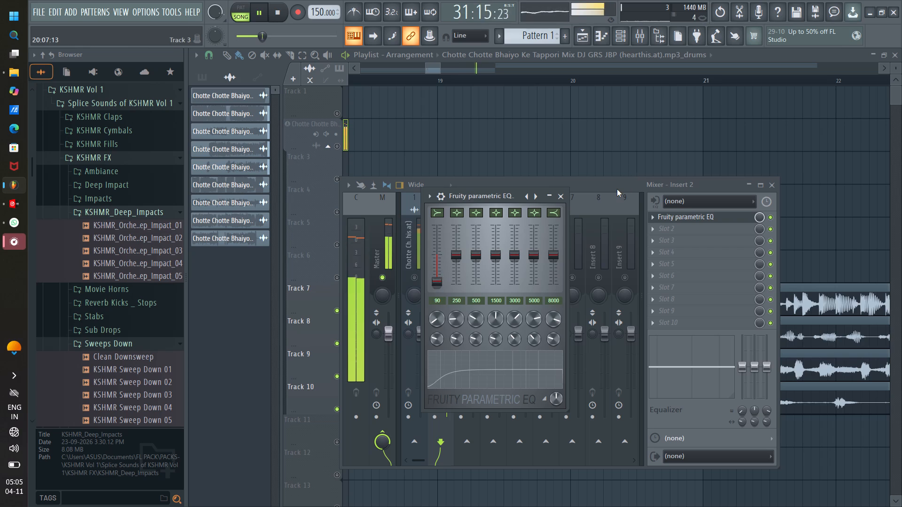
click(617, 189)
click(770, 185)
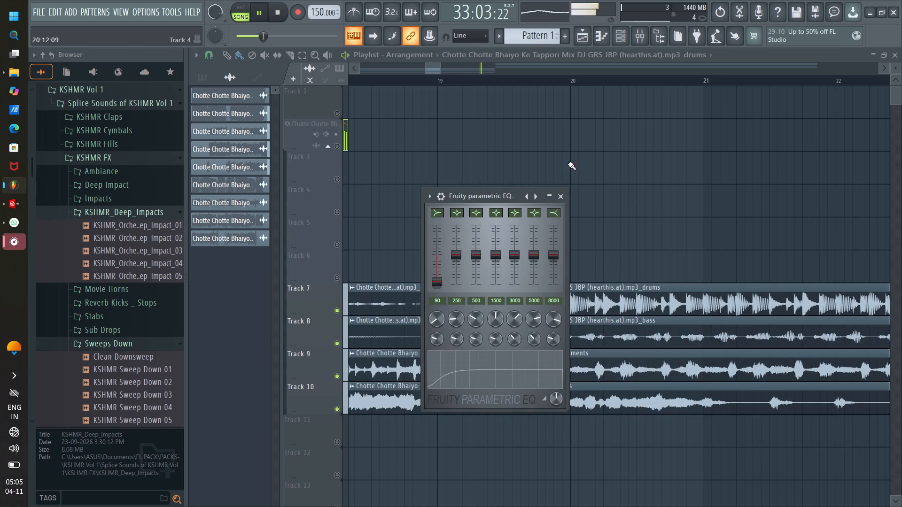
click(562, 195)
Play the arrangement from bar 15 to audition the equalised drums and bass.
drag(431, 66, 424, 64)
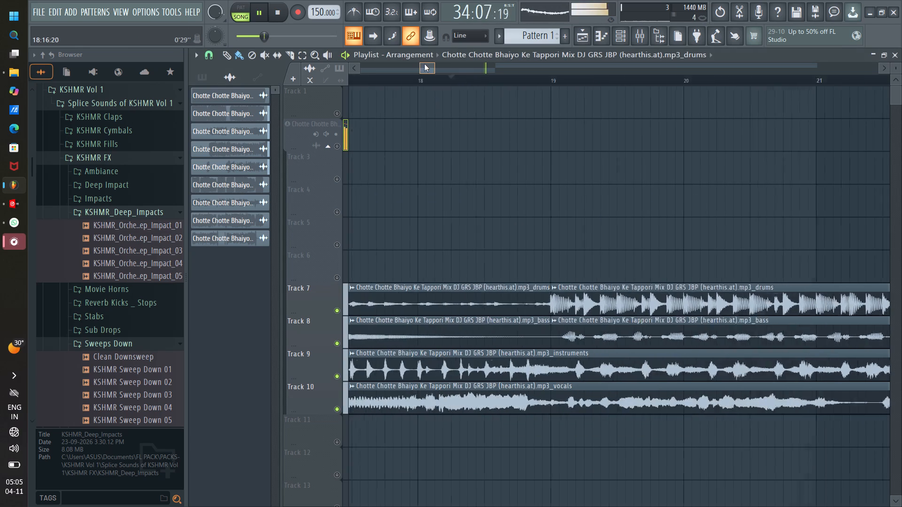
drag(424, 64, 417, 64)
click(399, 82)
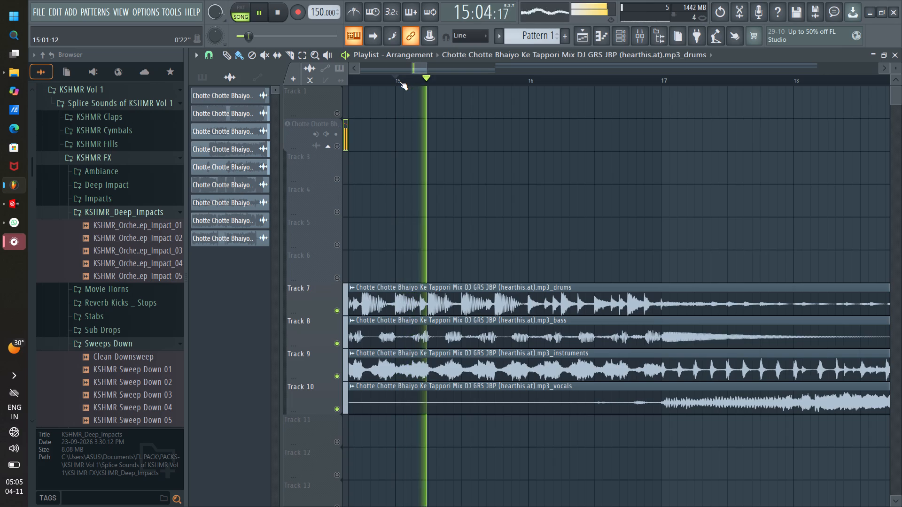
Unsolo Insert 2 in the mixer so that all inserts play, and close the mixer.
scroll(399, 81, down, 4)
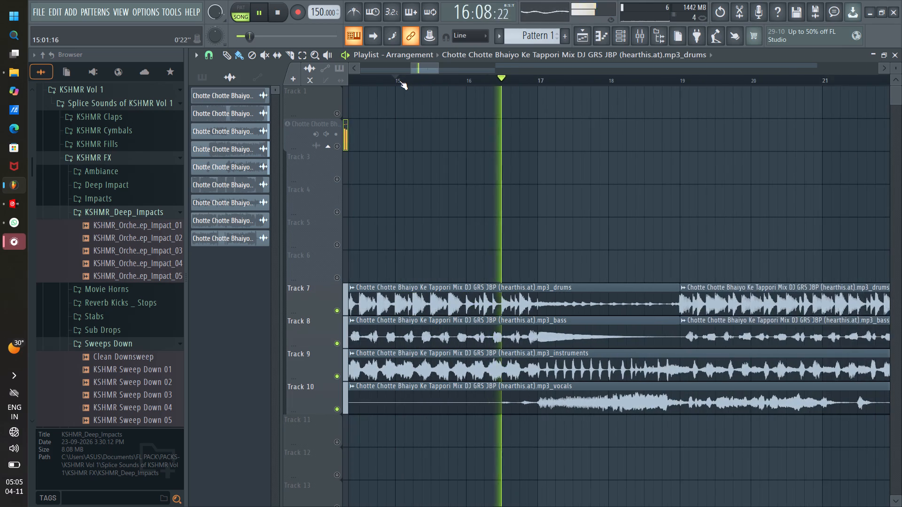
scroll(399, 81, down, 4)
drag(432, 64, 349, 77)
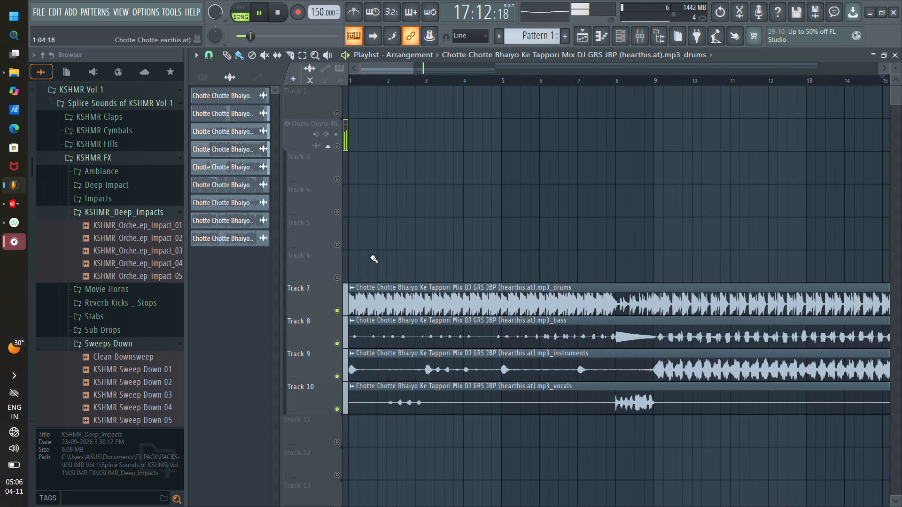
click(638, 35)
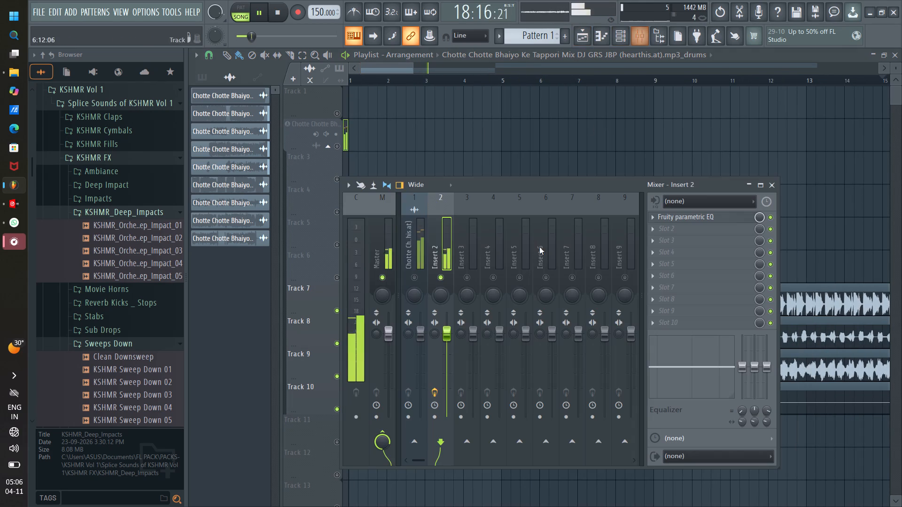
right_click(440, 274)
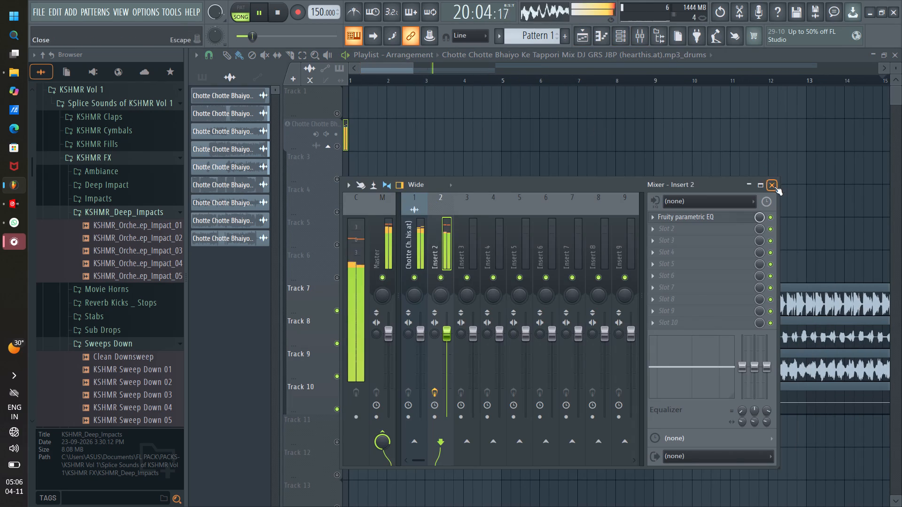
click(774, 186)
Audition the full mix from the opening at bar 1 and again from about bar 8.
click(383, 69)
click(367, 83)
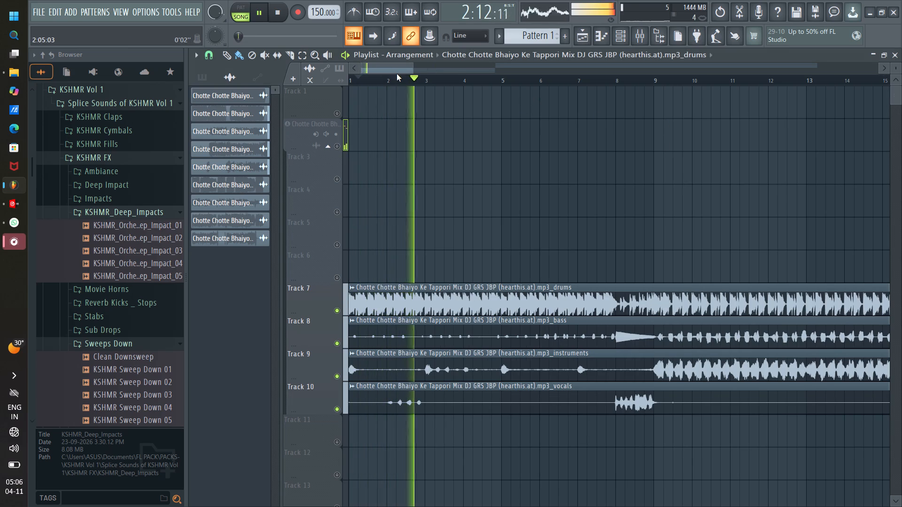
drag(397, 69, 412, 75)
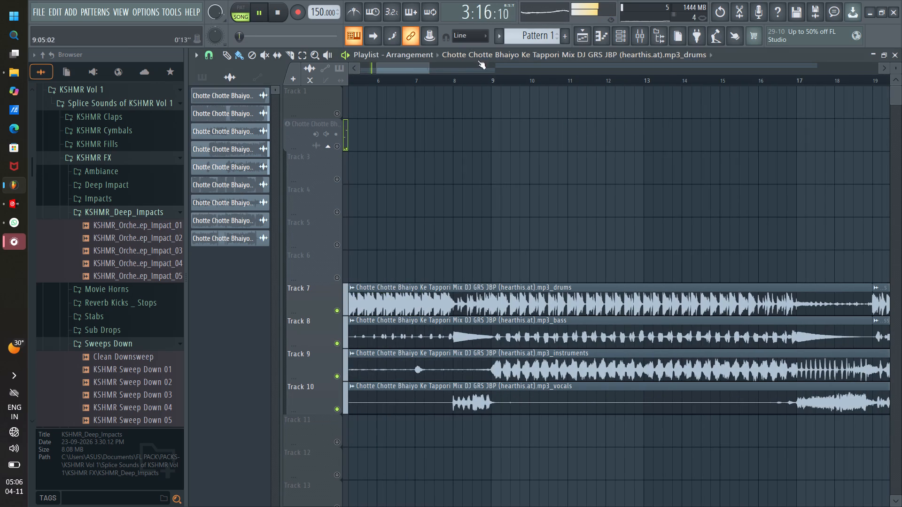
click(470, 82)
scroll(503, 82, up, 2)
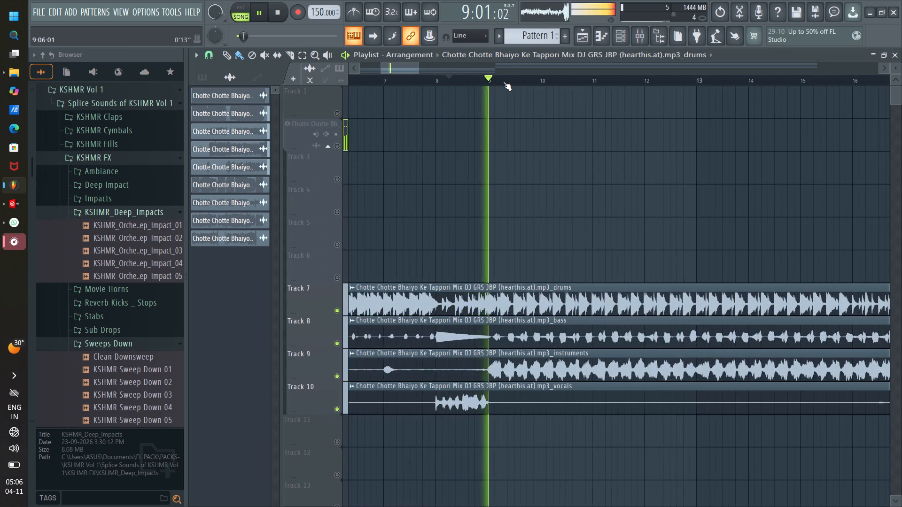
scroll(503, 82, up, 2)
Play the mix from the bar 19 cut and stop playback, undoing any clip painted by accident on Track 1.
drag(392, 67, 408, 73)
scroll(452, 85, down, 2)
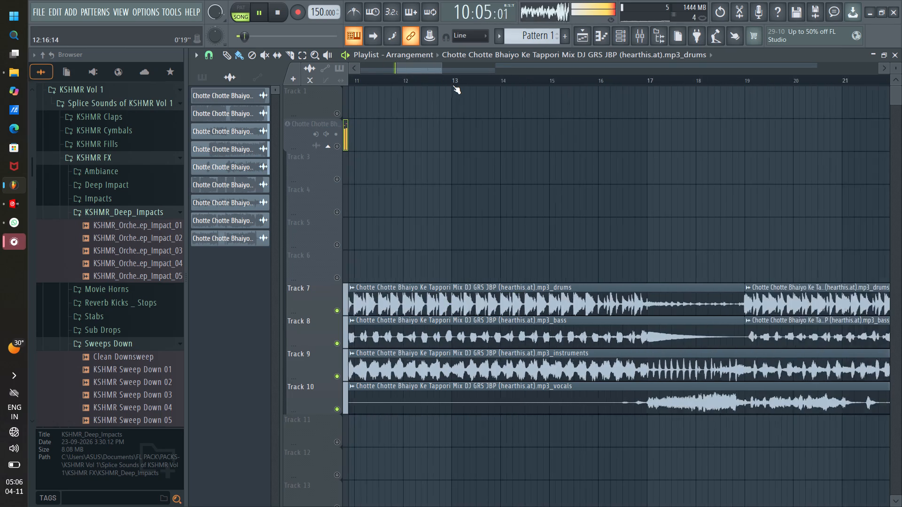
scroll(452, 85, down, 3)
drag(435, 72, 457, 76)
click(444, 86)
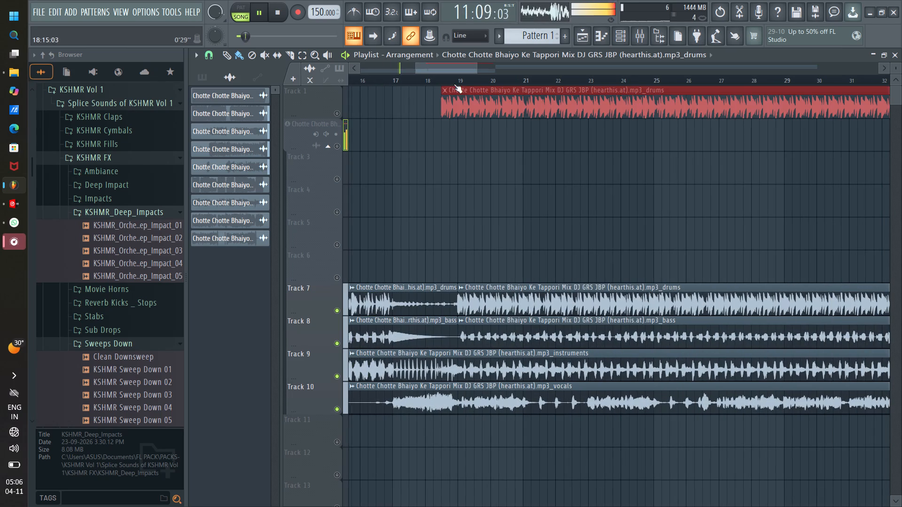
key(ctrl+z)
click(457, 77)
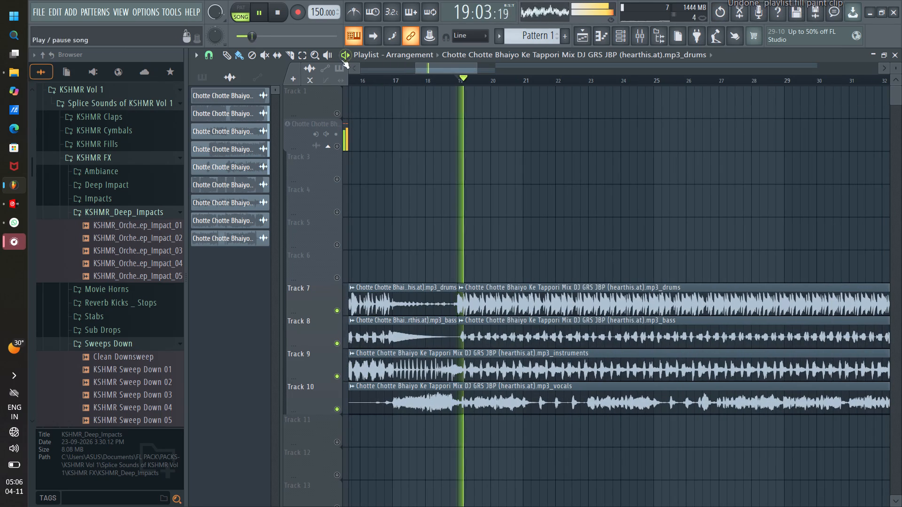
key(space)
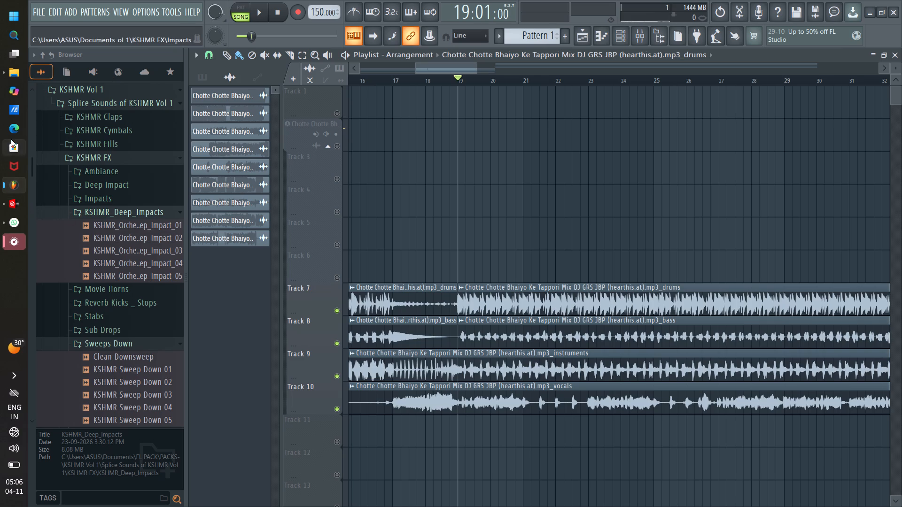
Switch to File Explorer and open the Music folder containing the bass samples.
click(8, 73)
click(5, 74)
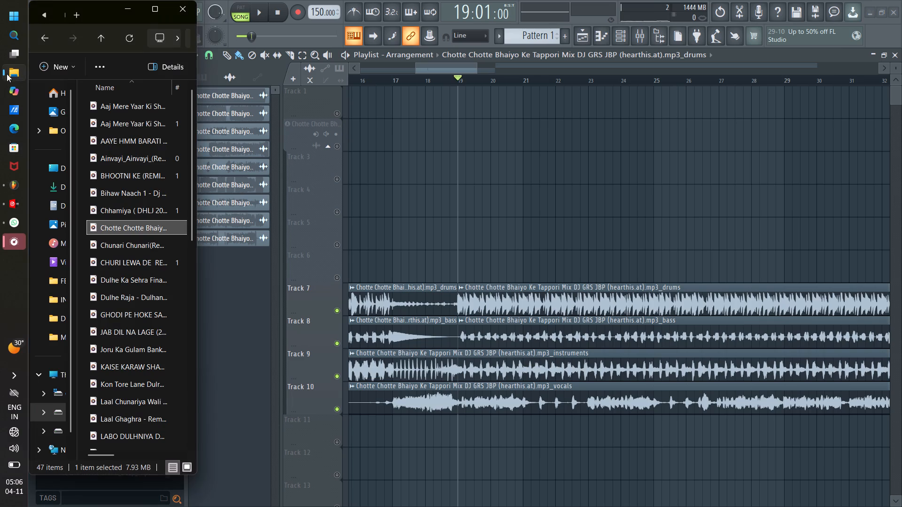
click(57, 205)
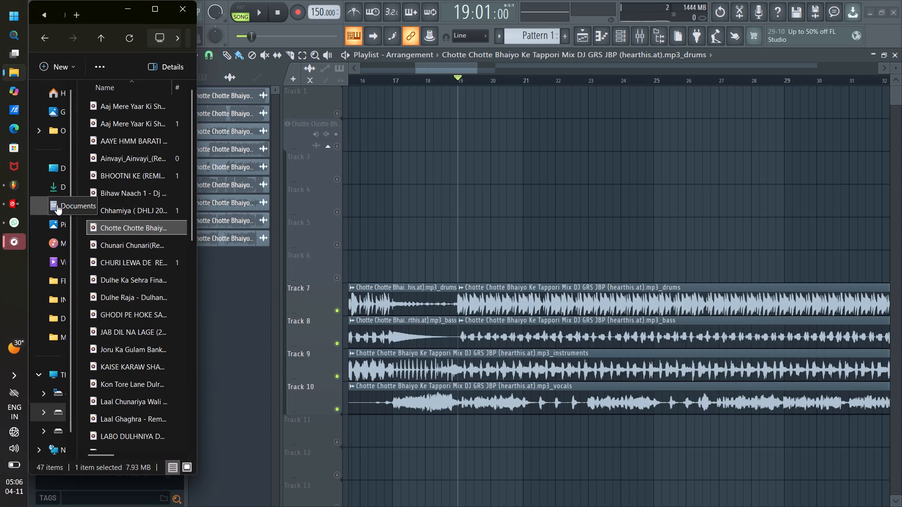
click(57, 248)
drag(115, 154, 107, 129)
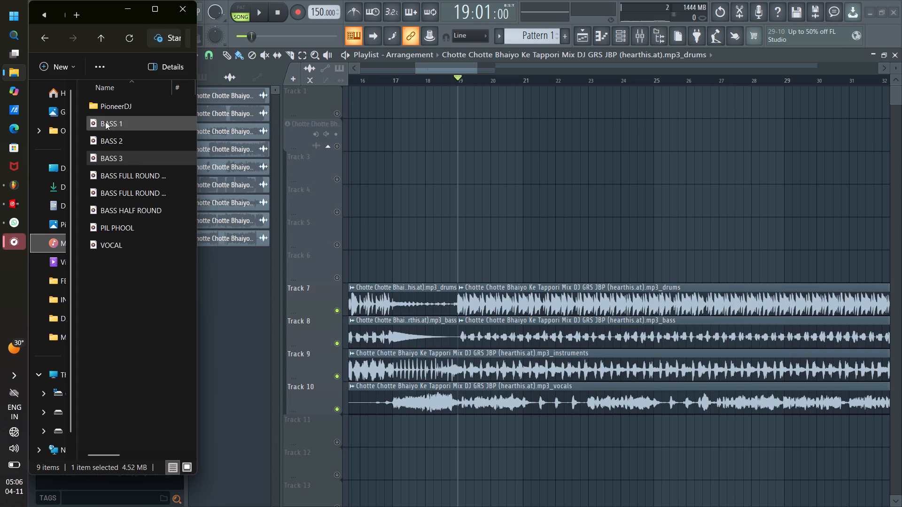
Switch to VirtualDJ, load BASS 1 and in its place BASS 2 into deck 1, and play BASS 2.
click(109, 124)
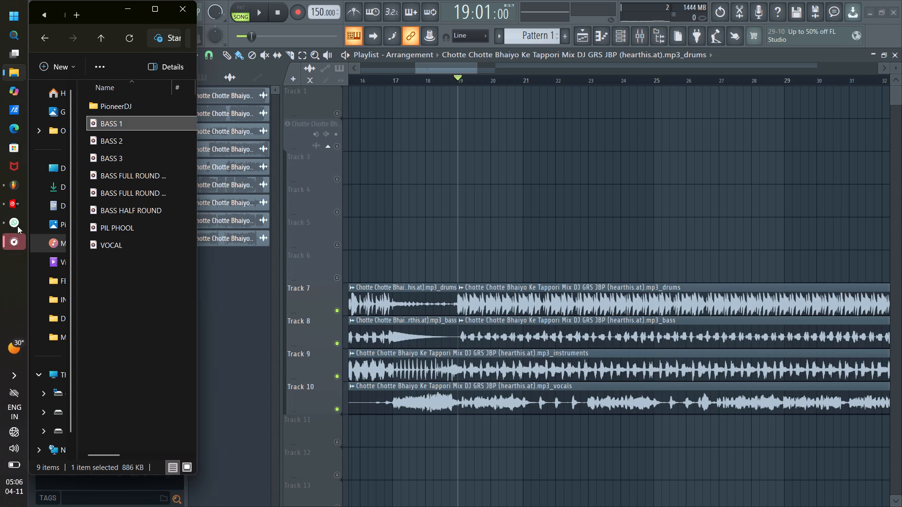
click(18, 204)
drag(109, 124, 311, 95)
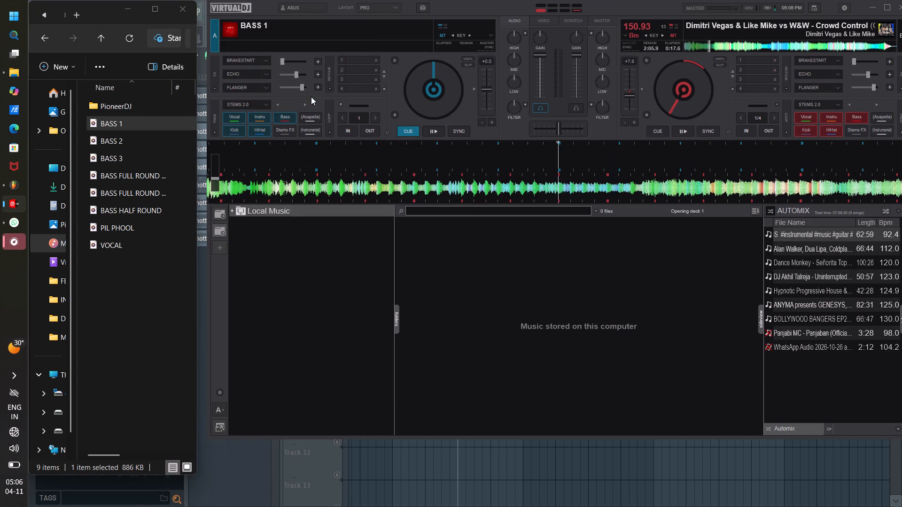
drag(113, 137, 377, 82)
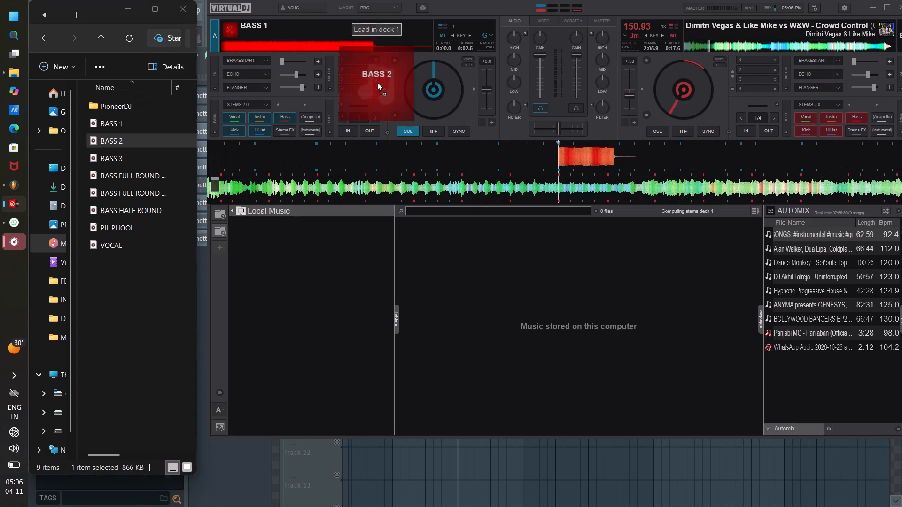
drag(377, 82, 378, 82)
click(424, 130)
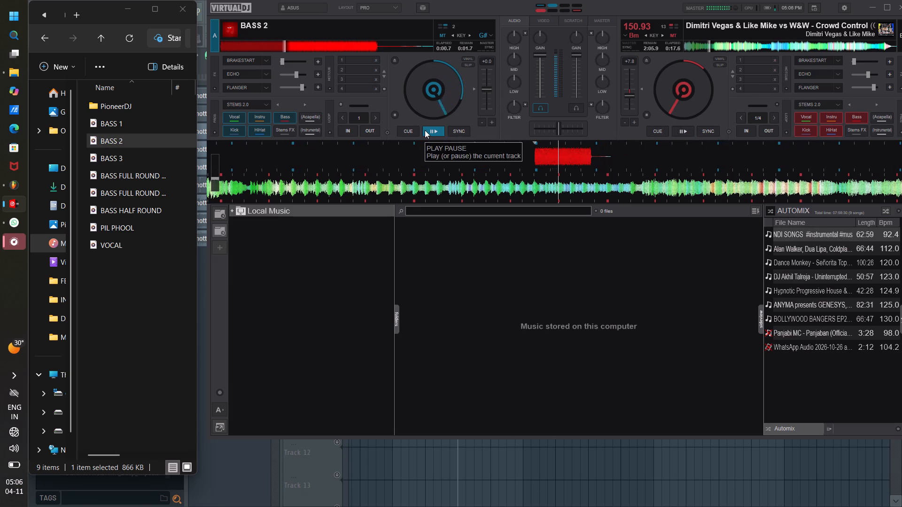
Reset the pitch of VirtualDJ deck 2 to +0.0.
double_click(643, 88)
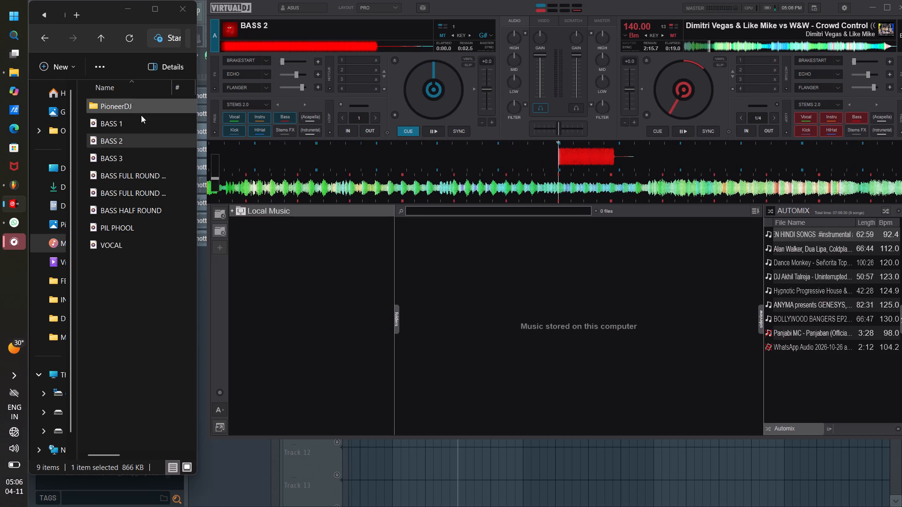
Load the BASS 1 sample into deck 1 and play it.
drag(120, 125, 342, 66)
drag(342, 66, 426, 119)
click(434, 130)
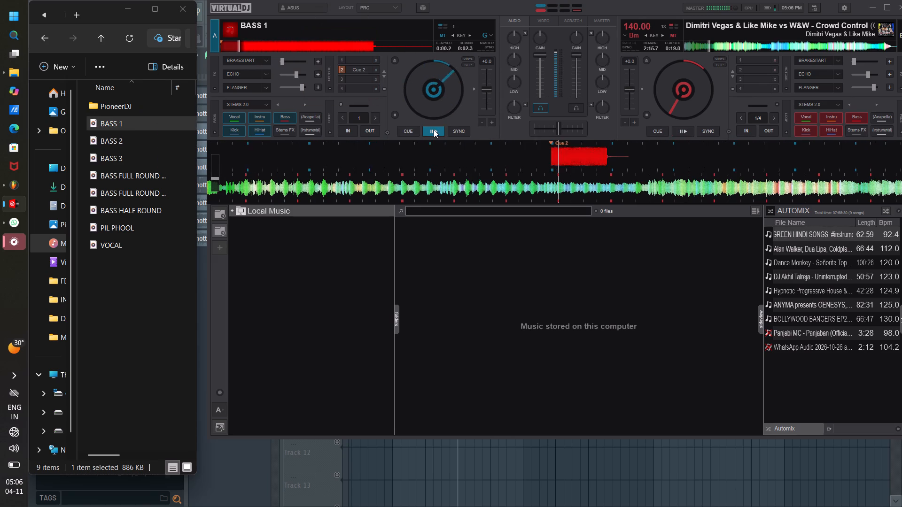
Load the BASS FULL ROUND 4 BIT sample into deck 1 and play it.
drag(120, 179, 120, 178)
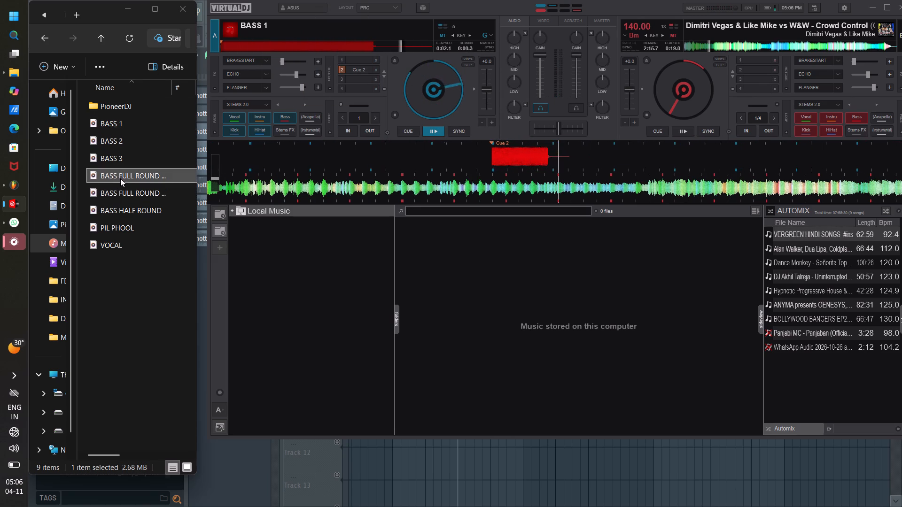
drag(120, 178, 331, 88)
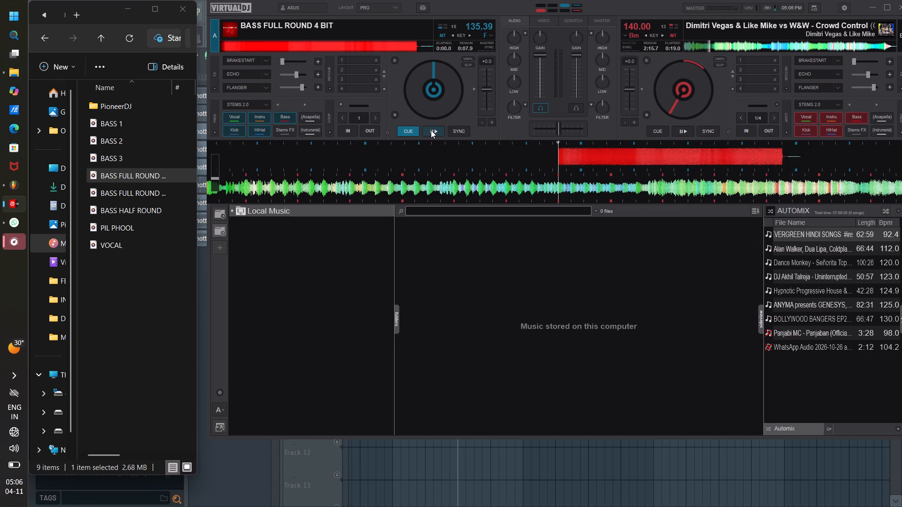
click(431, 130)
Compare BASS 1 and BASS 2 by playing each again in deck 1, and minimise VirtualDJ.
click(136, 189)
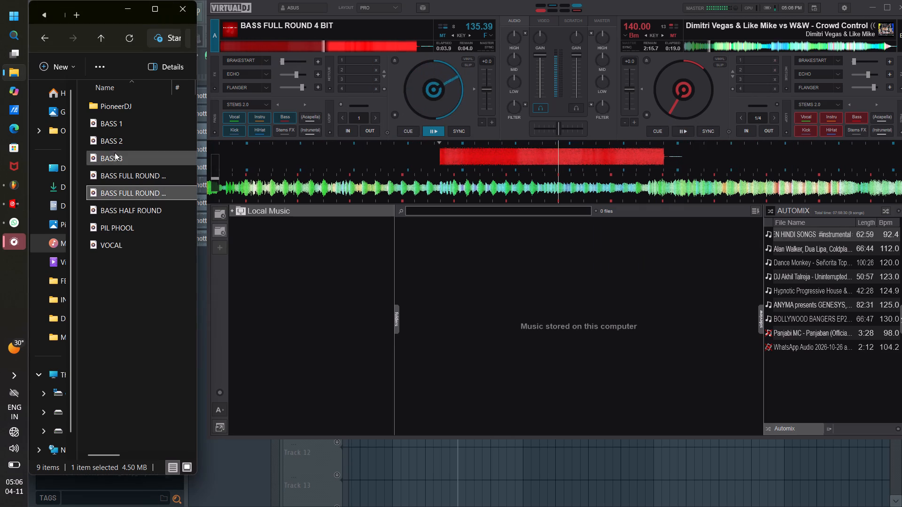
drag(108, 122, 293, 77)
click(526, 237)
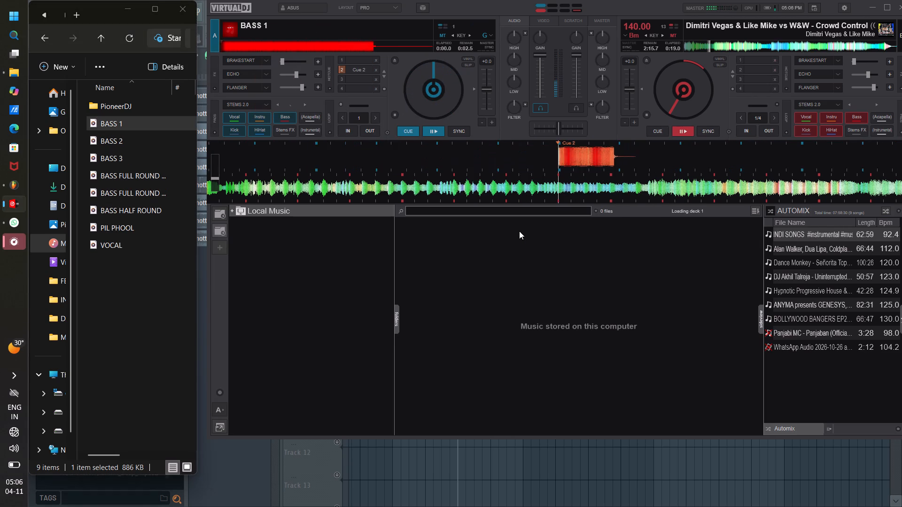
key(space)
click(102, 139)
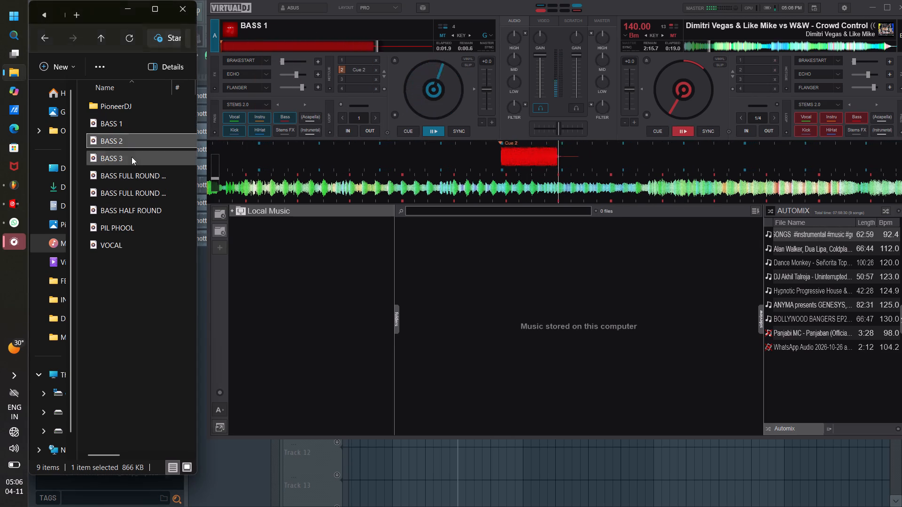
drag(105, 141, 396, 78)
click(436, 131)
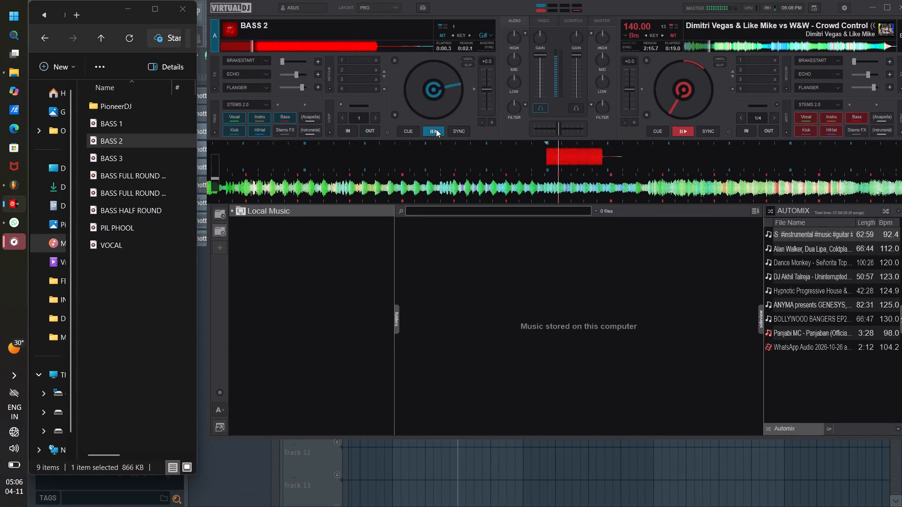
click(410, 131)
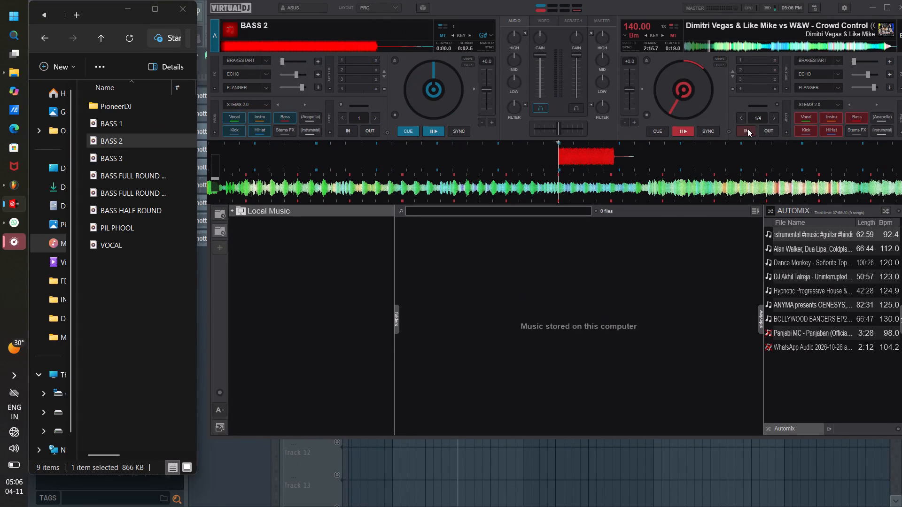
click(870, 3)
Import the BASS 1 sample into the FL Studio playlist on Track 6 at bar 19, and reactivate all muted tracks.
click(87, 121)
drag(109, 122, 368, 220)
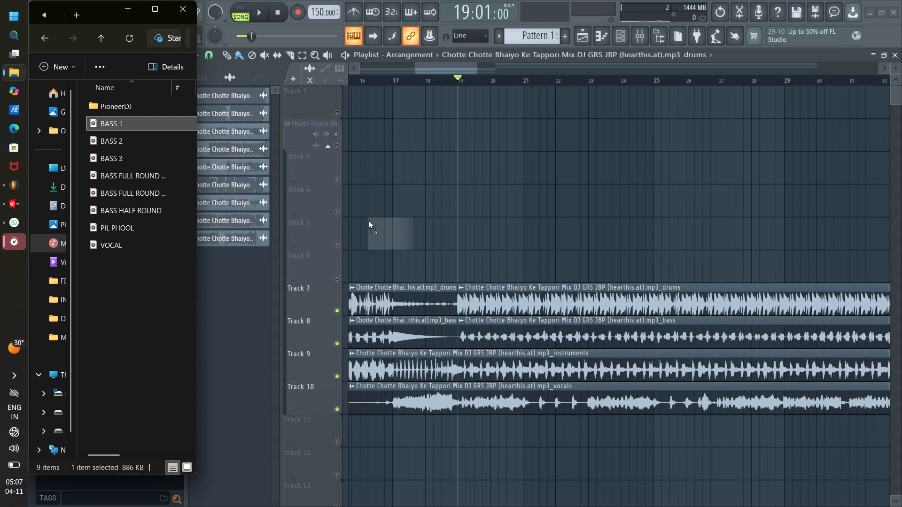
drag(368, 220, 461, 253)
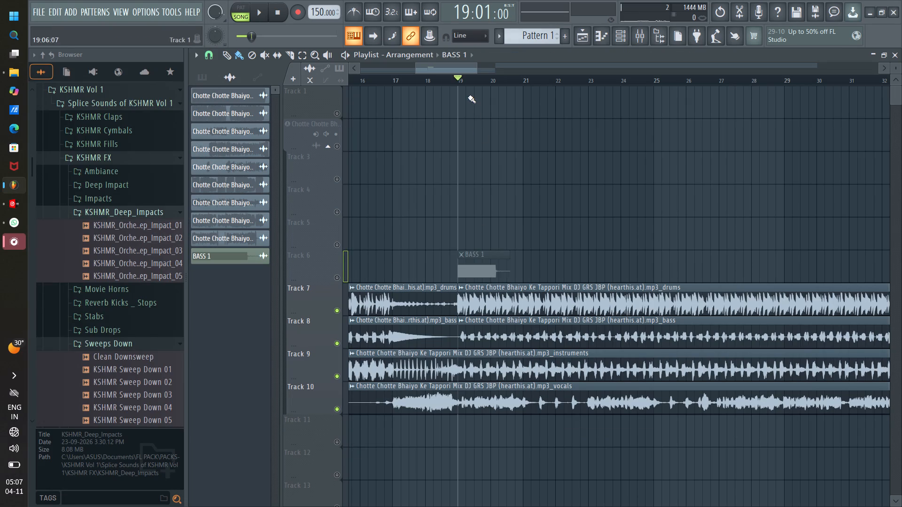
scroll(465, 83, up, 3)
right_click(339, 277)
right_click(339, 277)
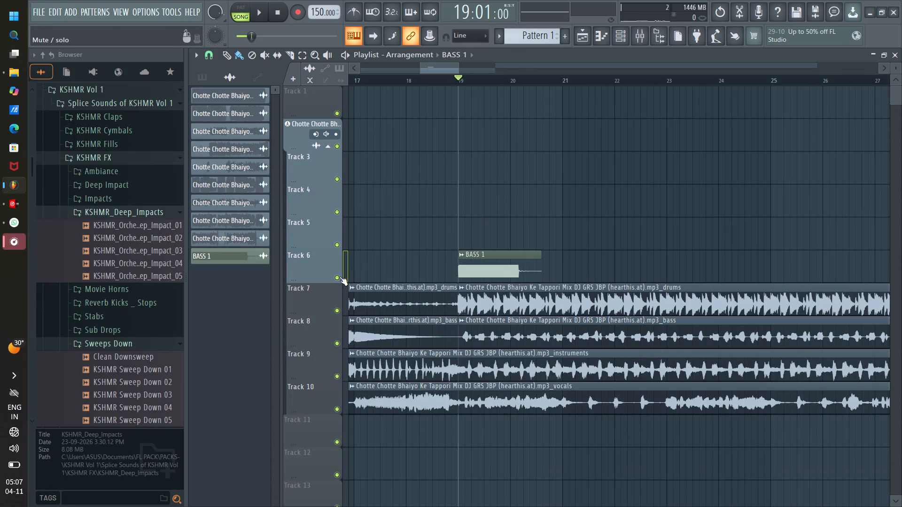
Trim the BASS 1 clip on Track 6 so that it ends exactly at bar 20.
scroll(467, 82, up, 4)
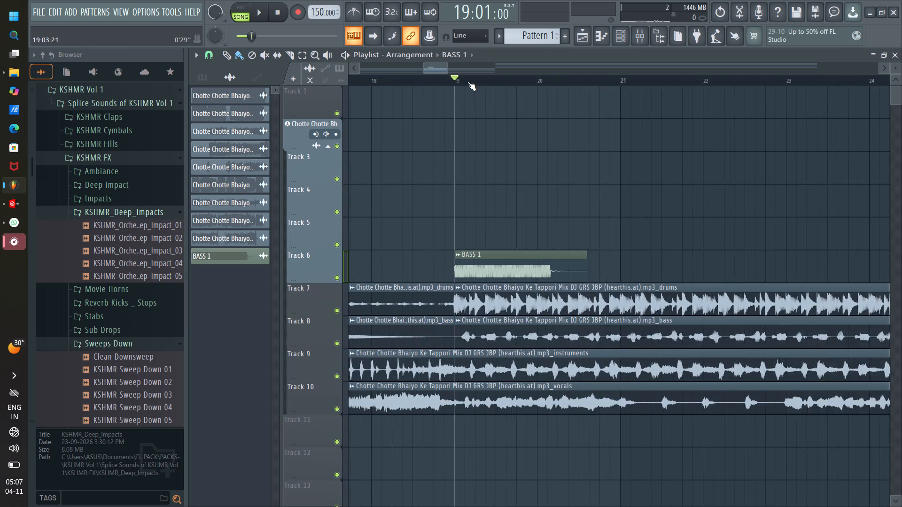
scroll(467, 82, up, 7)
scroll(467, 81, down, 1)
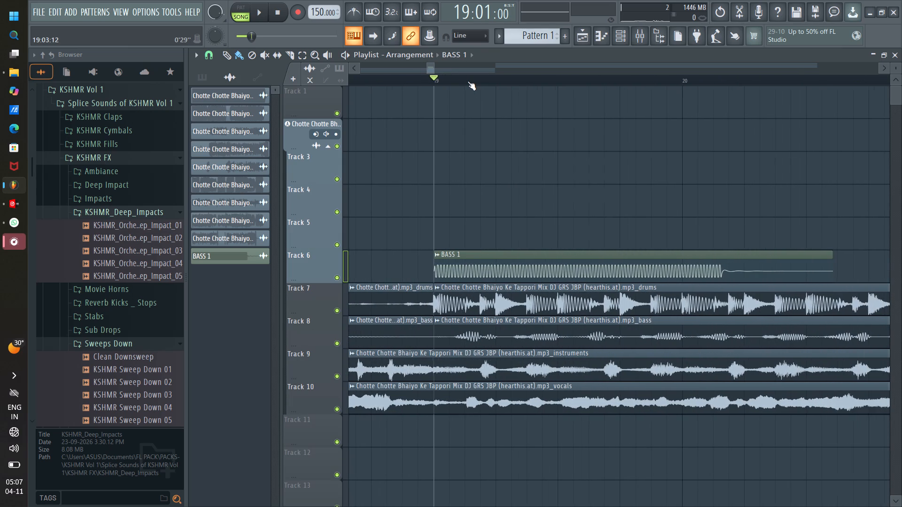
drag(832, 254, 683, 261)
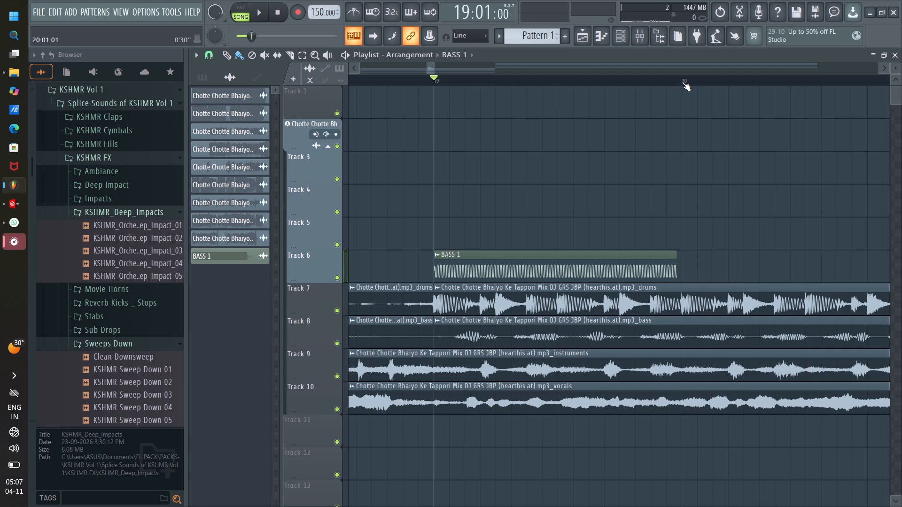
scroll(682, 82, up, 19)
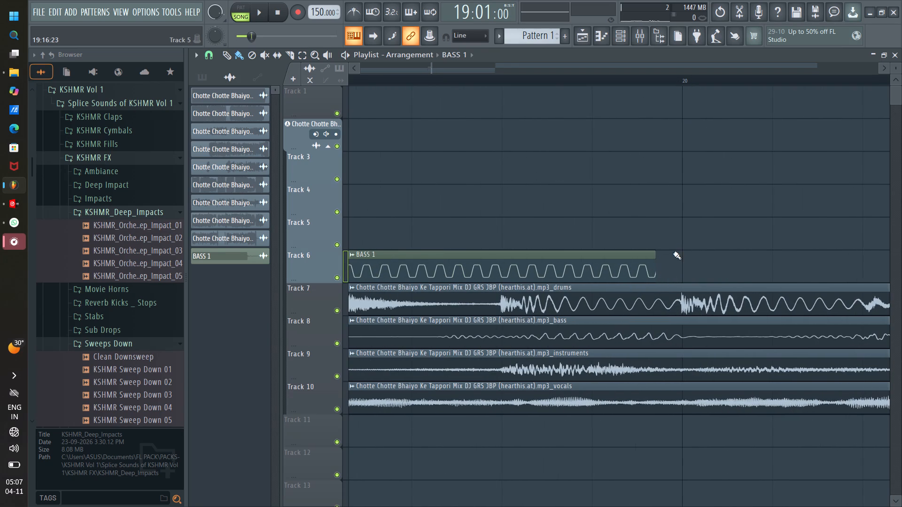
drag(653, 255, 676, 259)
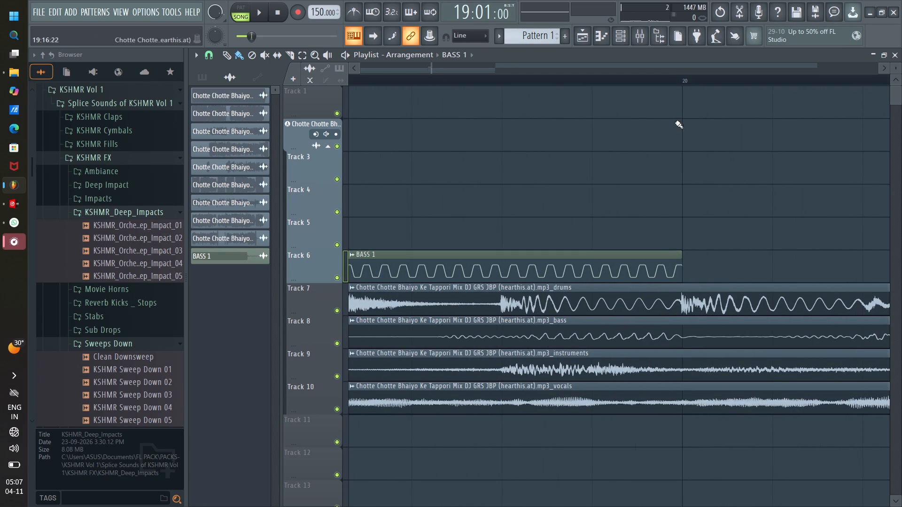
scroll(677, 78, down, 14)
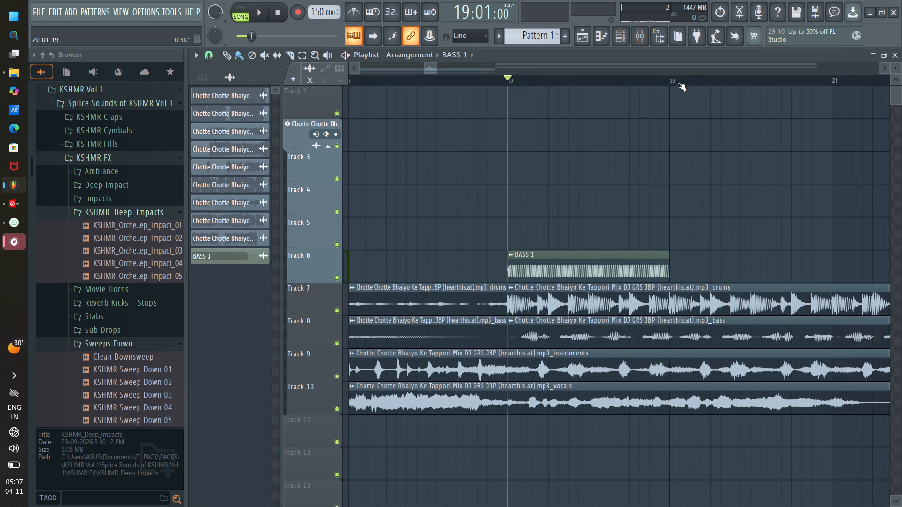
Play the song from just before bar 19 to hear the BASS 1 clip with the stems, and replay the passage.
click(412, 80)
key(space)
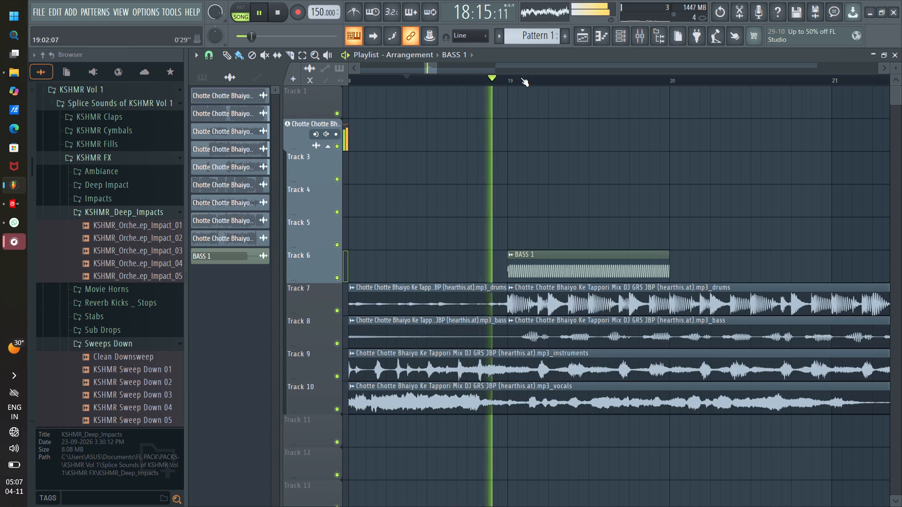
scroll(521, 77, down, 3)
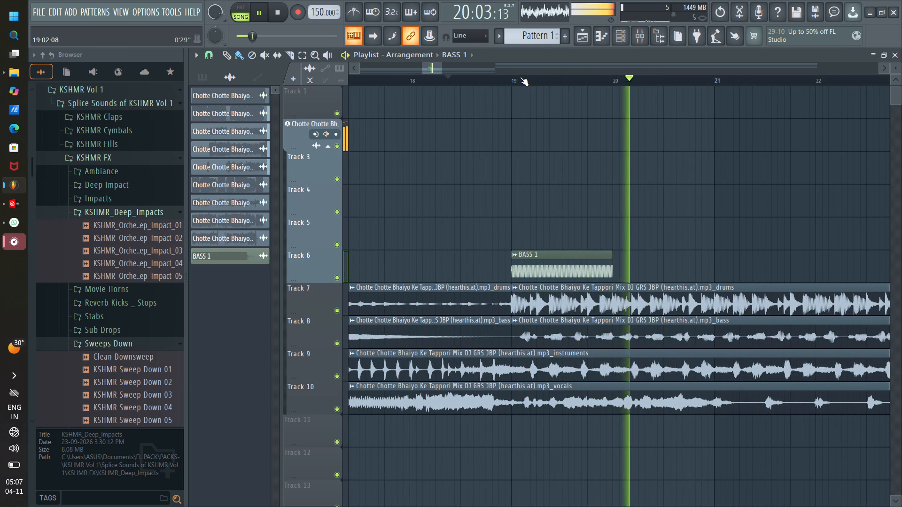
click(496, 82)
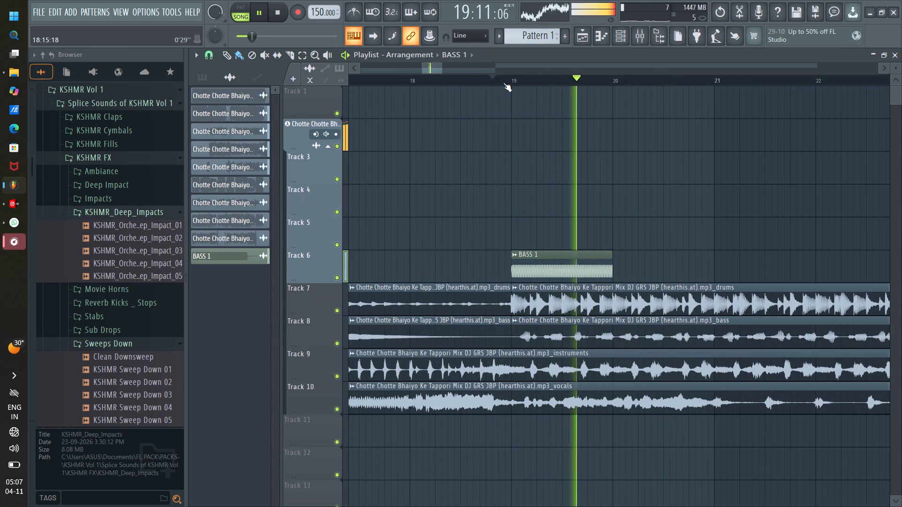
Shorten the BASS 1 clip to half a bar (0:08:00) and play the passage.
drag(609, 254, 559, 255)
key(space)
key(space)
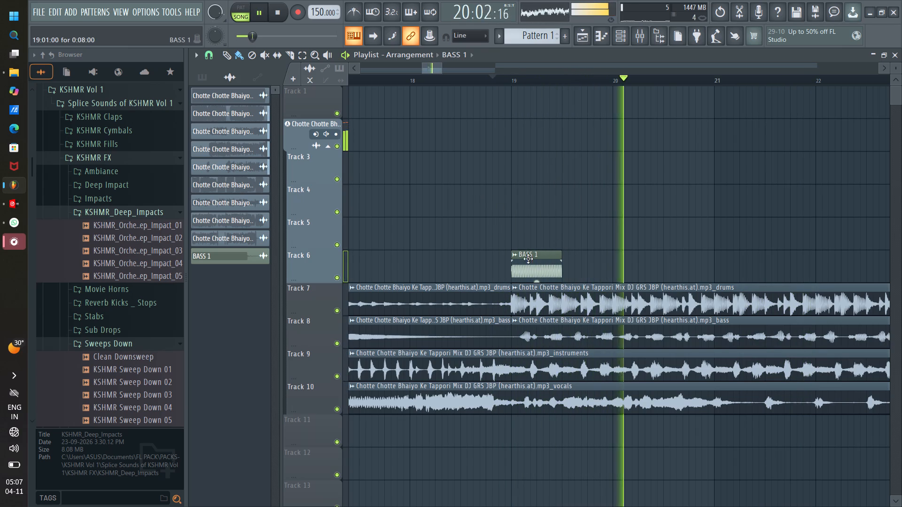
key(space)
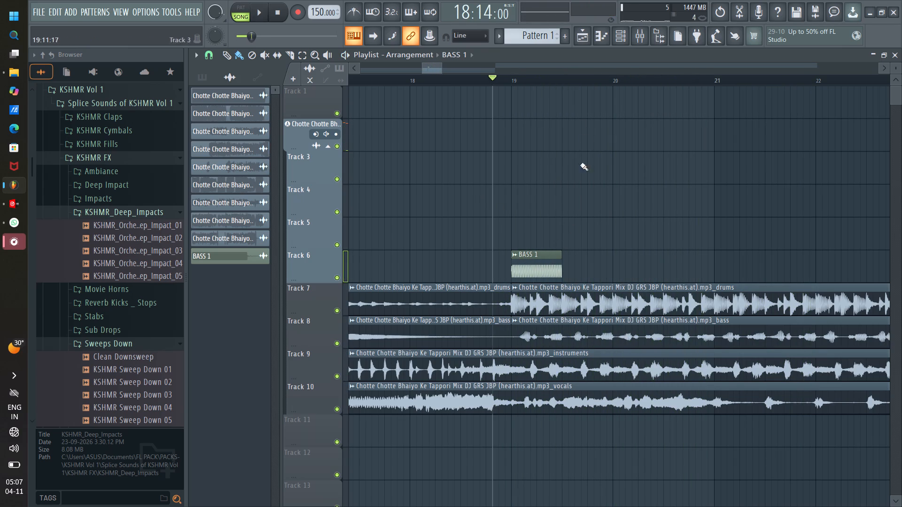
Create a volume automation clip for BASS 1 and position it on Track 5 directly above the audio clip.
scroll(559, 85, up, 7)
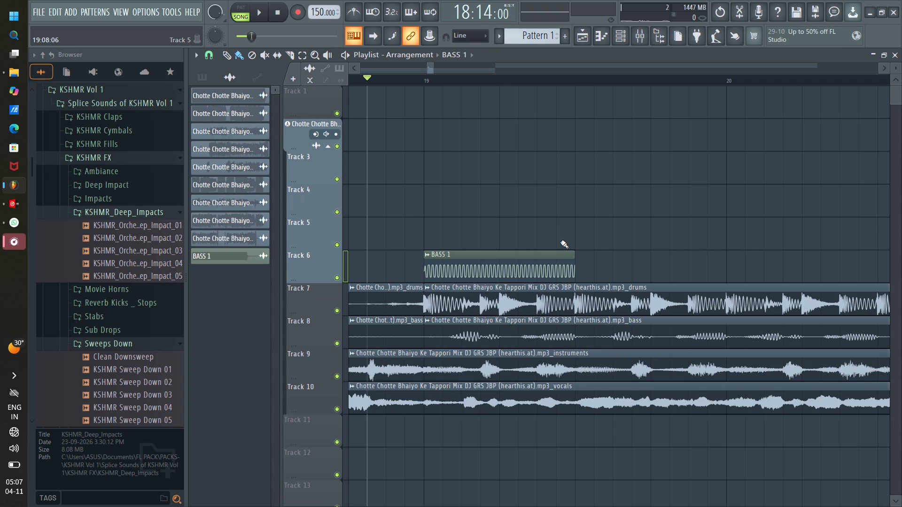
click(427, 256)
click(545, 359)
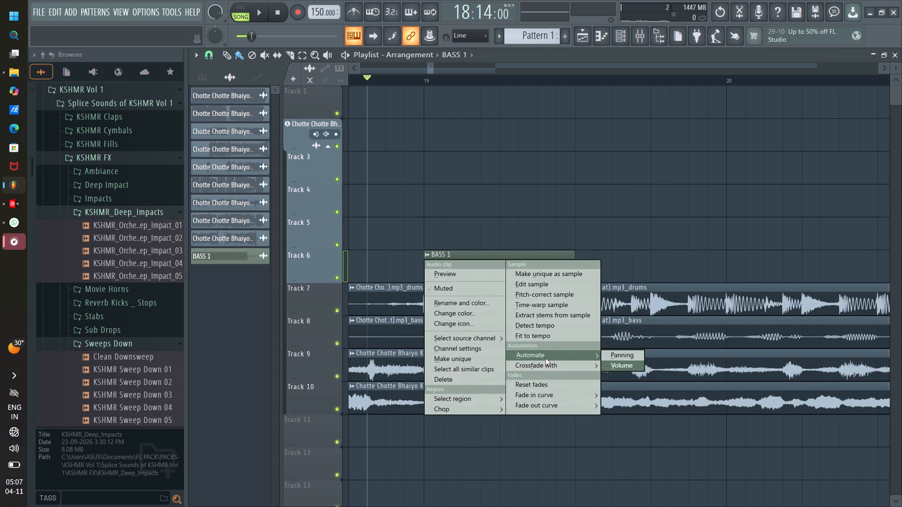
click(619, 367)
drag(528, 258, 525, 215)
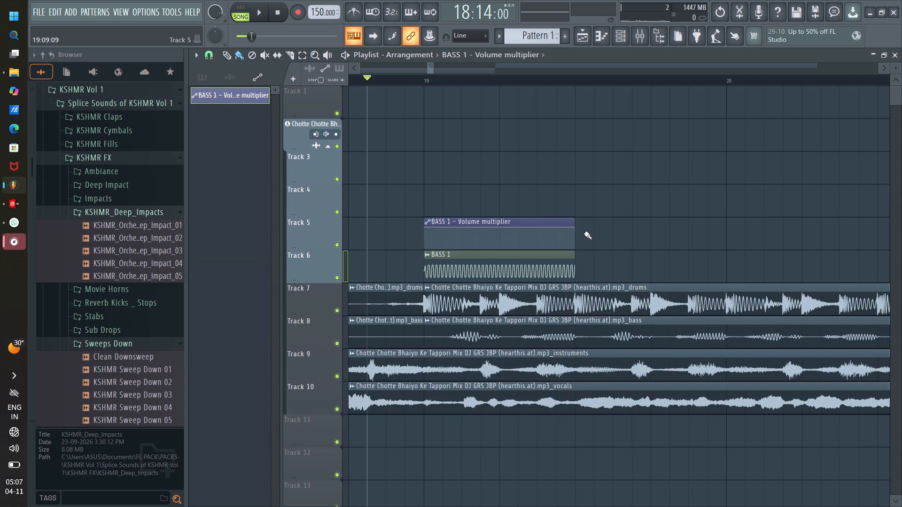
Shape the BASS 1 volume automation to fade to zero at its end, with a curve tension of 26%.
drag(574, 228, 578, 257)
drag(499, 237, 499, 230)
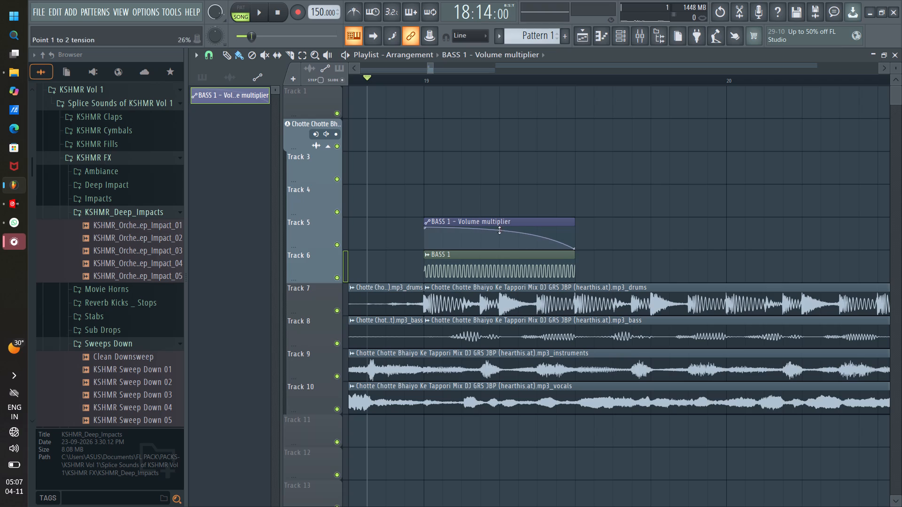
drag(499, 230, 513, 201)
Duplicate the BASS 1 clip together with its volume automation clip directly after the originals.
ctrl+drag(636, 223, 507, 267)
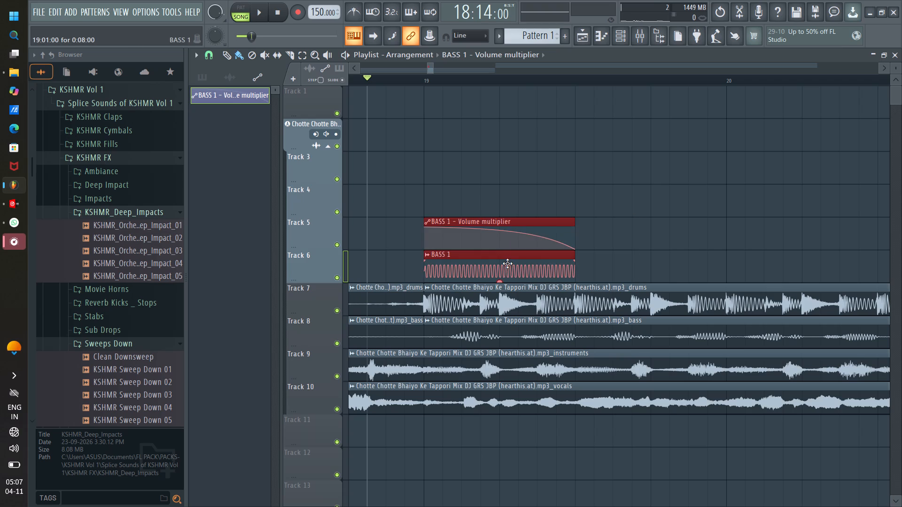
key(ctrl+b)
With the song playing from between bars 15 and 16, repeatedly duplicate the two BASS 1 and automation pairs to fill up to bar 35.
scroll(496, 83, down, 13)
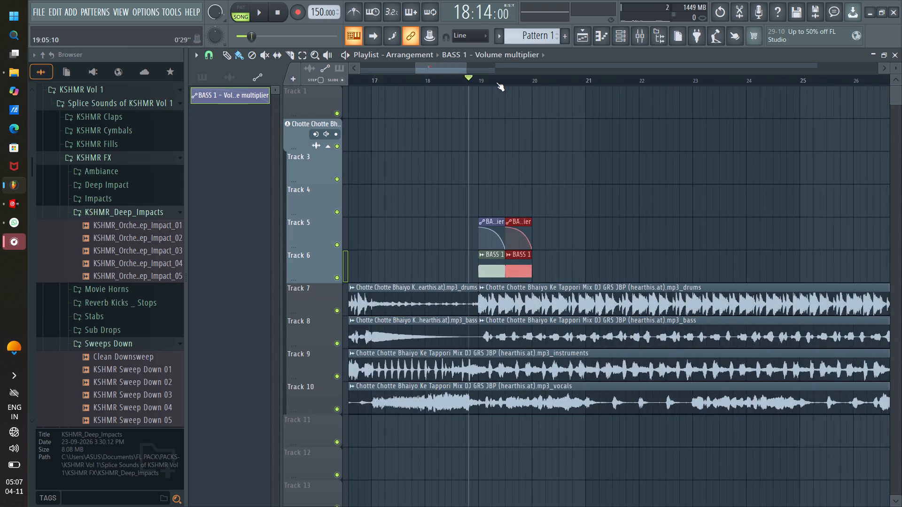
scroll(496, 82, down, 1)
click(371, 85)
key(space)
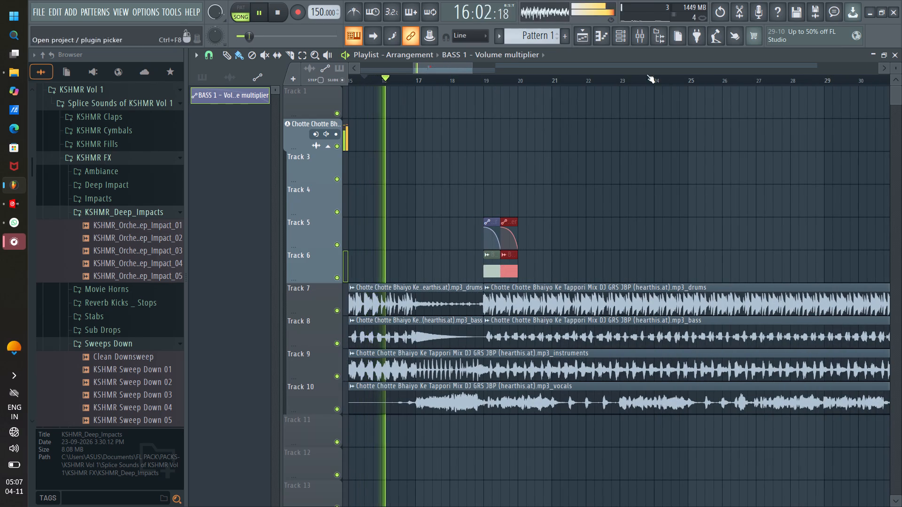
ctrl+drag(567, 224, 471, 270)
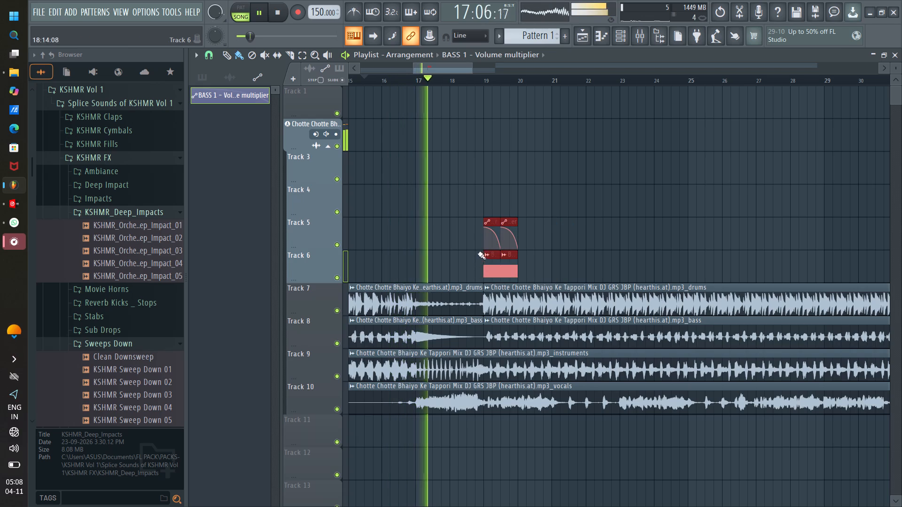
key(ctrl+b)
key(ctrl+b)
key(ctrl+b)
key(ctrl+b)
key(ctrl+b)
key(ctrl+b)
key(ctrl+b)
key(ctrl+b)
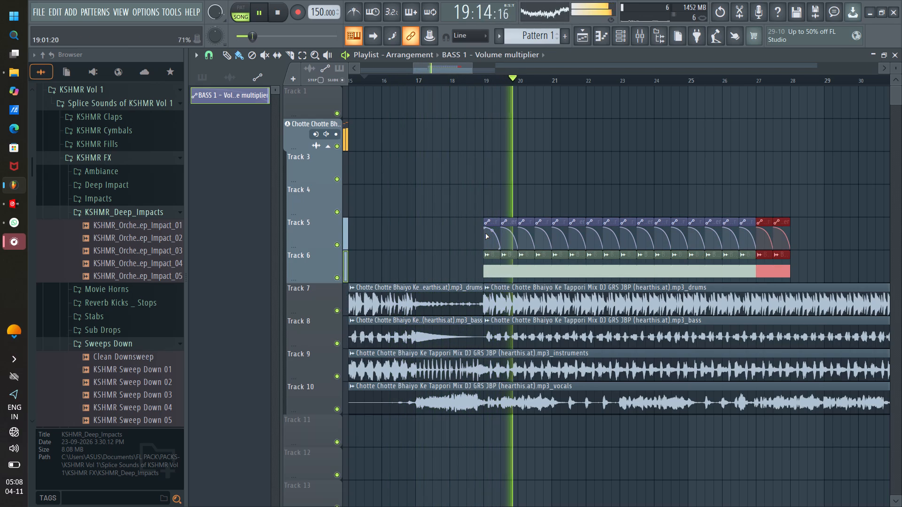
key(ctrl+b)
key(ctrl+b)
key(ctrl+b)
key(ctrl+b)
key(ctrl+b)
key(ctrl+b)
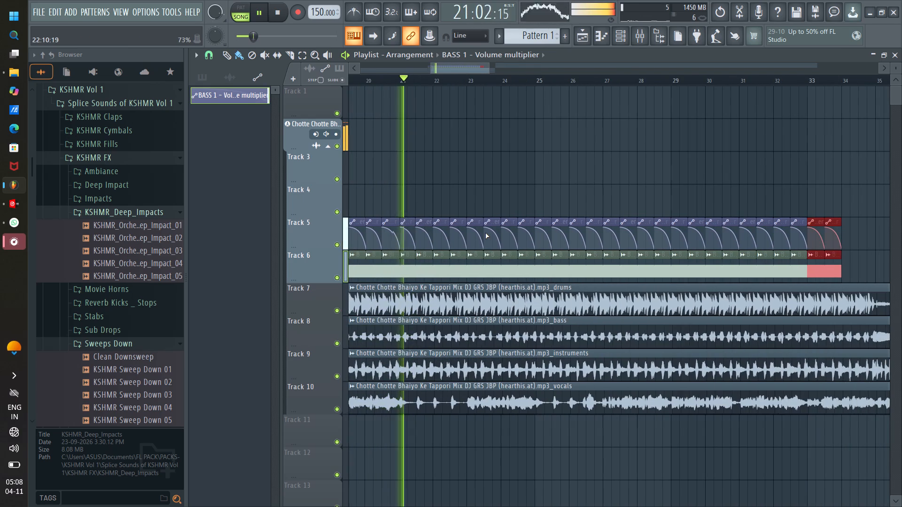
key(ctrl+b)
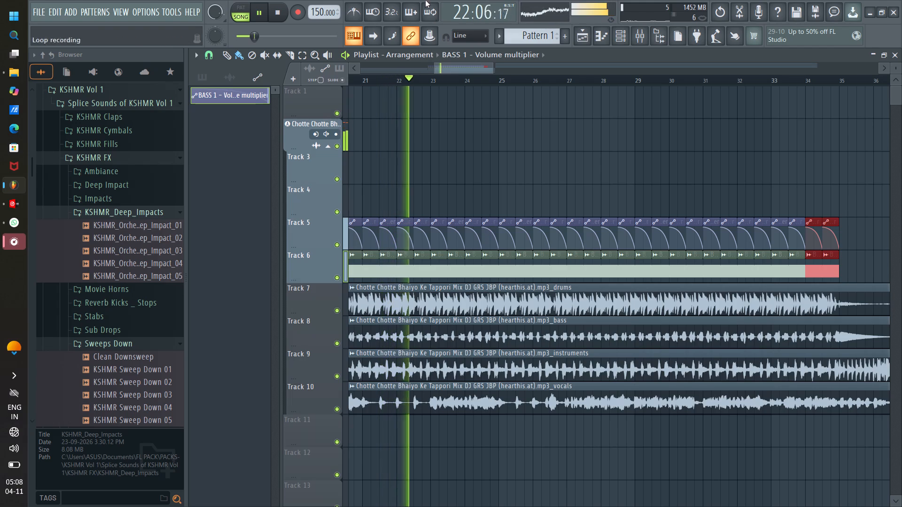
Listen through the repeated BASS 1 section and into the following stems, examining the arrangement from bar 19 to beyond bar 45.
click(469, 69)
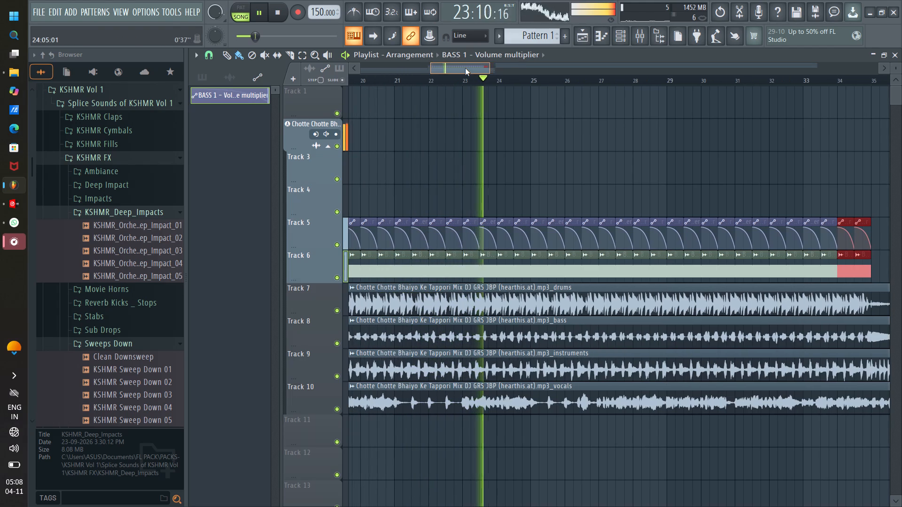
click(465, 68)
drag(465, 68, 455, 67)
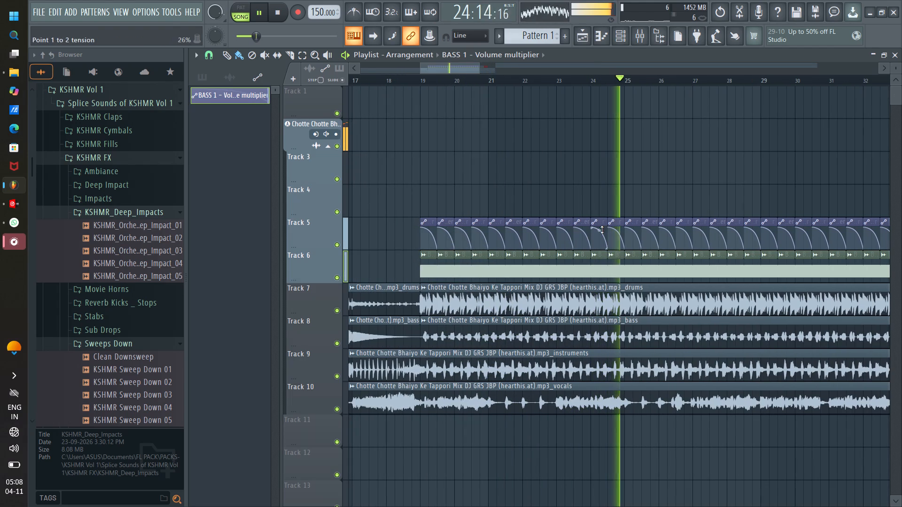
drag(449, 69, 451, 69)
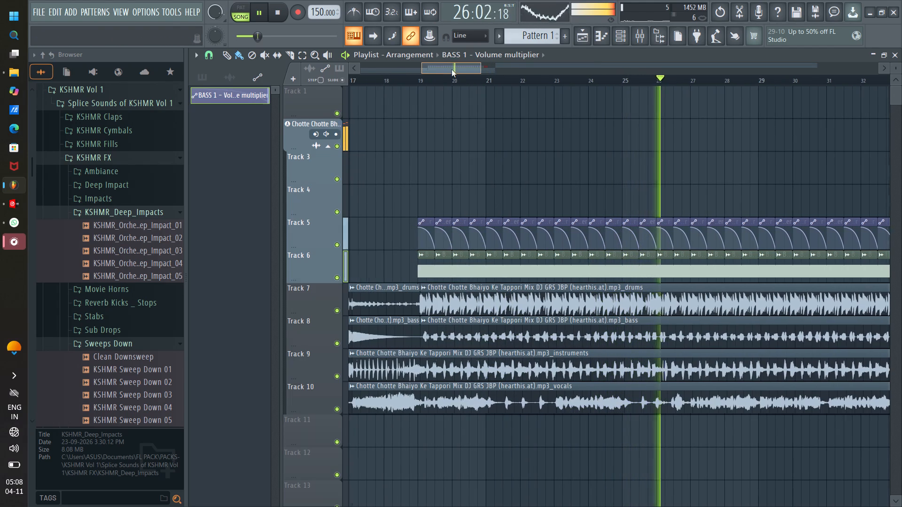
drag(451, 69, 455, 71)
drag(451, 71, 461, 77)
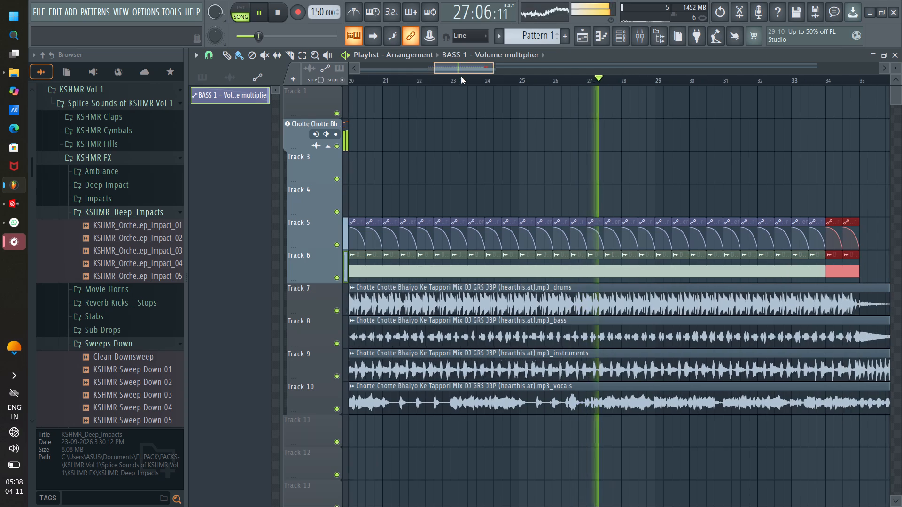
drag(461, 77, 464, 77)
drag(462, 72, 478, 78)
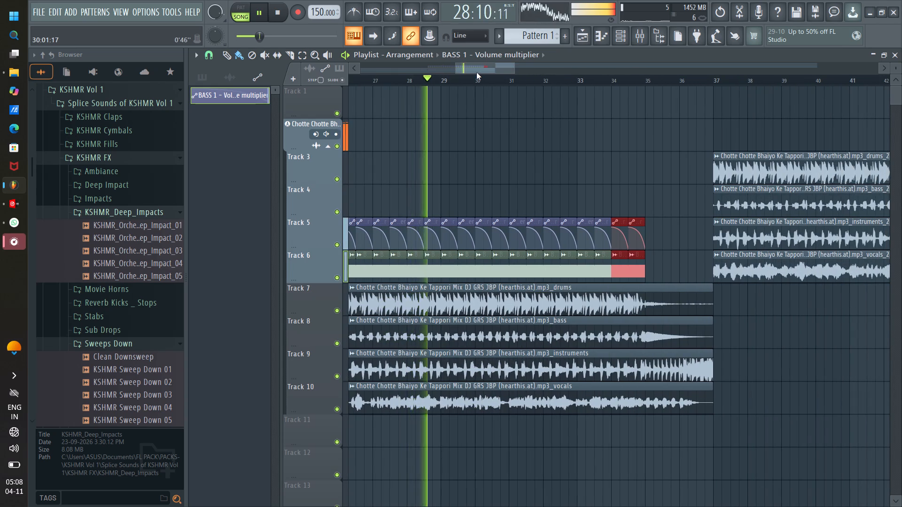
drag(476, 72, 482, 75)
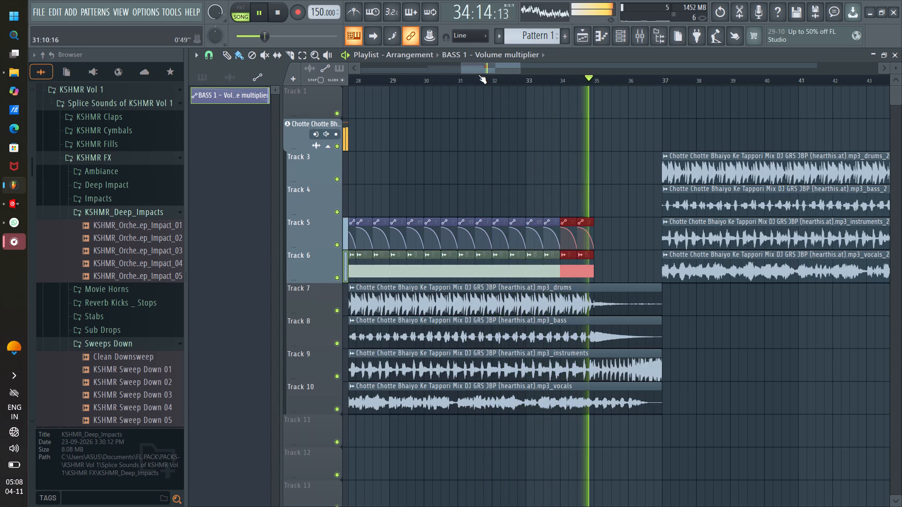
drag(481, 66, 486, 68)
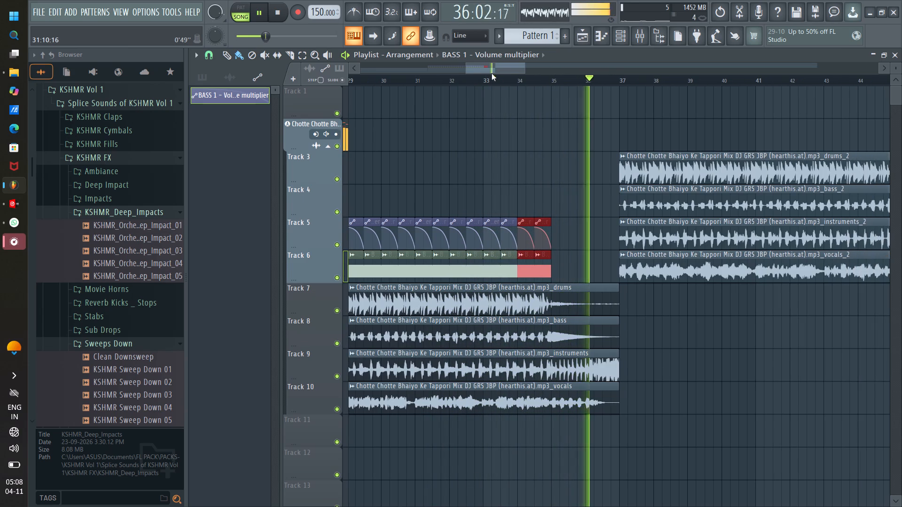
scroll(497, 78, down, 10)
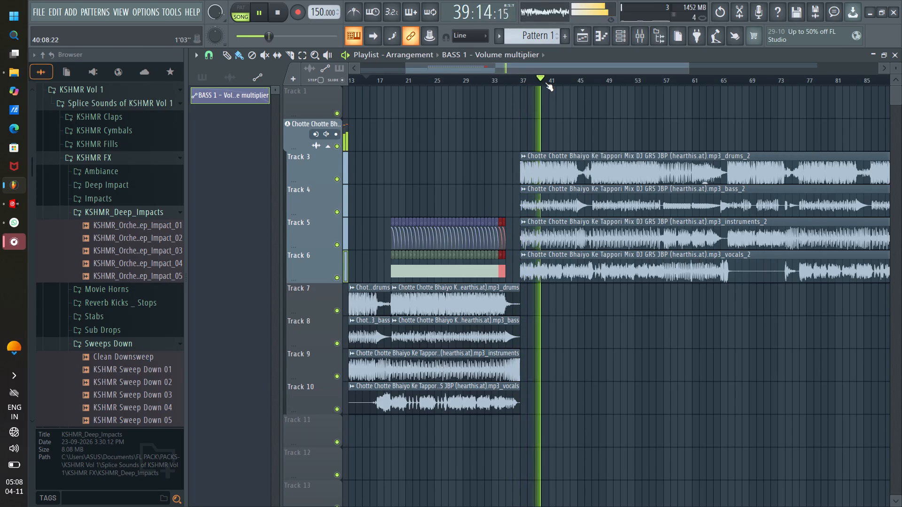
scroll(545, 82, up, 9)
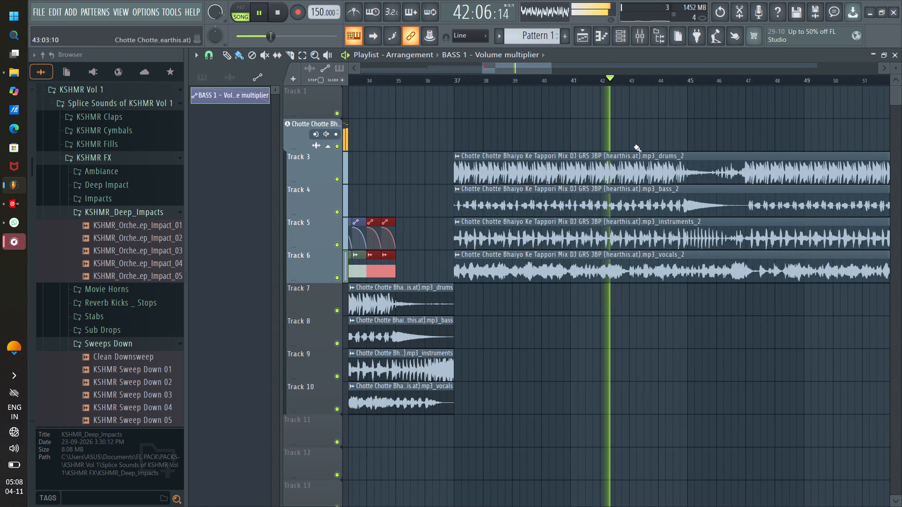
scroll(571, 81, down, 7)
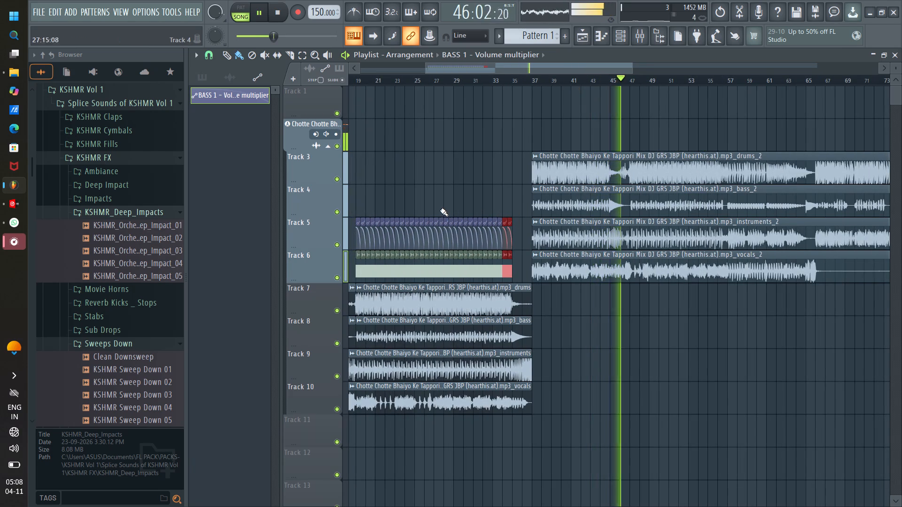
Duplicate the BASS 1 and volume automation clips spanning bars 27 to 35 onto Tracks 1 and 2, starting at bar 37.
ctrl+drag(435, 207, 437, 264)
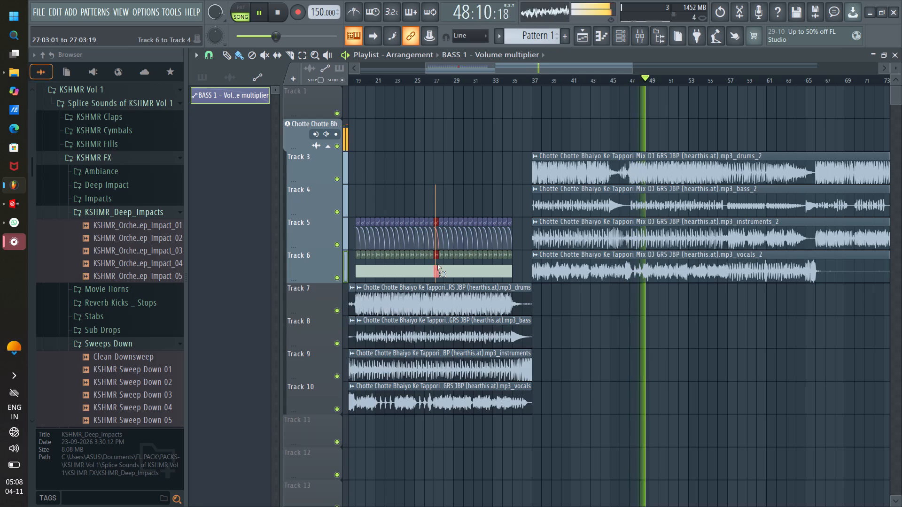
ctrl+drag(437, 264, 514, 275)
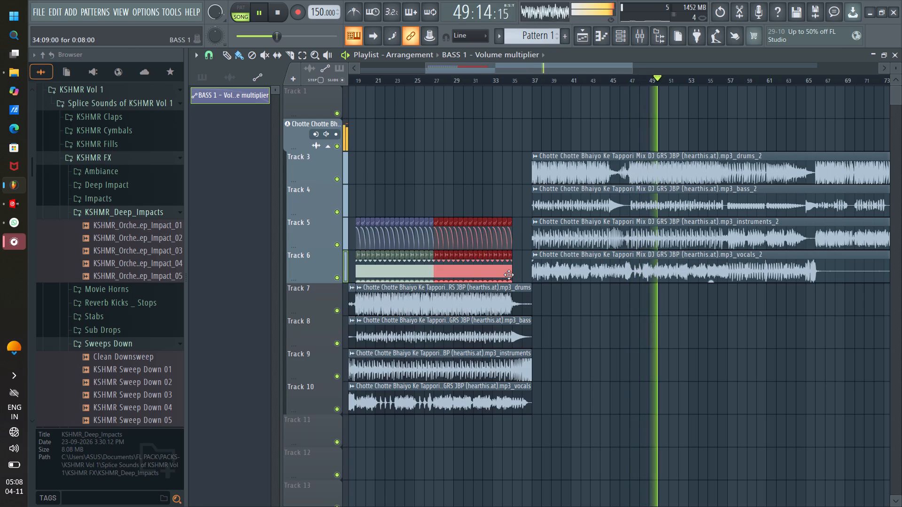
shift+drag(509, 275, 599, 101)
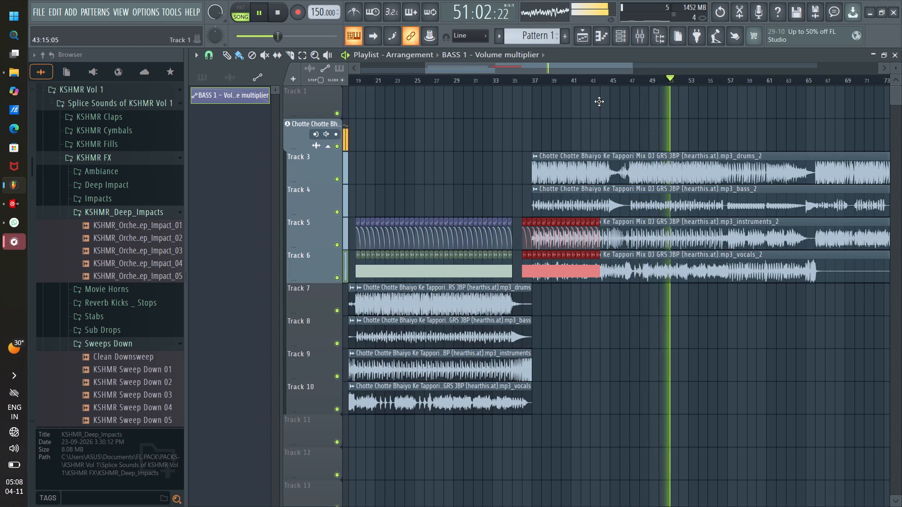
shift+drag(599, 101, 607, 46)
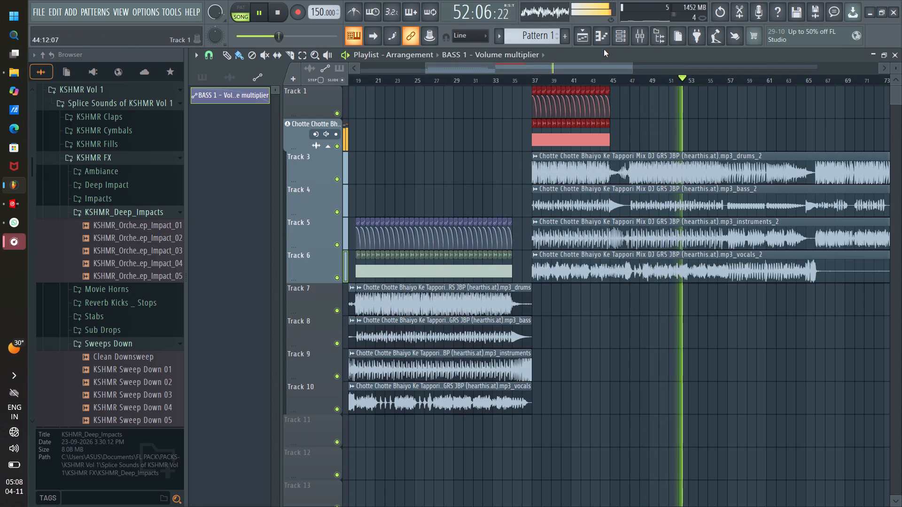
Play the song from shortly before bar 37 and reset the main volume to its default.
scroll(537, 77, up, 11)
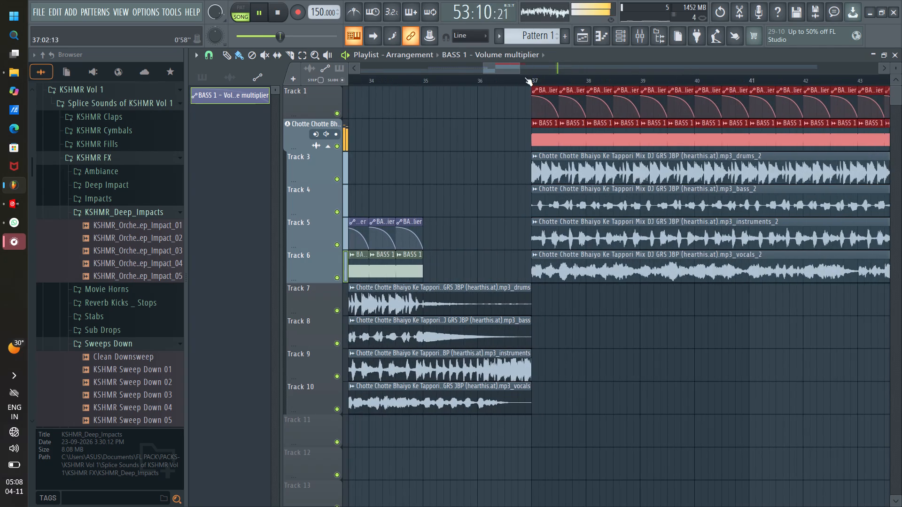
click(451, 80)
scroll(523, 82, down, 5)
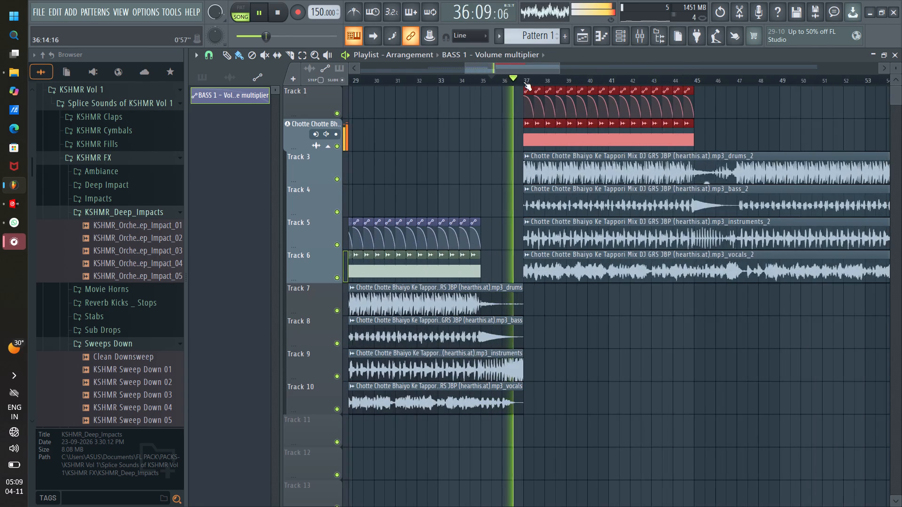
scroll(523, 82, down, 2)
right_click(211, 13)
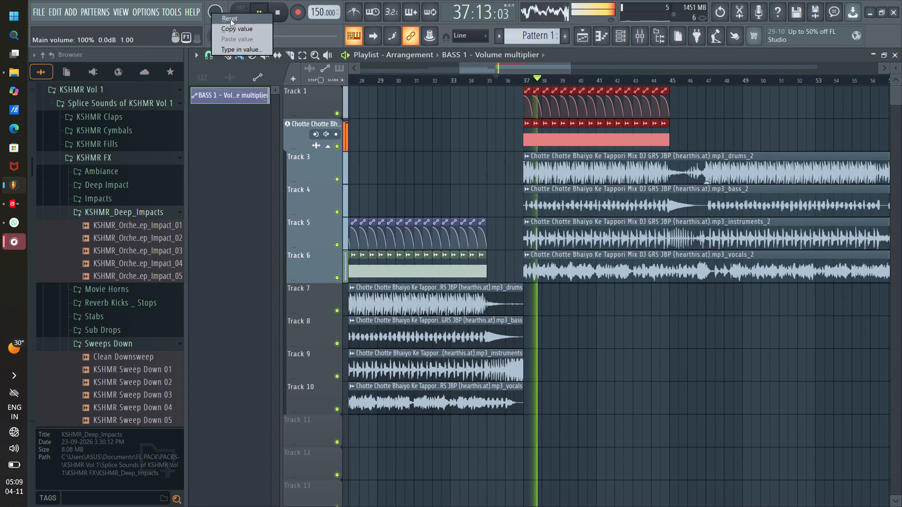
click(230, 19)
Route the mp3_drums_2 stem to mixer track 2 and replay the transition into bar 37.
double_click(559, 169)
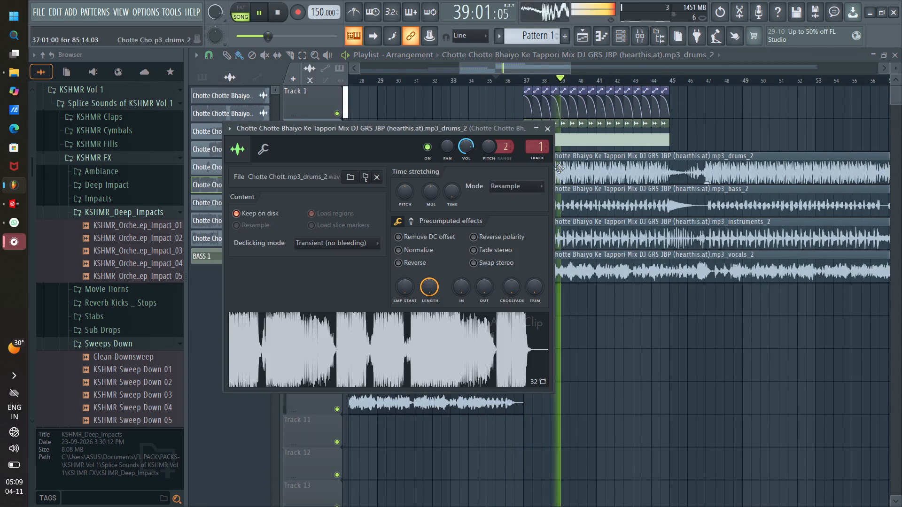
scroll(540, 149, up, 1)
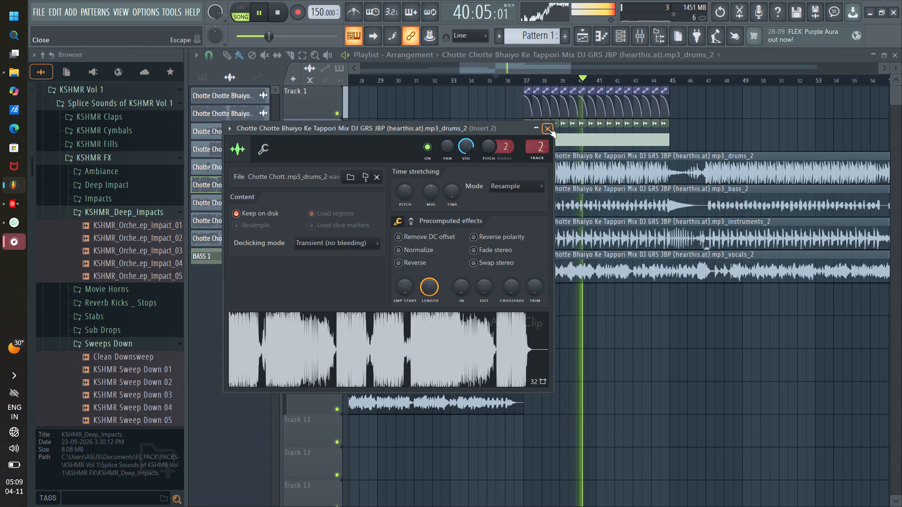
click(548, 129)
key(space)
key(space)
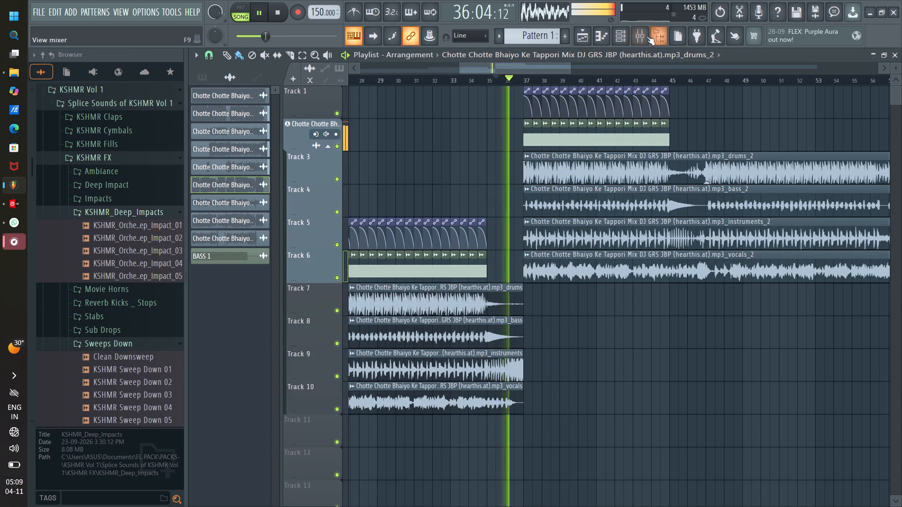
click(643, 34)
click(778, 184)
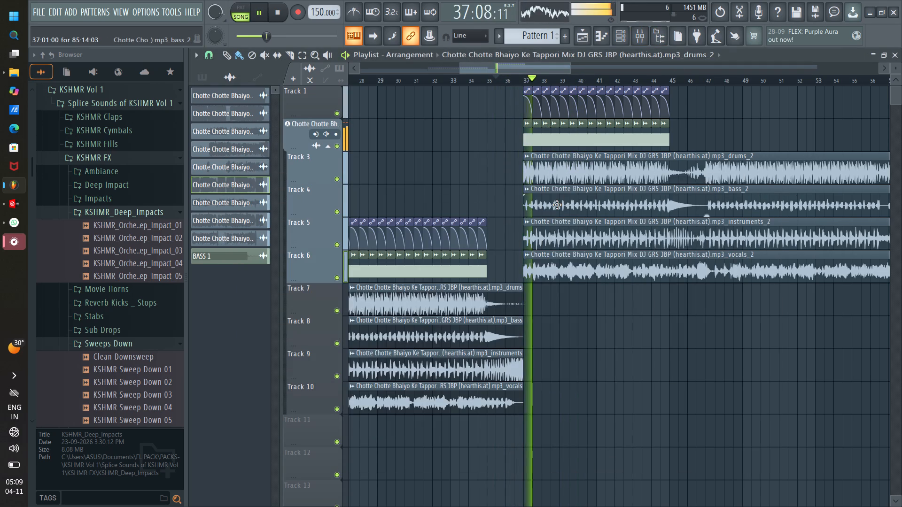
Route the mp3_bass_2 stem to the same mixer track as mp3_drums_2 and restart playback before bar 37.
double_click(557, 205)
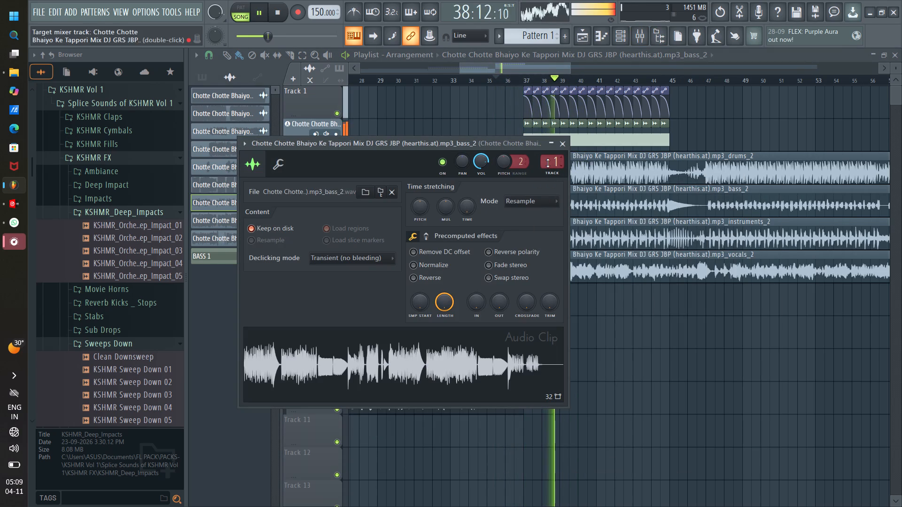
scroll(548, 163, up, 1)
click(560, 143)
key(space)
key(space)
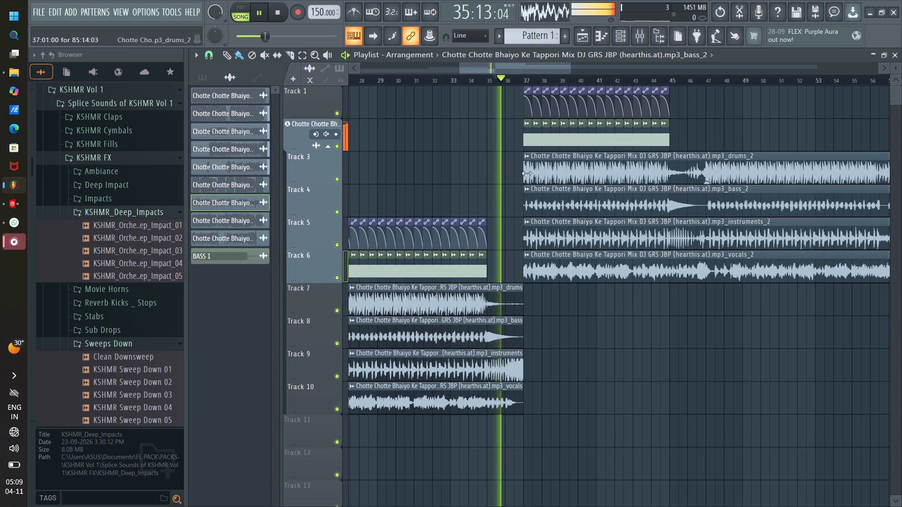
Check the mixer routing of the earlier mp3_bass stem and listen through the copied BASS 1 section from bar 37 towards bar 45.
double_click(438, 332)
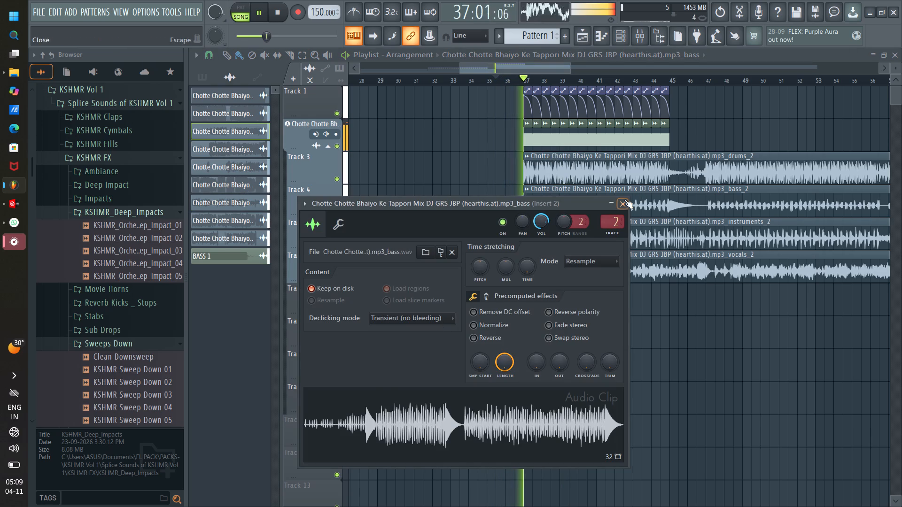
click(624, 200)
drag(500, 69, 529, 72)
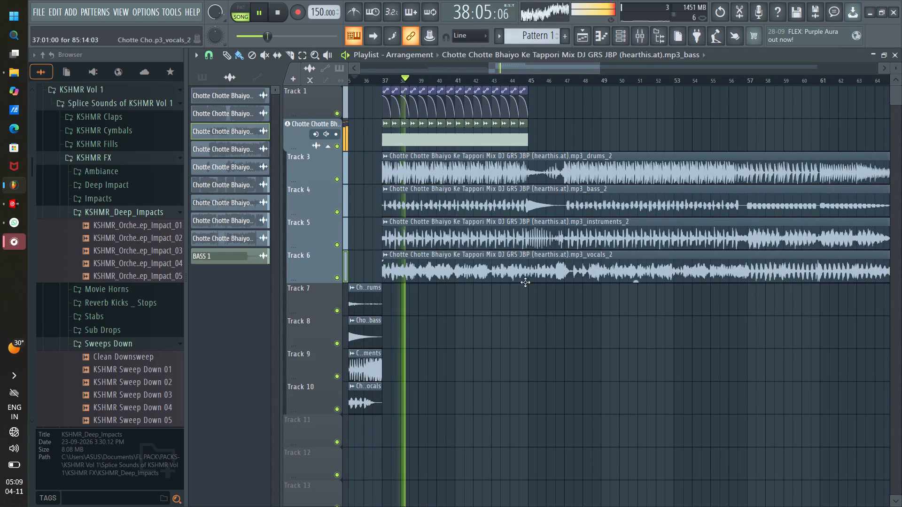
drag(517, 70, 507, 69)
scroll(442, 75, up, 8)
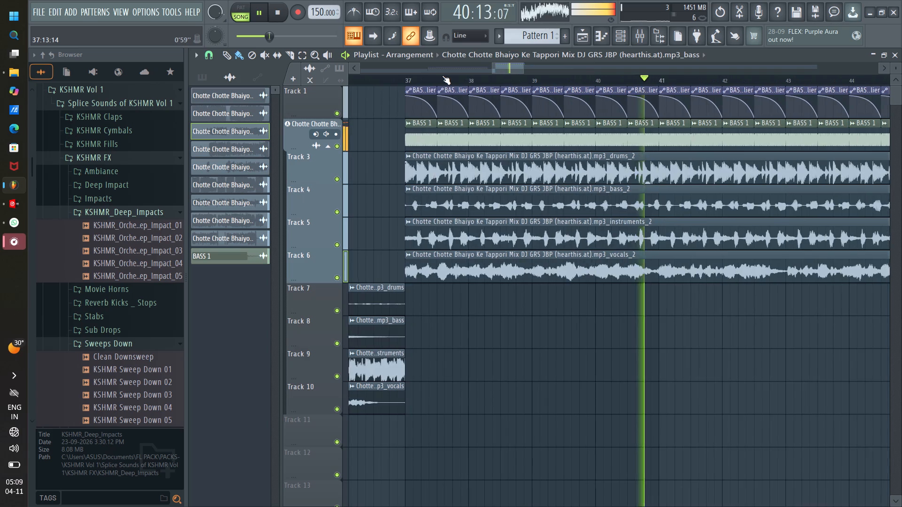
click(388, 79)
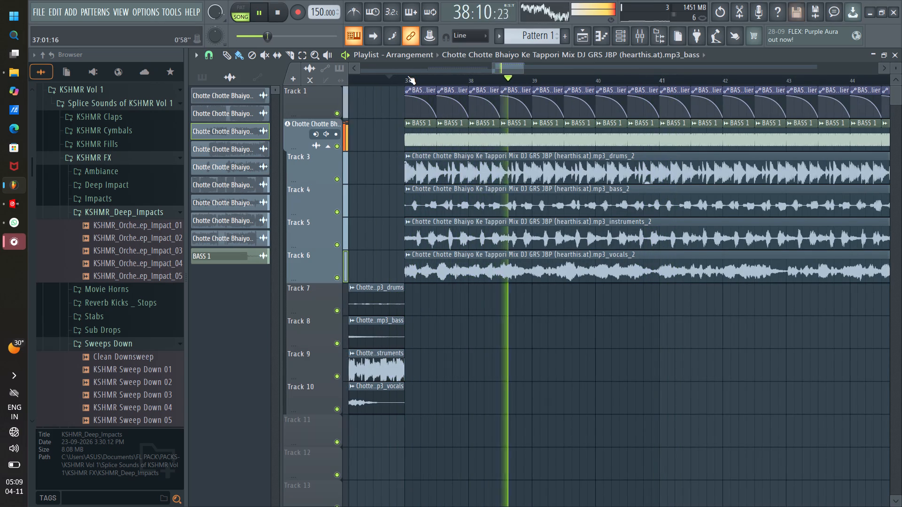
scroll(407, 76, down, 5)
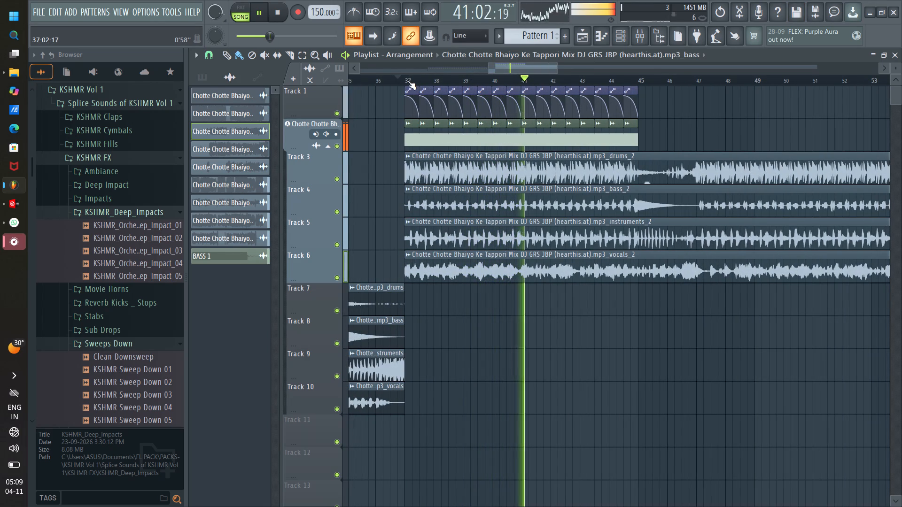
scroll(416, 78, up, 4)
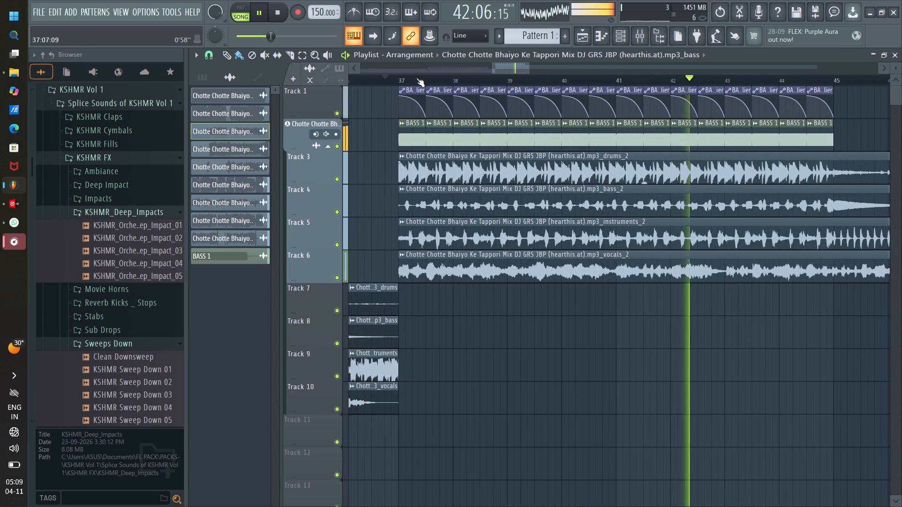
scroll(416, 78, up, 3)
scroll(416, 78, down, 1)
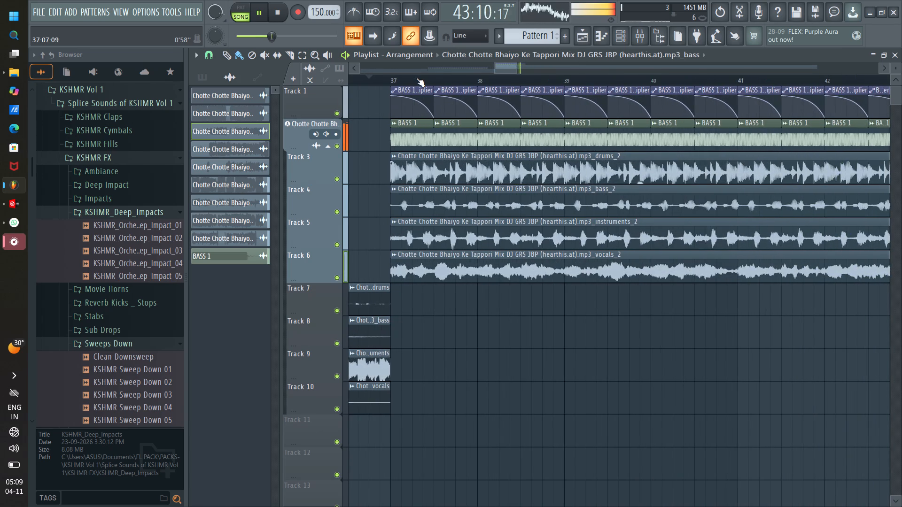
scroll(416, 78, down, 6)
Lengthen the last BASS 1 clip and its automation clip, starting midway through bar 44, to one full bar.
ctrl+drag(659, 104, 638, 122)
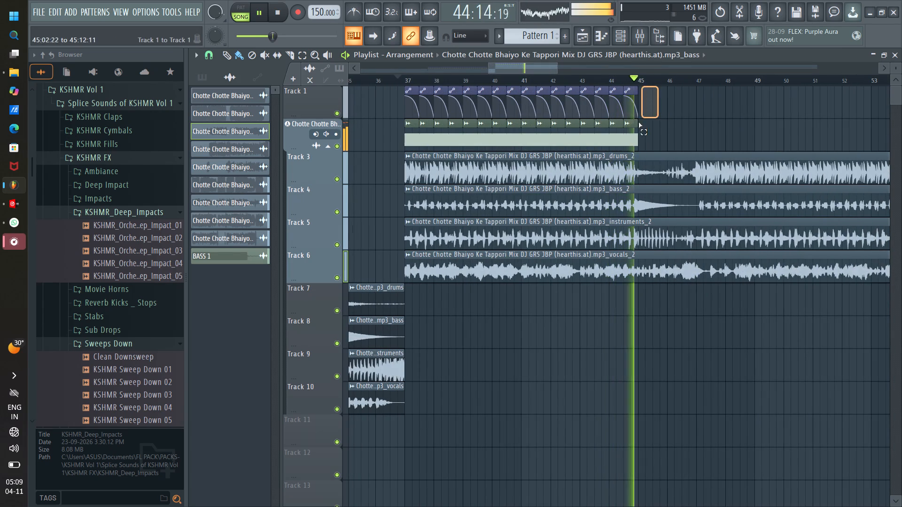
ctrl+drag(638, 122, 635, 130)
drag(638, 142, 654, 149)
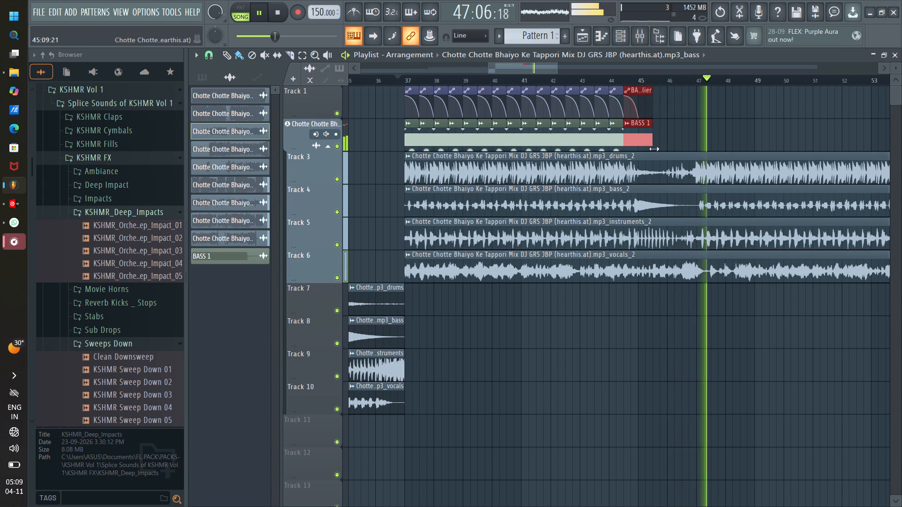
drag(654, 149, 652, 149)
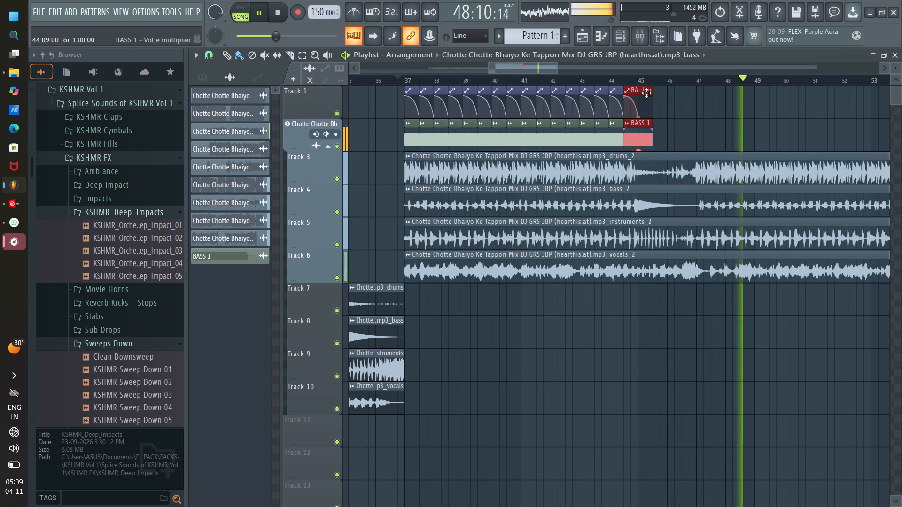
Replace the lengthened BASS 1 clip's automation with a new, separate volume automation clip, placed on Track 1 directly above it.
scroll(638, 78, up, 9)
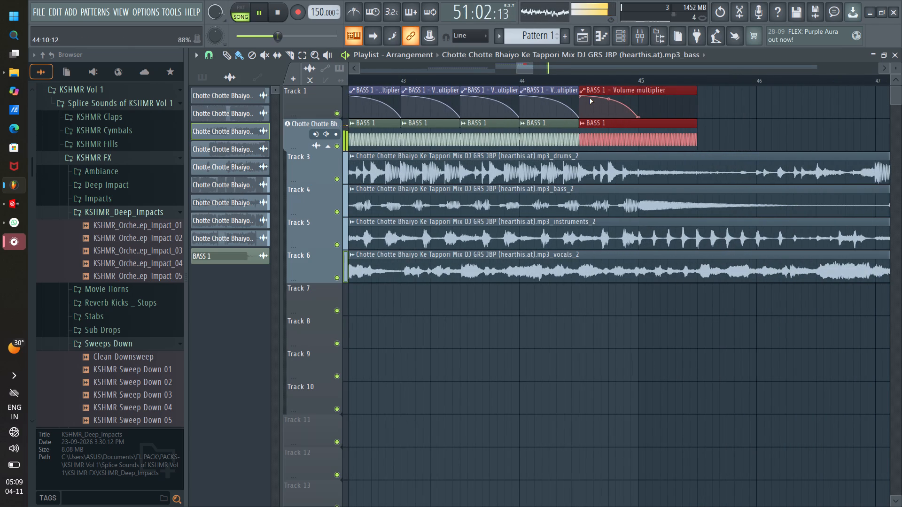
scroll(578, 76, down, 3)
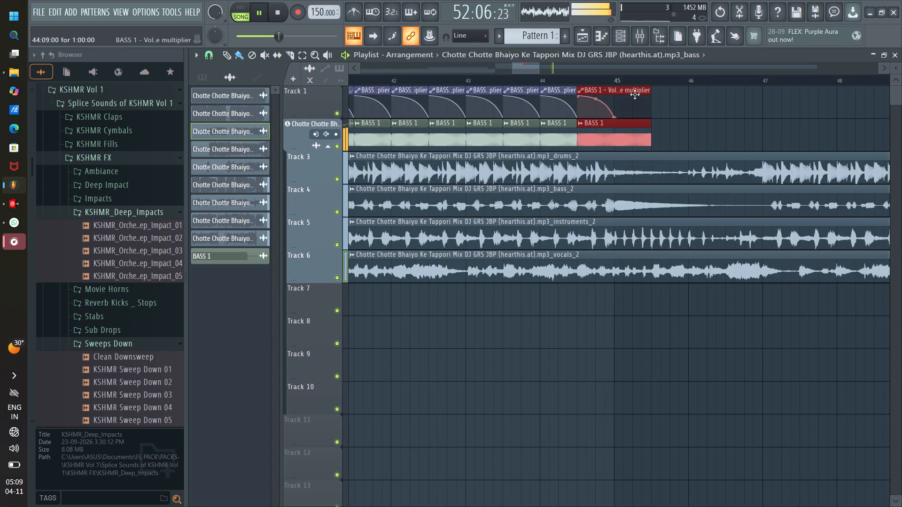
right_click(631, 92)
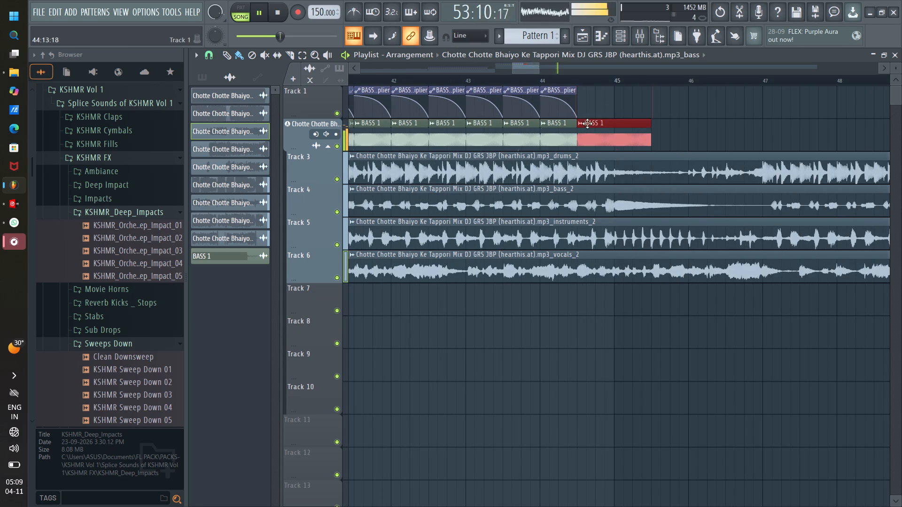
click(581, 123)
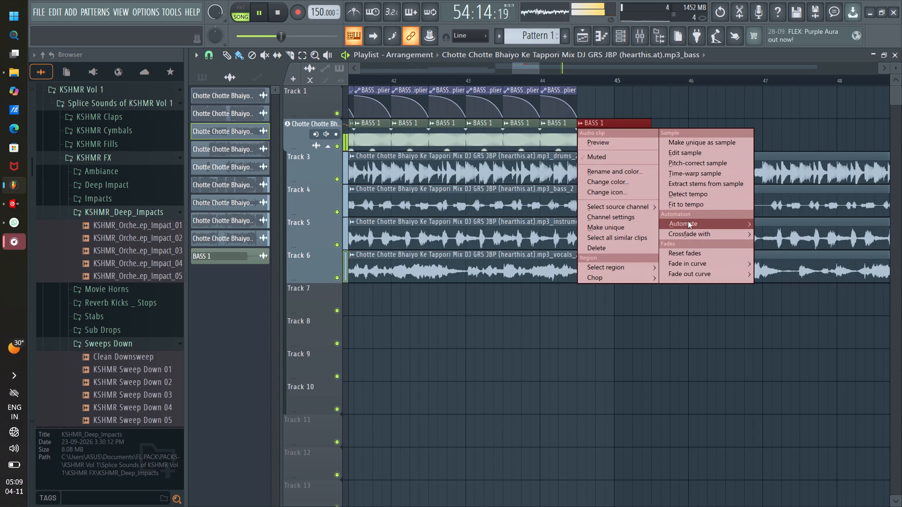
click(688, 221)
click(777, 235)
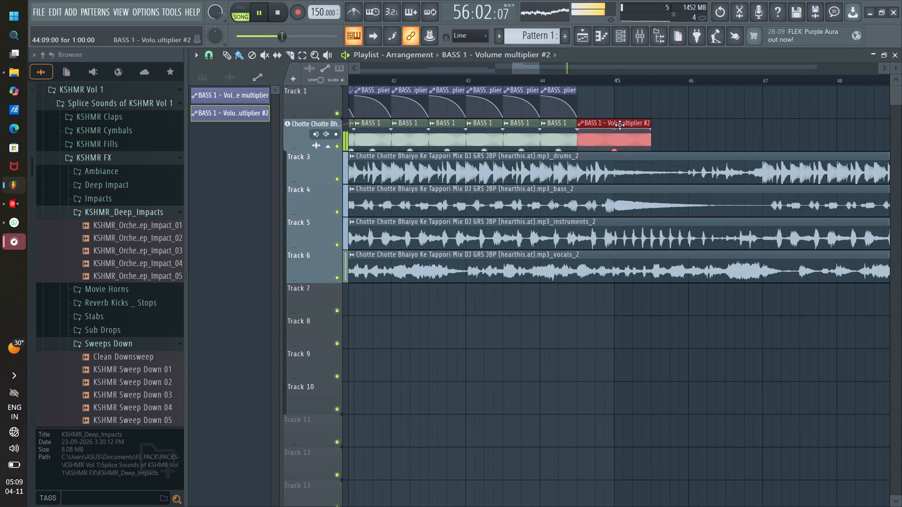
drag(619, 124, 616, 149)
drag(617, 123, 618, 131)
click(677, 131)
right_click(711, 123)
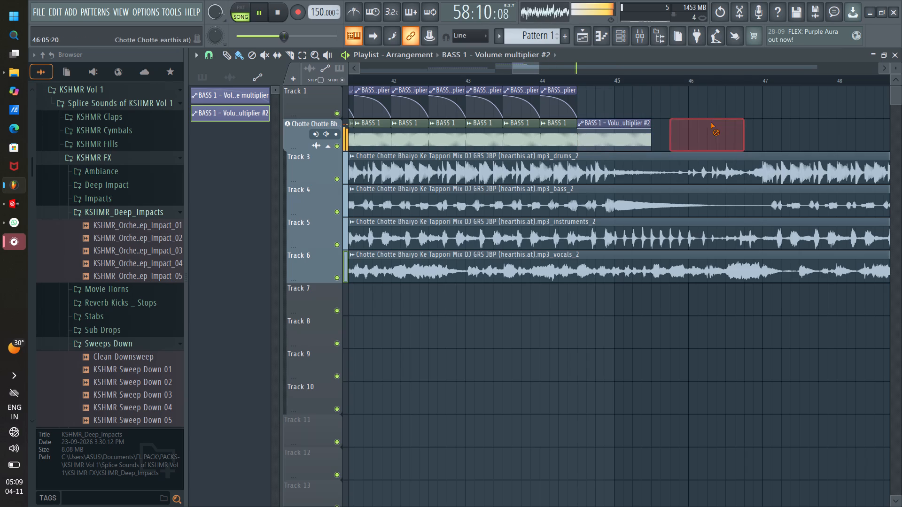
drag(610, 122, 607, 84)
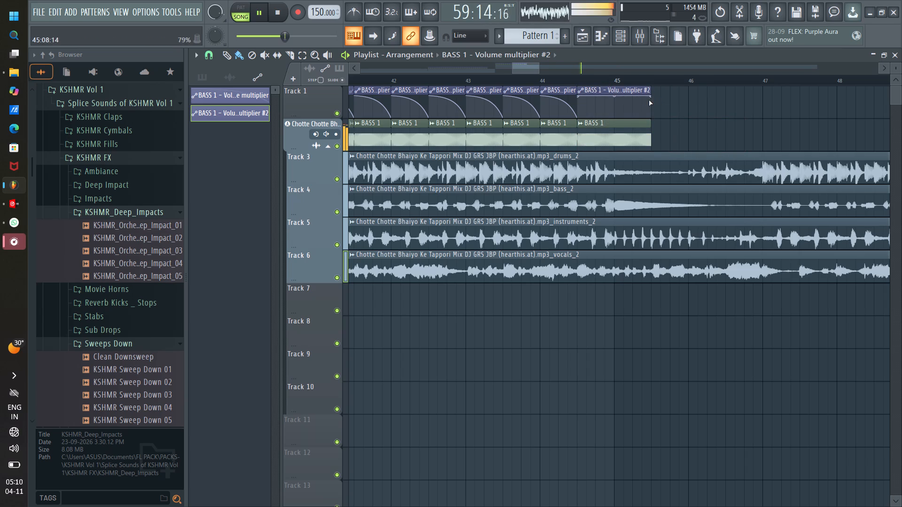
Shape the new volume automation to fade to zero at its end, with a curve tension of 31%.
drag(650, 96, 653, 123)
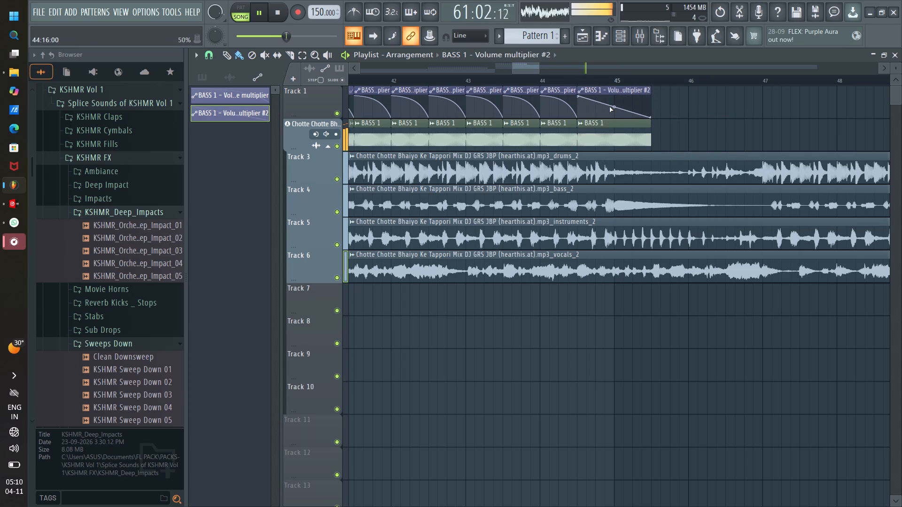
drag(609, 107, 617, 83)
drag(614, 106, 623, 62)
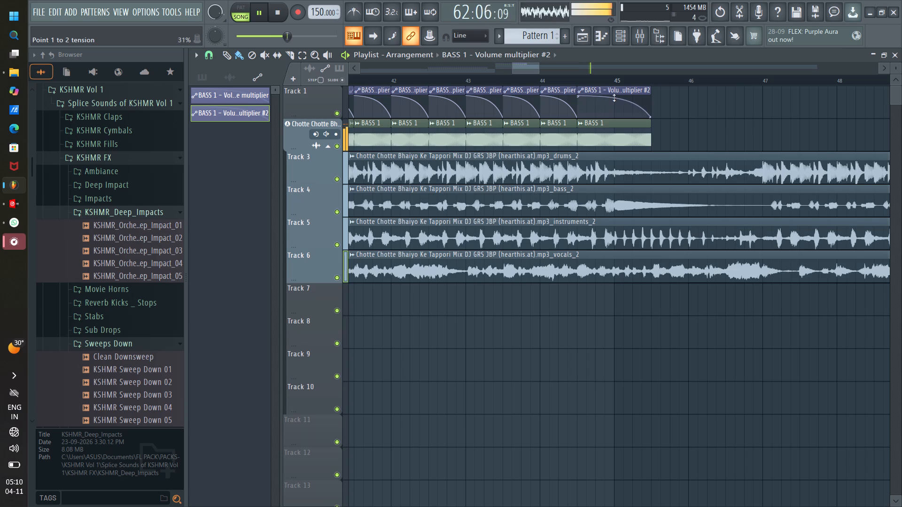
Move the one-bar BASS 1 clip and its new automation to midway through bar 35, ahead of the section starting at bar 37.
scroll(591, 81, down, 8)
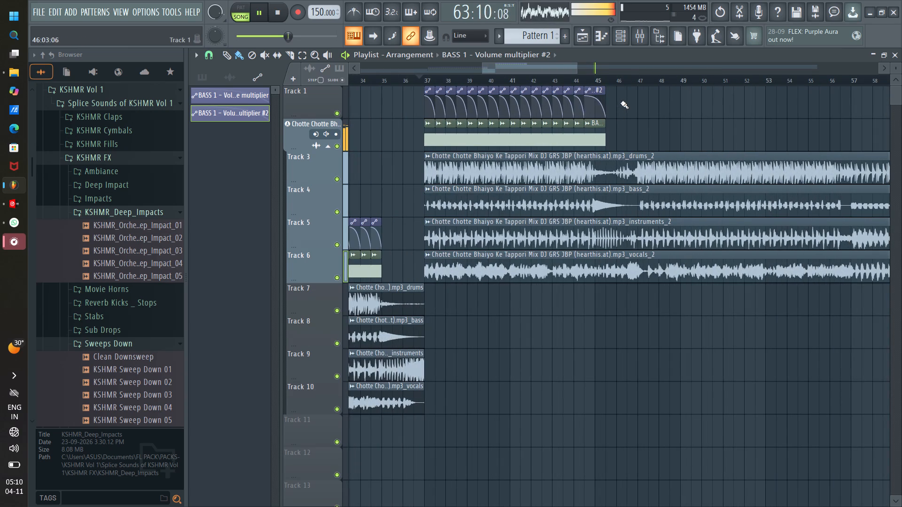
ctrl+drag(622, 101, 594, 146)
drag(594, 137, 420, 133)
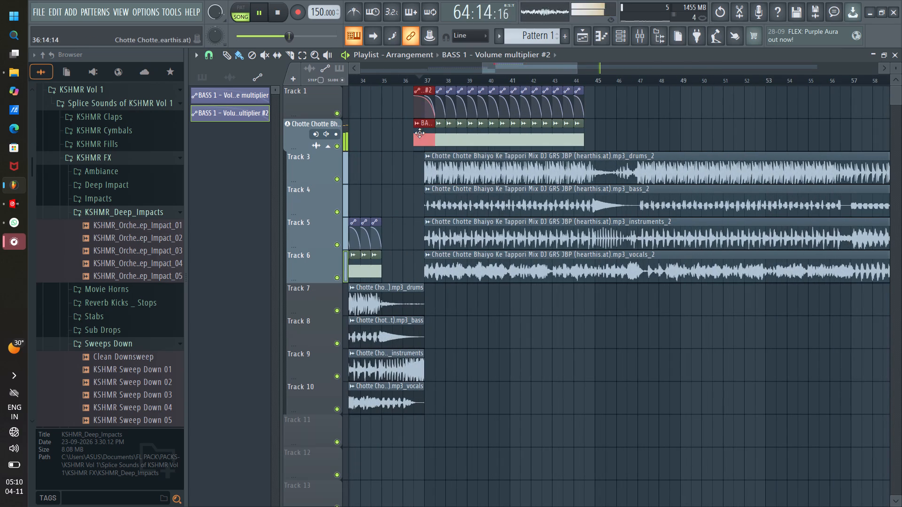
drag(420, 133, 407, 130)
Replace the half-bar BASS 1 clips and automation in bar 37 with the one-bar BASS 1 clip and its automation, starting at bar 37.
right_drag(421, 140, 431, 128)
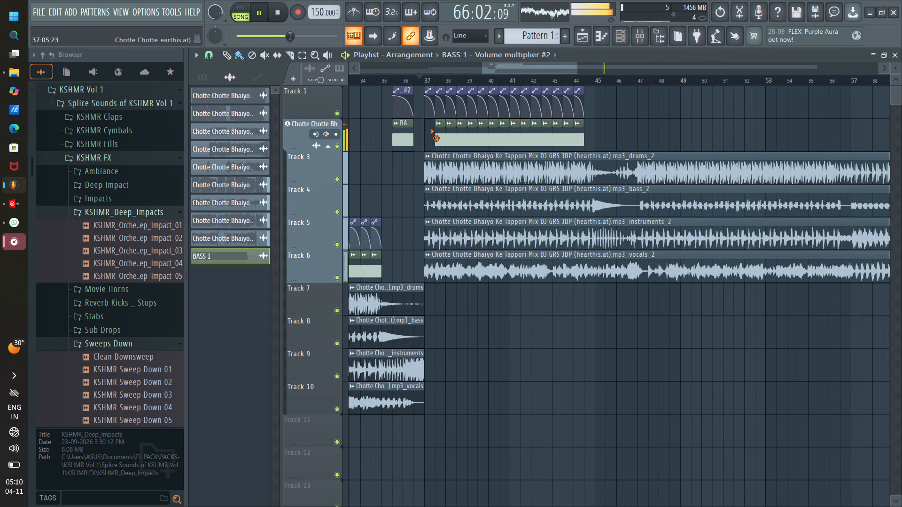
right_drag(431, 128, 441, 135)
drag(405, 134, 415, 134)
key(ctrl+z)
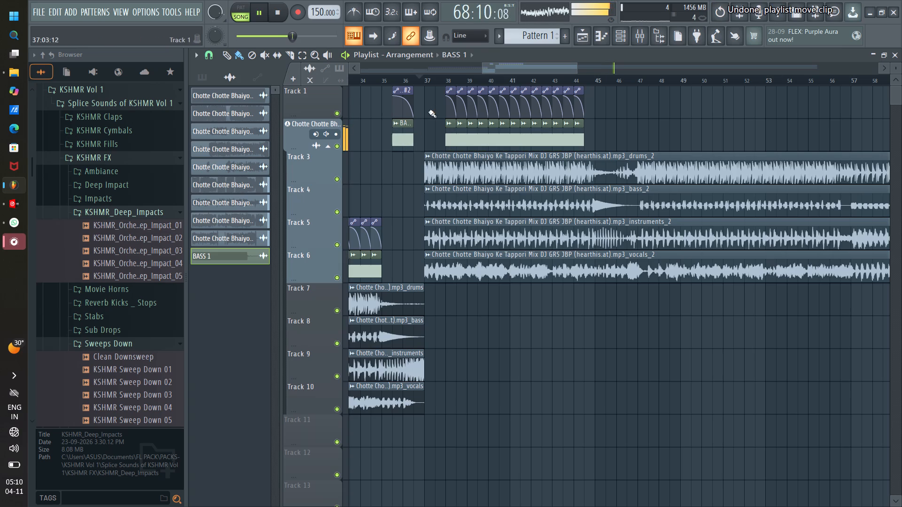
ctrl+drag(428, 111, 406, 129)
drag(403, 129, 433, 136)
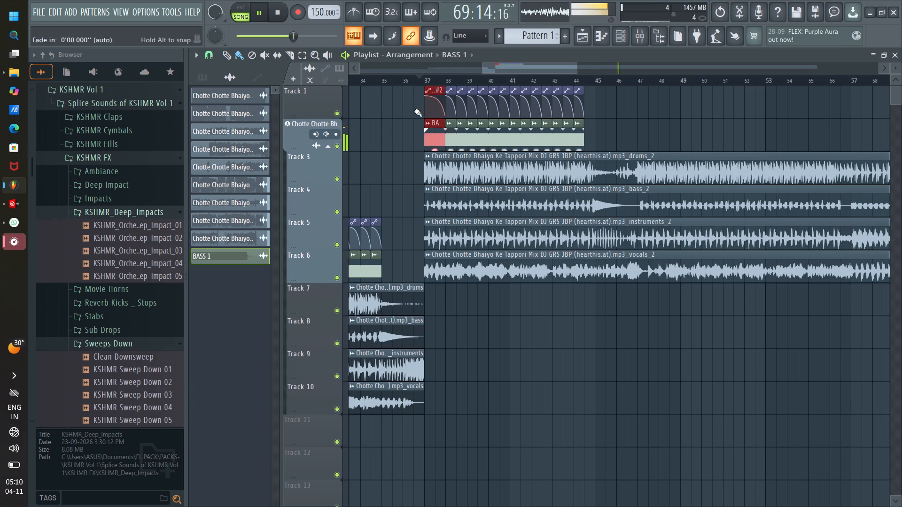
Play the arrangement from just before bar 37 and examine the BASS 1 hits and automation curves against the stems.
click(406, 80)
scroll(438, 78, up, 7)
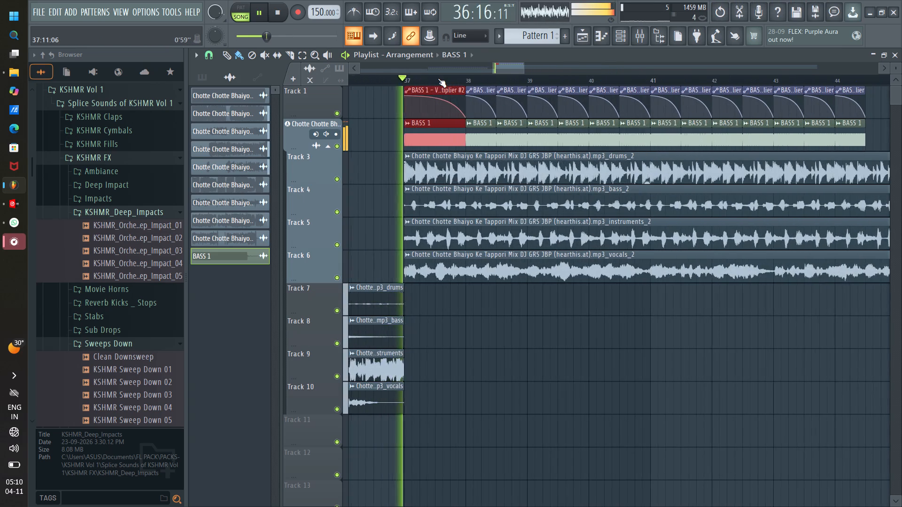
scroll(438, 78, down, 2)
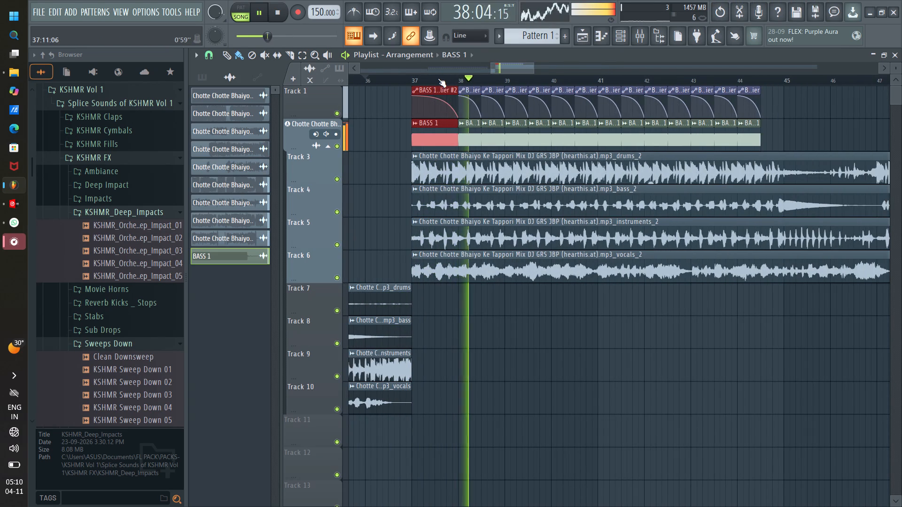
ctrl+right_drag(787, 113, 705, 130)
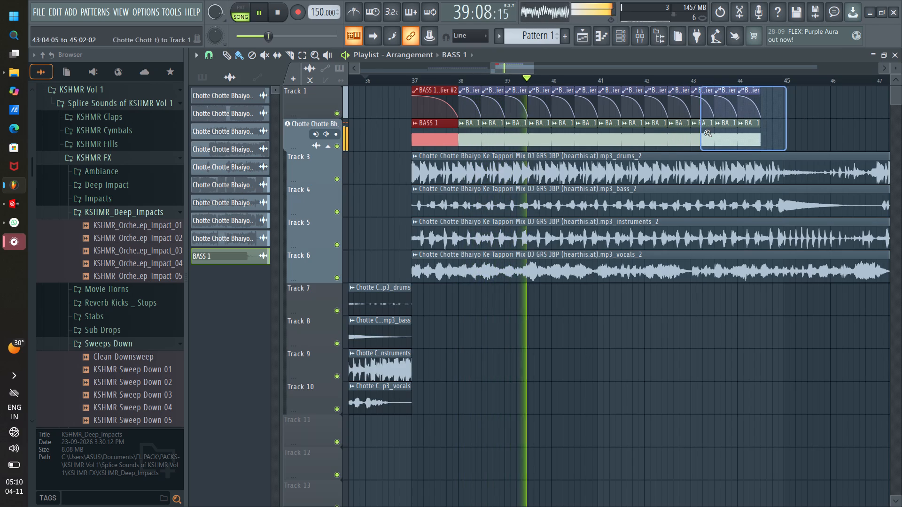
ctrl+right_drag(705, 130, 467, 133)
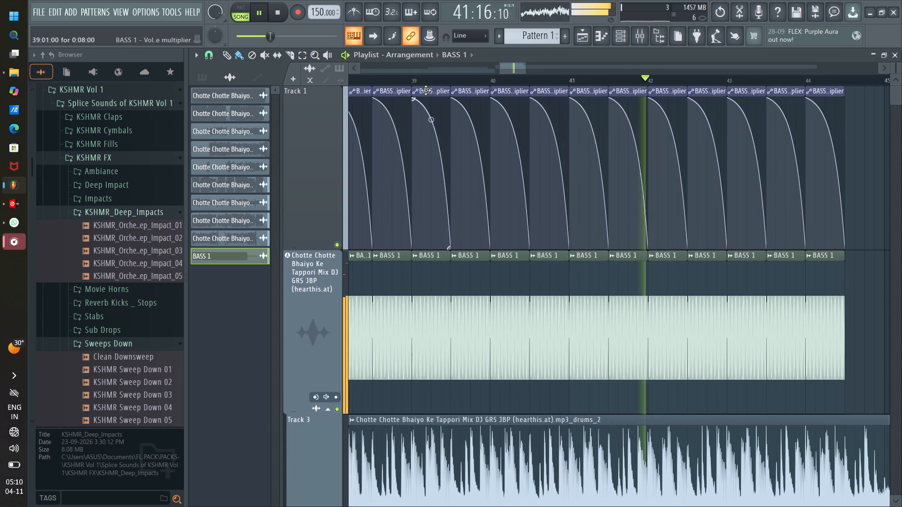
alt+scroll(425, 80, down, 10)
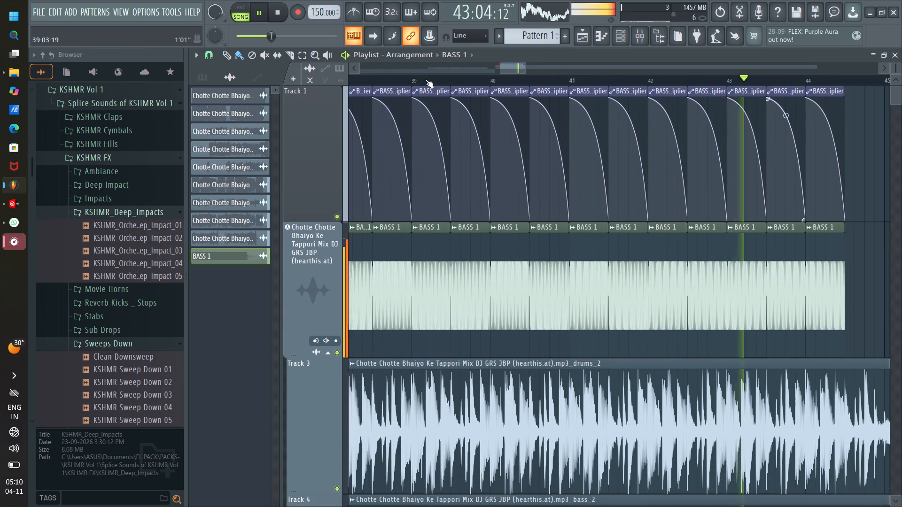
alt+scroll(425, 79, down, 20)
alt+scroll(425, 79, down, 11)
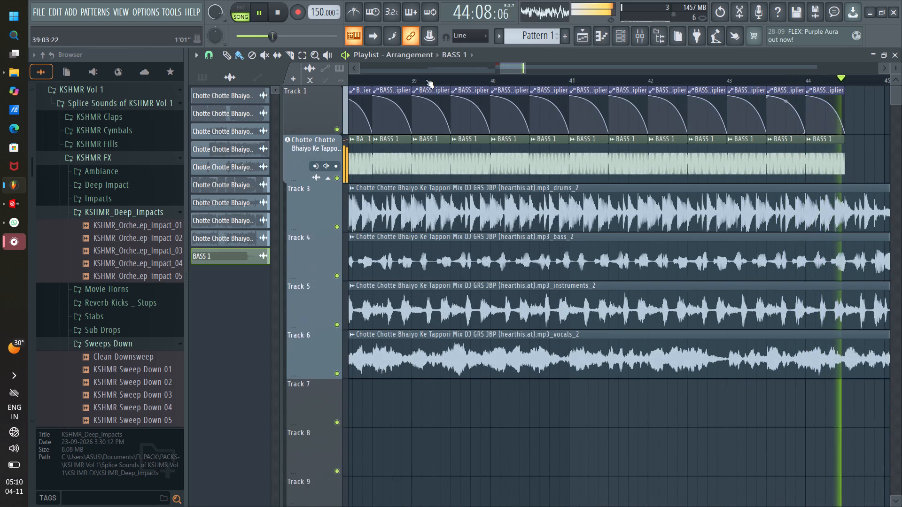
alt+scroll(426, 79, down, 5)
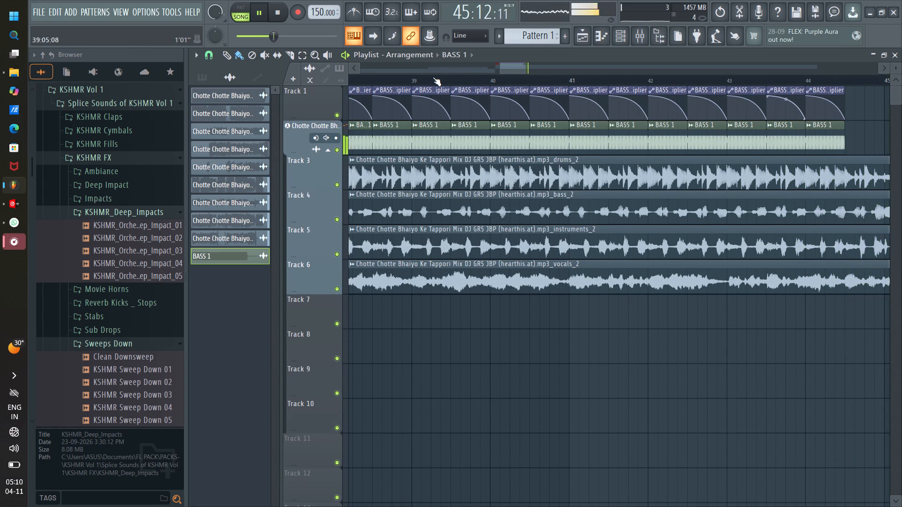
scroll(433, 77, down, 7)
Delete the half-bar BASS 1 clips and their automation from bar 38 through midway in bar 44.
ctrl+drag(588, 107, 515, 142)
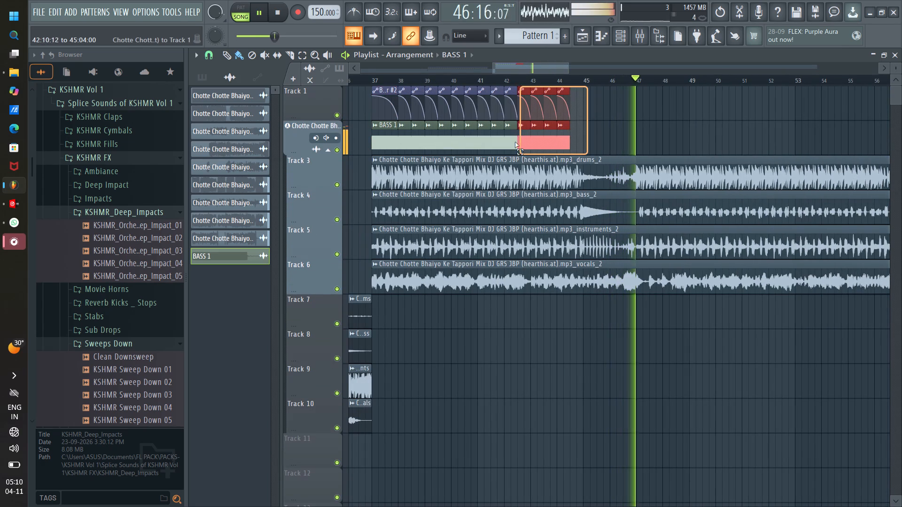
ctrl+drag(515, 142, 408, 138)
key(Delete)
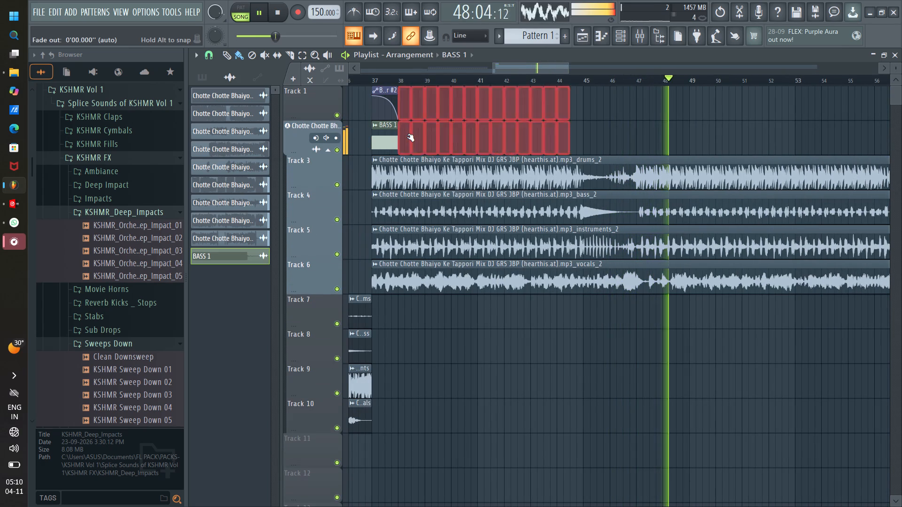
Duplicate the one-bar BASS 1 clip and its automation seven times in succession, filling bars 37 to 44.
ctrl+drag(426, 111, 372, 133)
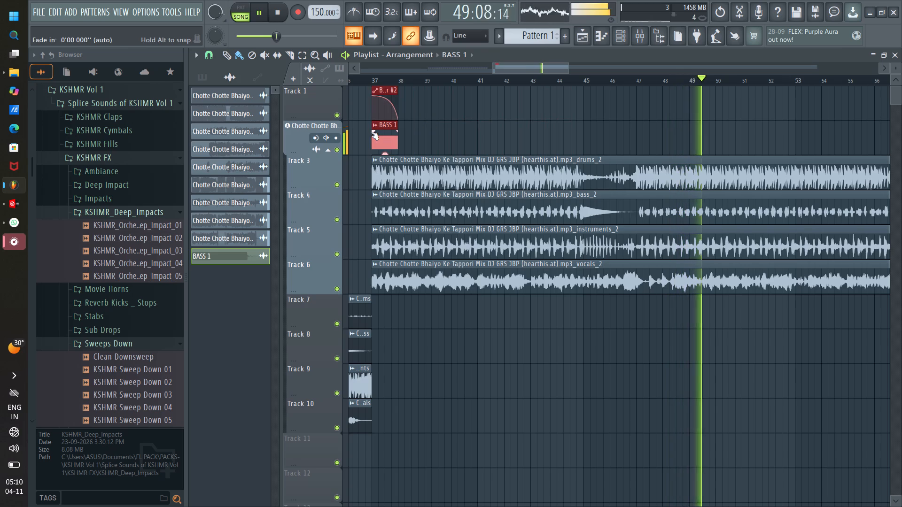
key(ctrl+b)
key(ctrl+b)
key(ctrl+b)
key(ctrl+b)
key(ctrl+b)
key(ctrl+b)
key(ctrl+b)
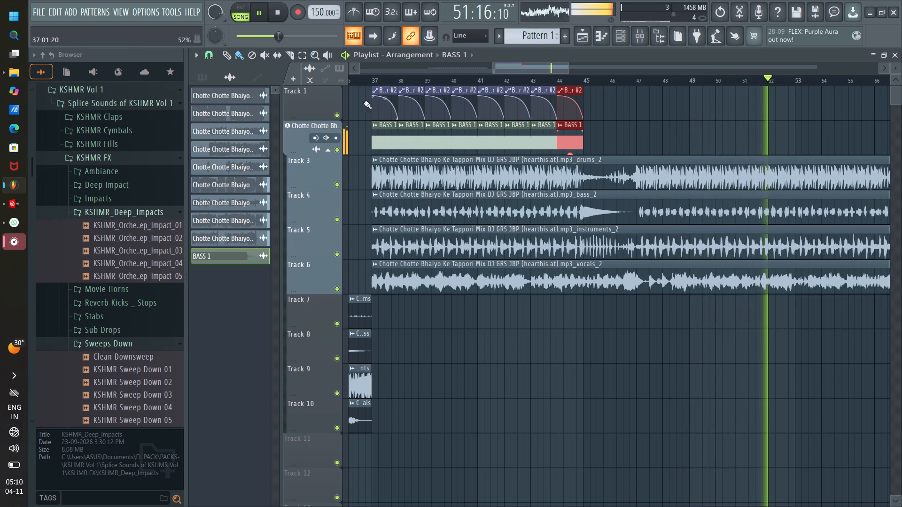
Route the BASS 1 channel to its own mixer track, insert 3, and play from just before bar 37.
click(354, 81)
drag(536, 68, 508, 61)
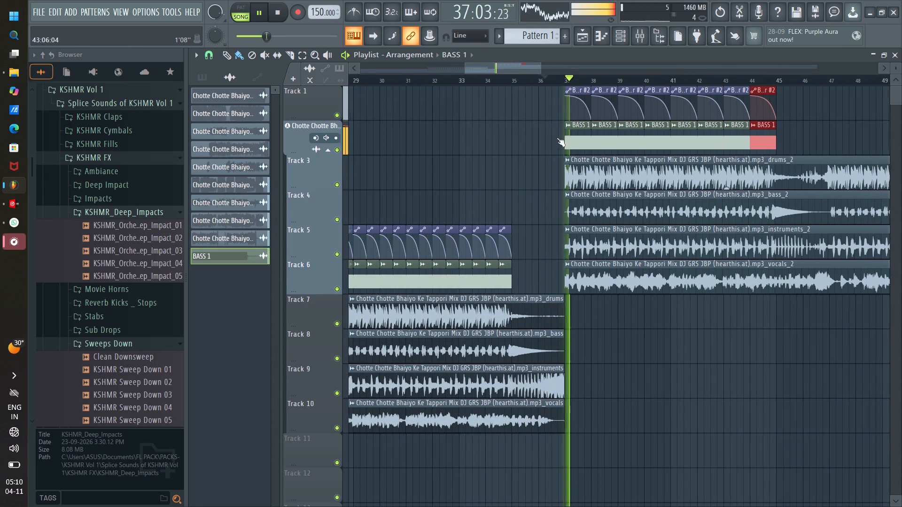
double_click(411, 282)
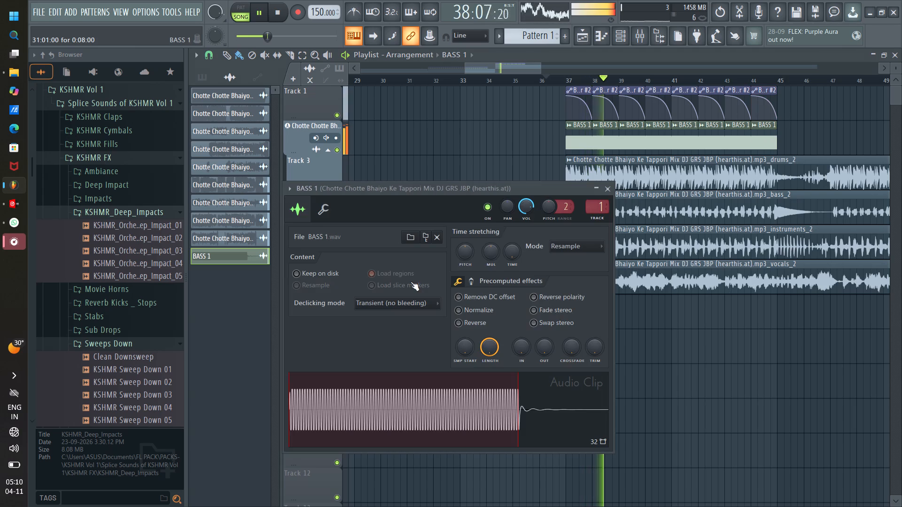
click(596, 218)
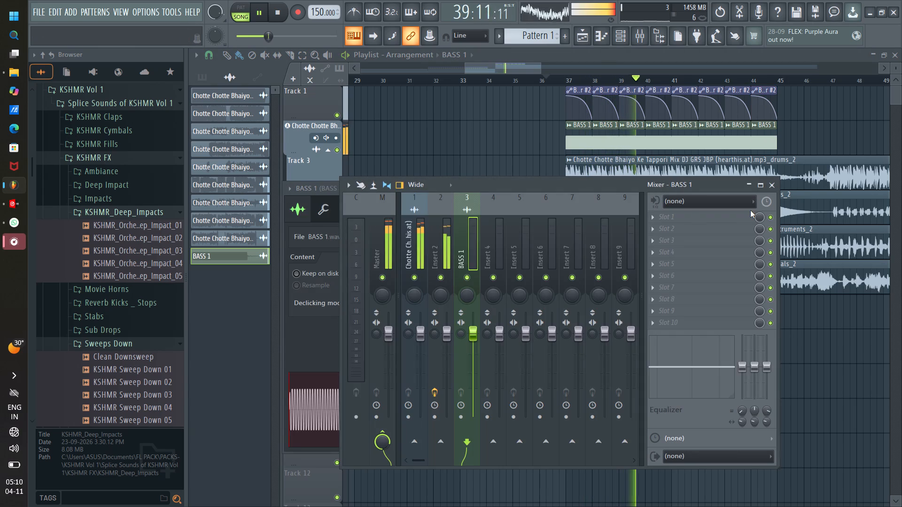
click(771, 188)
key(space)
key(space)
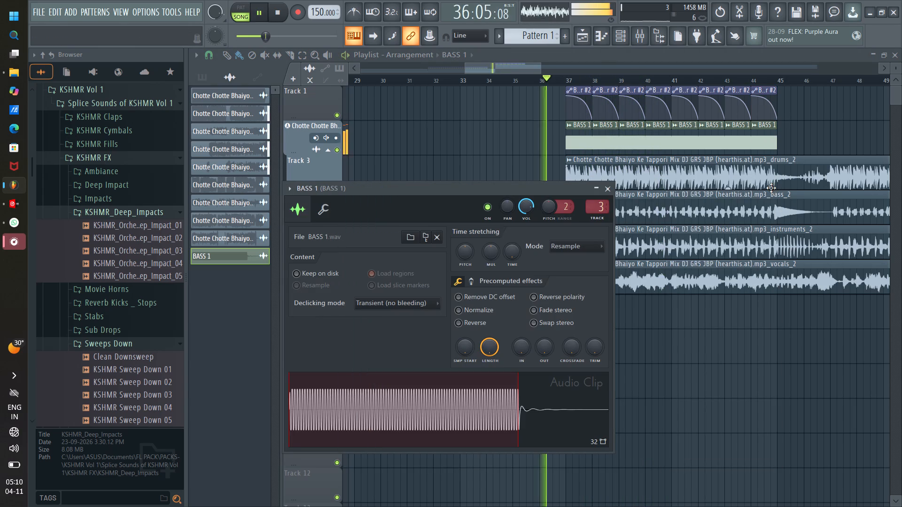
click(606, 190)
Examine the Master track and the Chotte Chotte track, insert 1, in the mixer.
drag(496, 67, 437, 62)
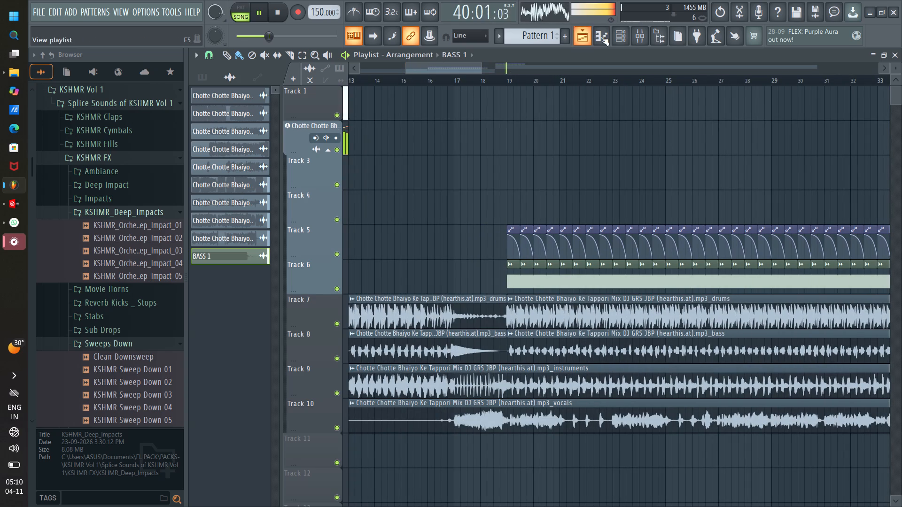
click(648, 31)
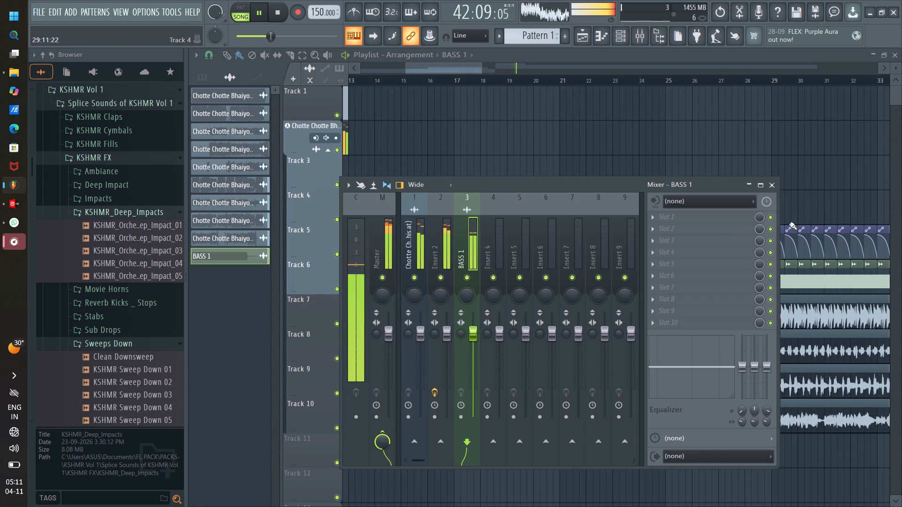
click(387, 200)
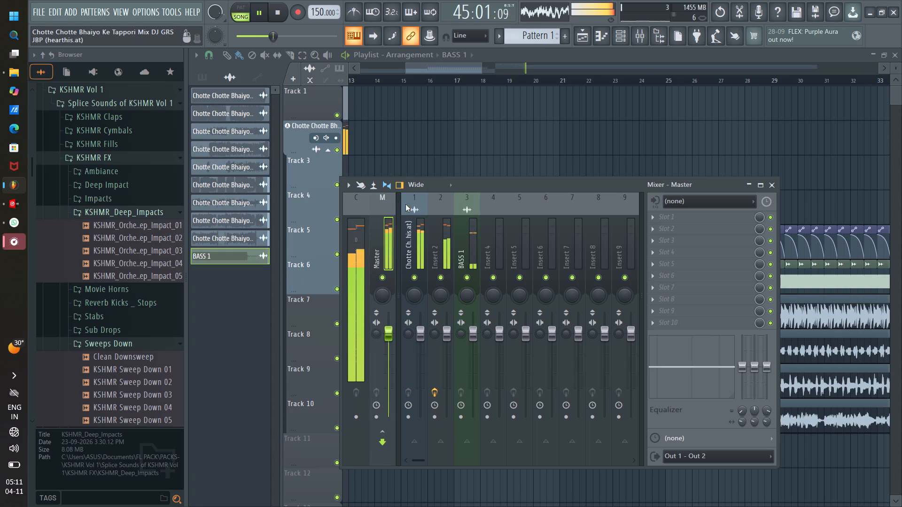
click(405, 204)
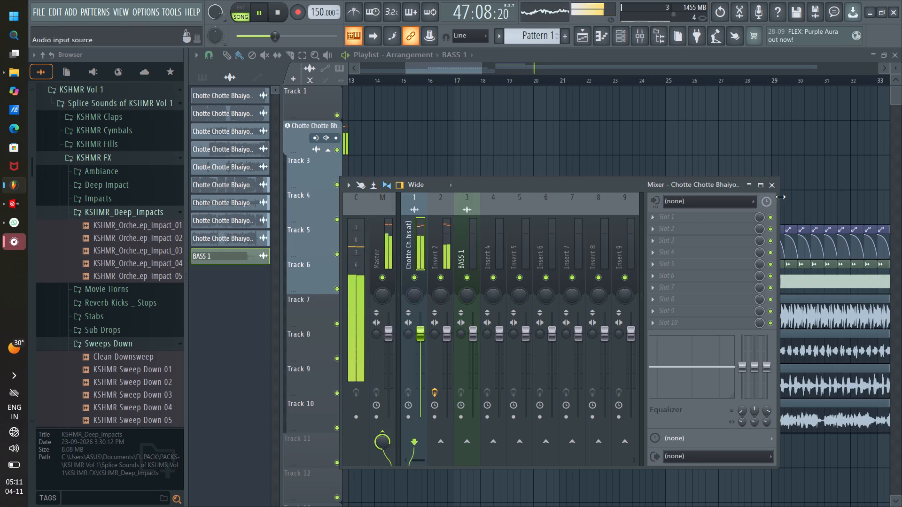
click(772, 185)
Review the arrangement and play it from bar 37 and from just before bar 47 to examine the next drop.
drag(450, 70, 482, 83)
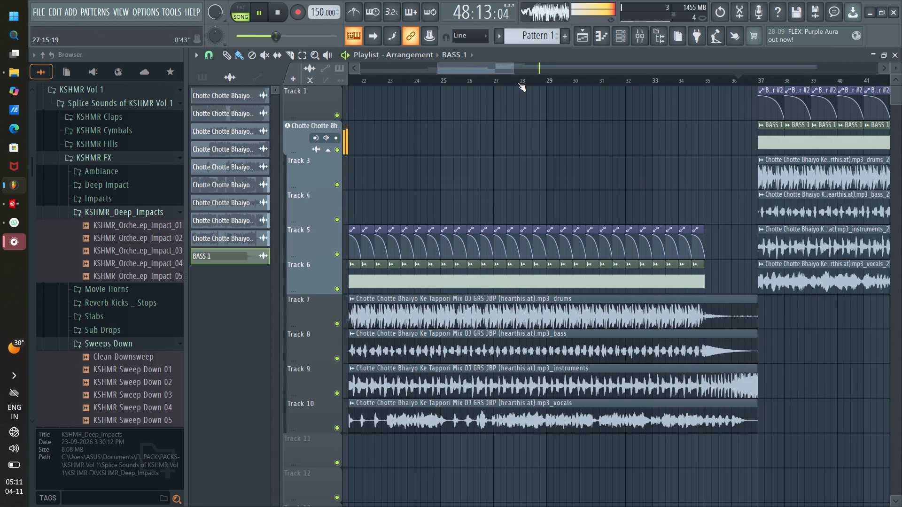
scroll(518, 83, down, 7)
drag(489, 67, 498, 67)
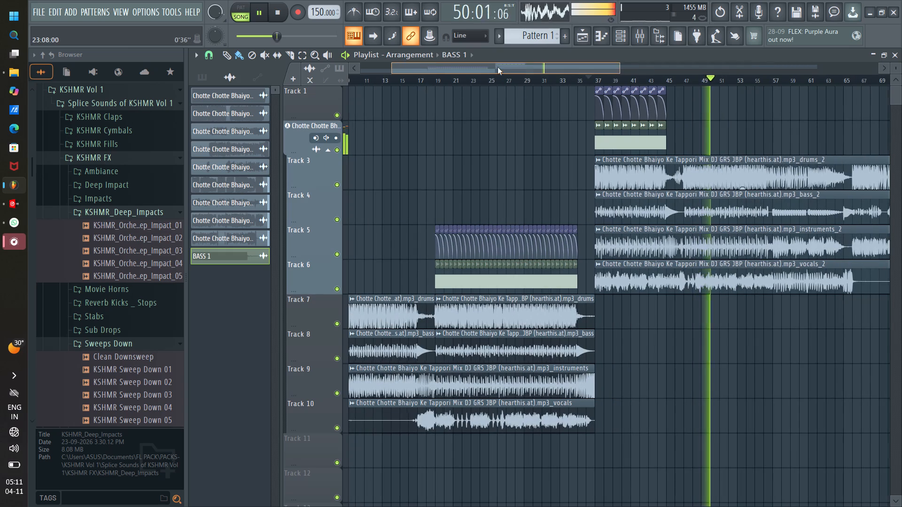
drag(498, 67, 540, 73)
drag(565, 65, 597, 70)
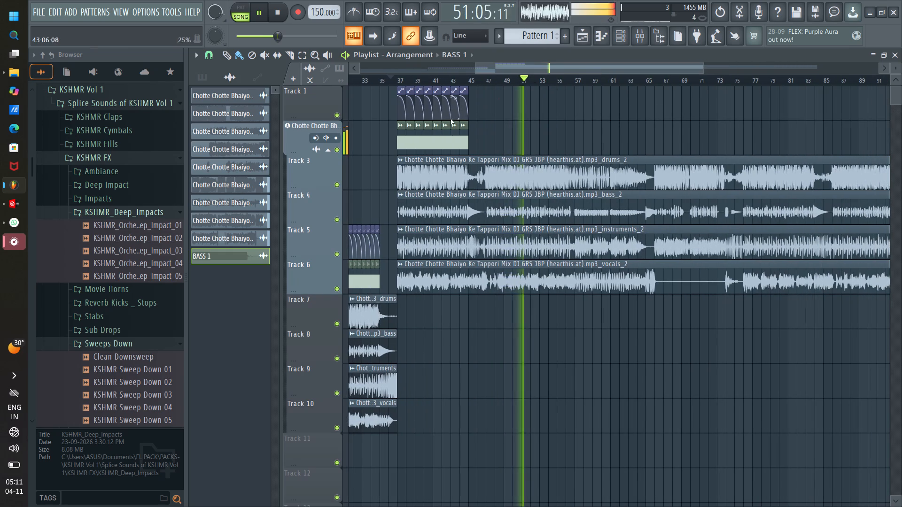
scroll(528, 77, up, 2)
click(359, 79)
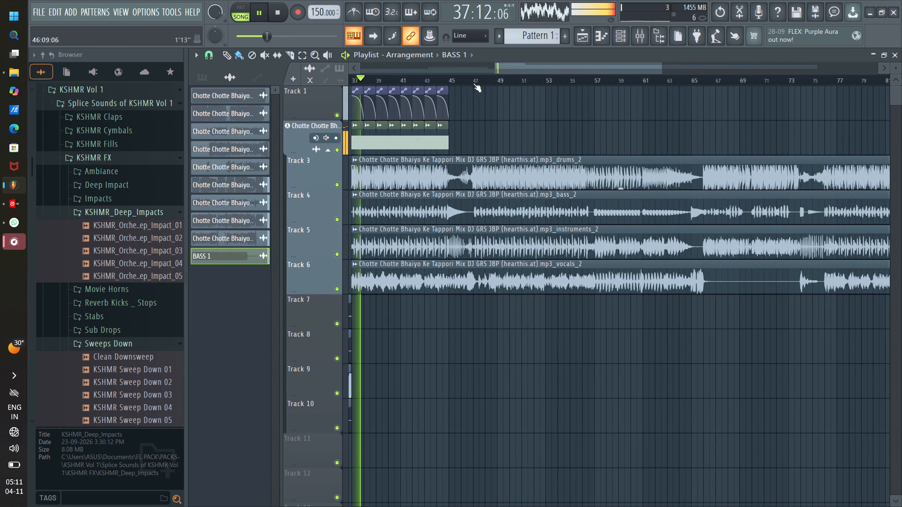
drag(513, 66, 488, 67)
drag(516, 67, 529, 72)
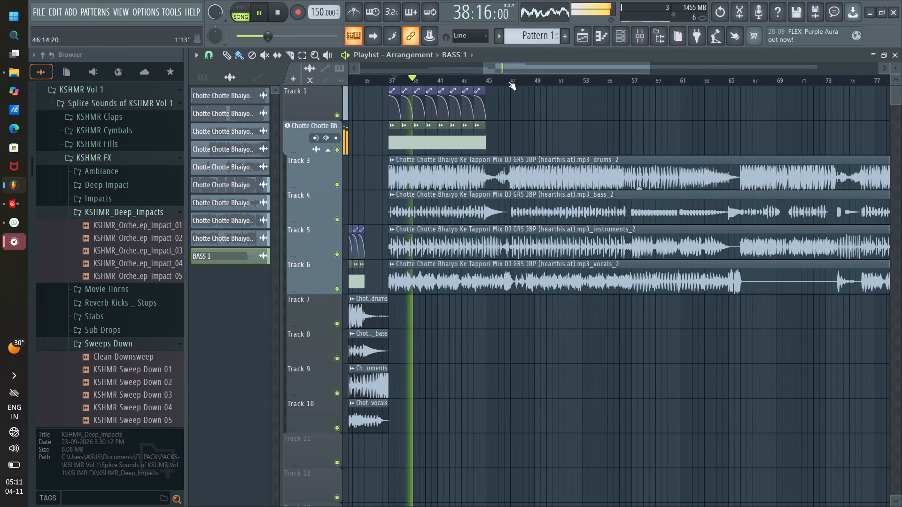
click(507, 78)
scroll(519, 80, up, 5)
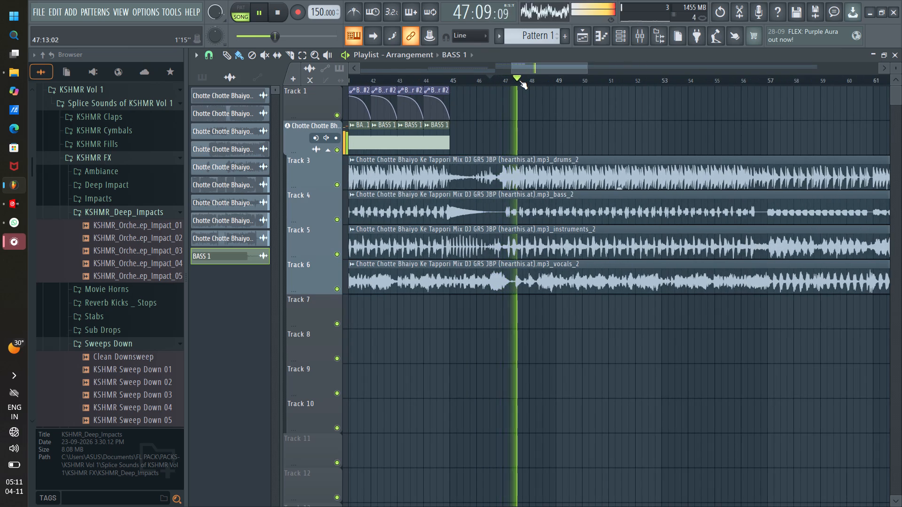
scroll(519, 79, down, 5)
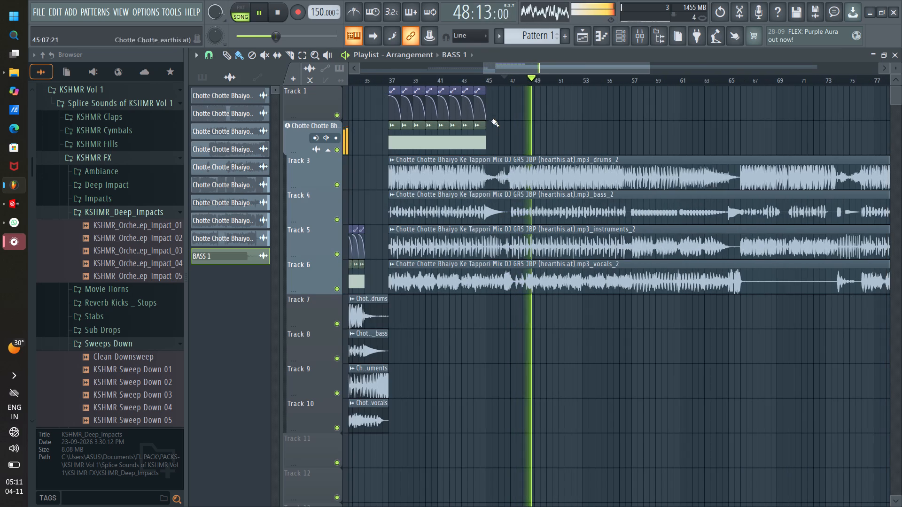
Copy the last one-bar BASS 1 clip to bar 47 on the same track and shorten the copy to half a bar.
ctrl+drag(500, 103, 495, 128)
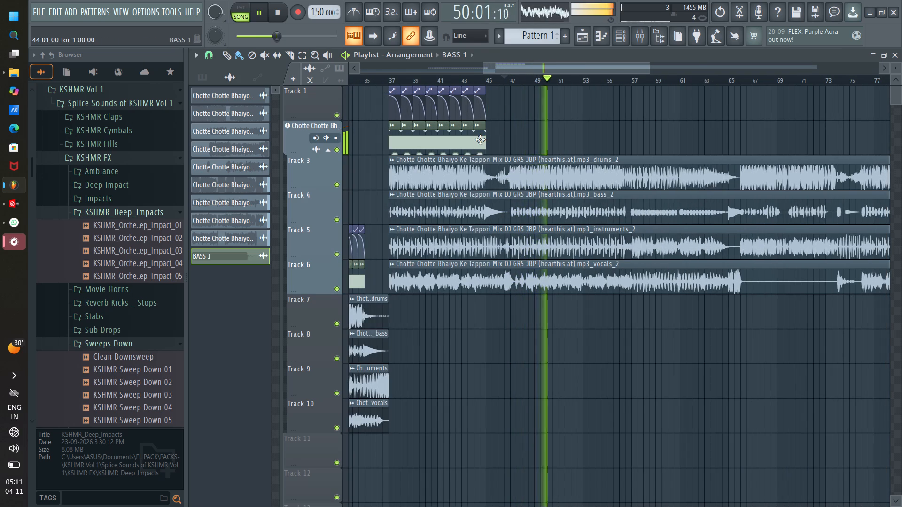
shift+drag(480, 139, 517, 142)
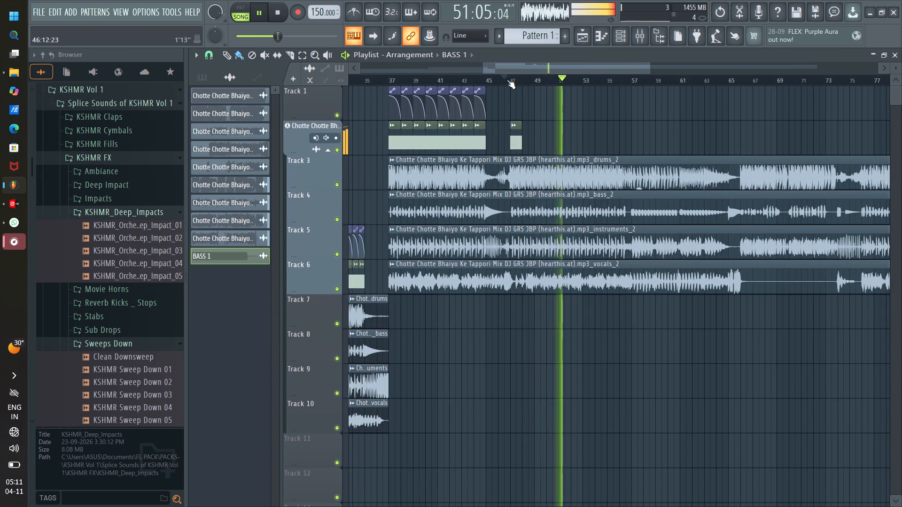
scroll(507, 80, up, 14)
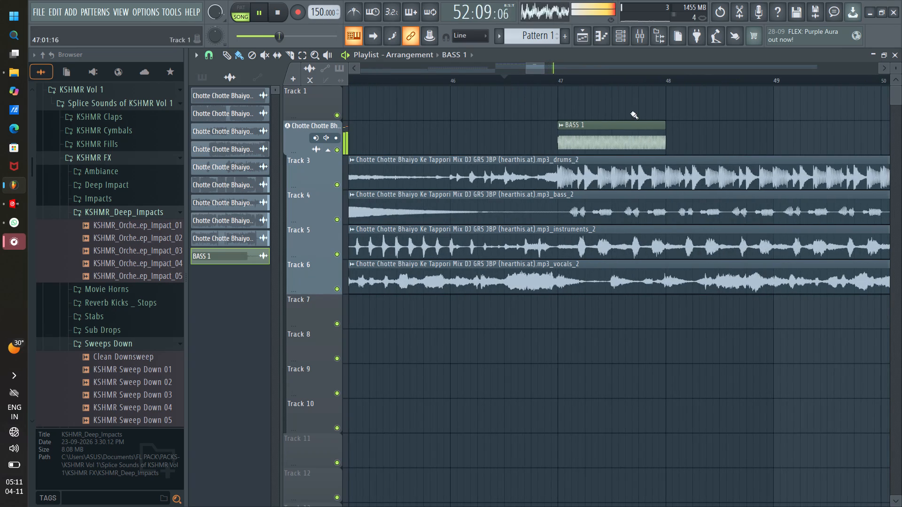
drag(663, 125, 607, 128)
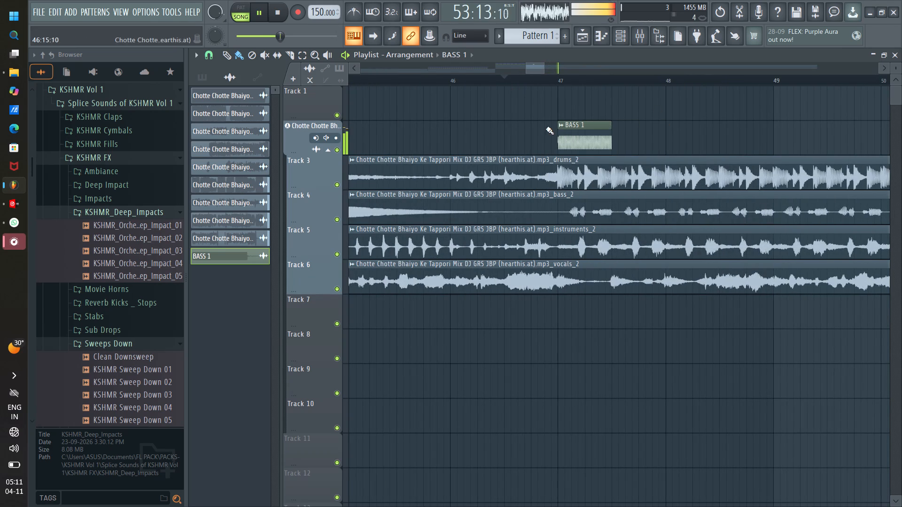
Create a new volume automation clip for the half-bar BASS 1 clip at bar 47 and move it directly above onto Track 1.
click(561, 125)
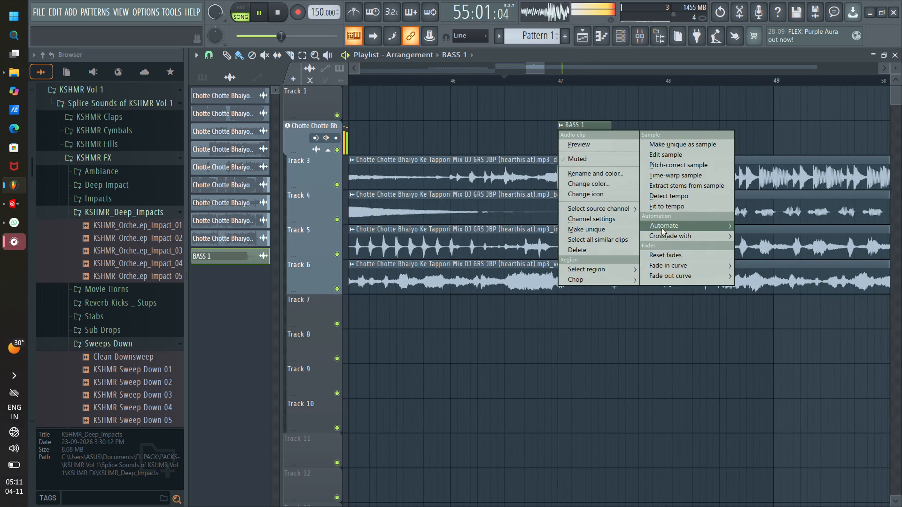
click(661, 228)
click(750, 239)
drag(589, 125, 588, 96)
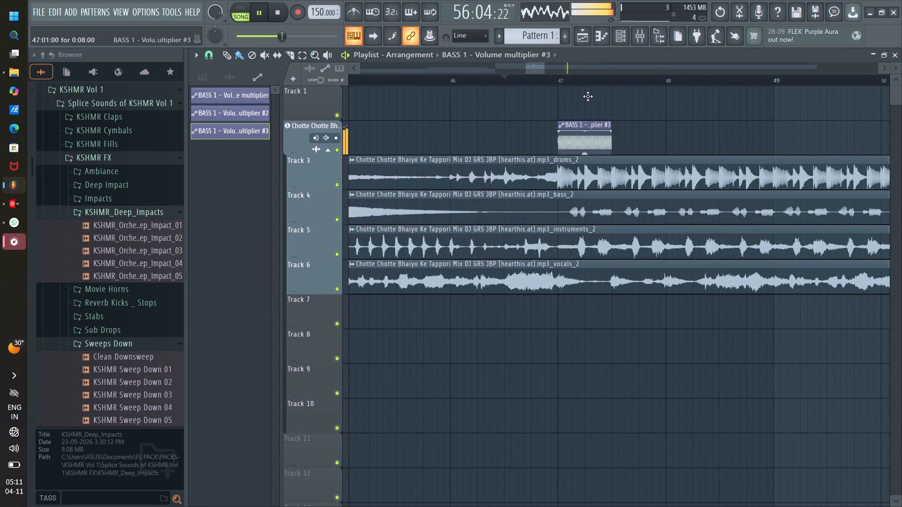
Place the half-bar volume automation clip on Track 1 above the bar 47 BASS 1 hit and shape it as a bulging fade down to 0%.
drag(588, 96, 588, 96)
click(588, 96)
right_click(606, 90)
drag(581, 124, 581, 120)
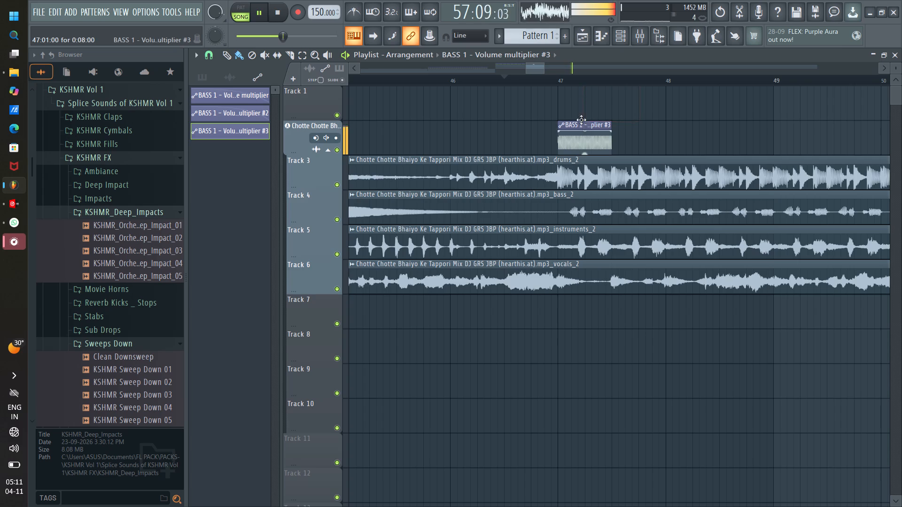
drag(581, 120, 580, 86)
drag(611, 96, 609, 120)
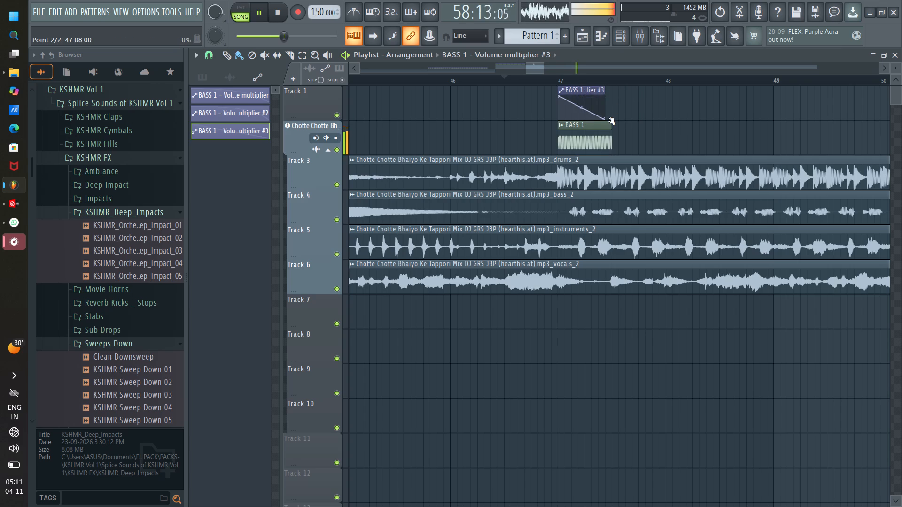
drag(609, 120, 615, 121)
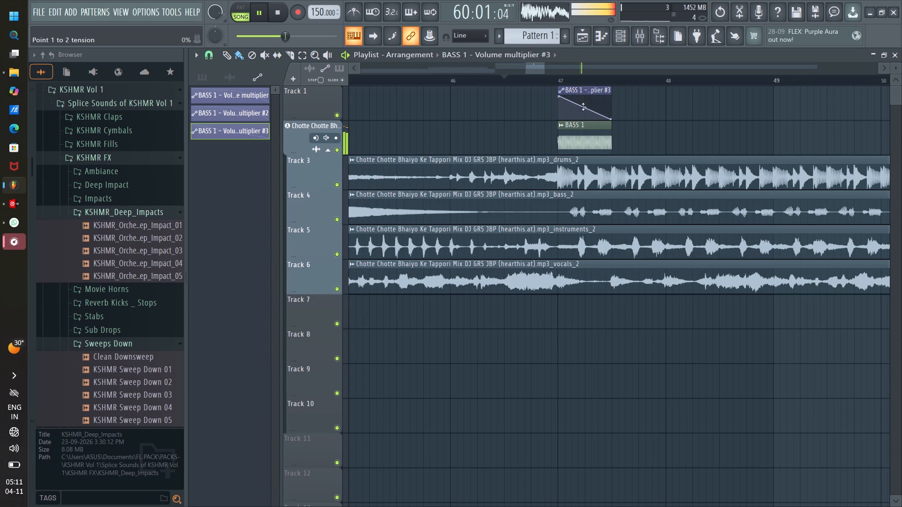
drag(583, 107, 594, 58)
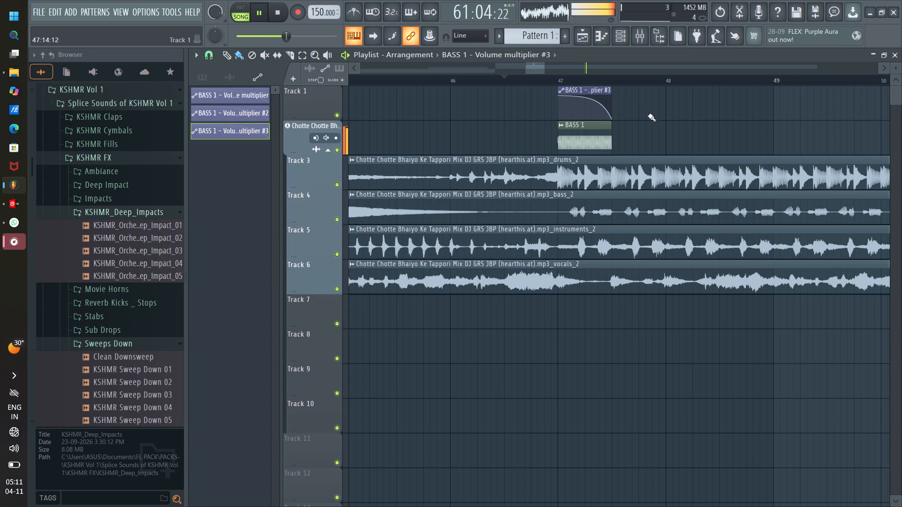
Duplicate the half-bar BASS 1 clip and its automation together, back to back, from bar 47 up to bar 56.
ctrl+drag(648, 111, 568, 150)
key(ctrl+b)
key(ctrl+b)
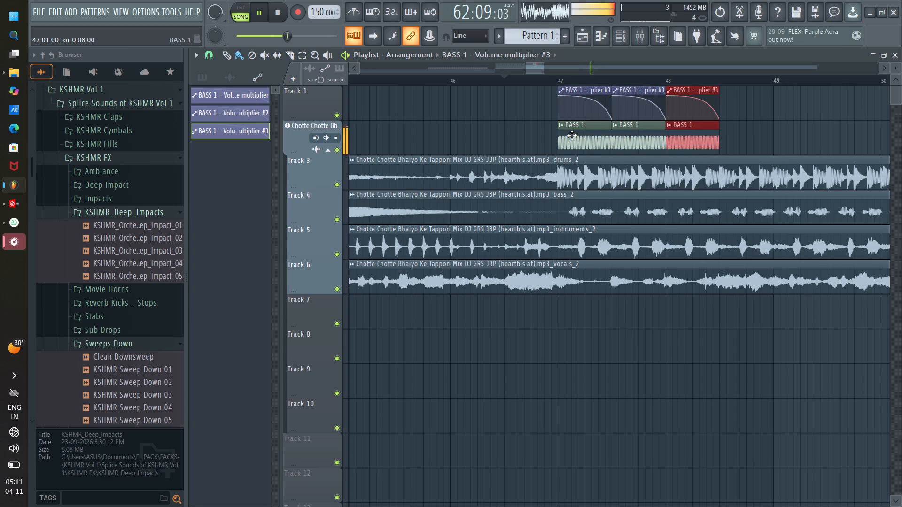
key(ctrl+b)
key(ctrl+b)
key(ctrl+b)
key(ctrl+b)
key(ctrl+b)
key(ctrl+b)
key(ctrl+b)
key(ctrl+b)
key(ctrl+b)
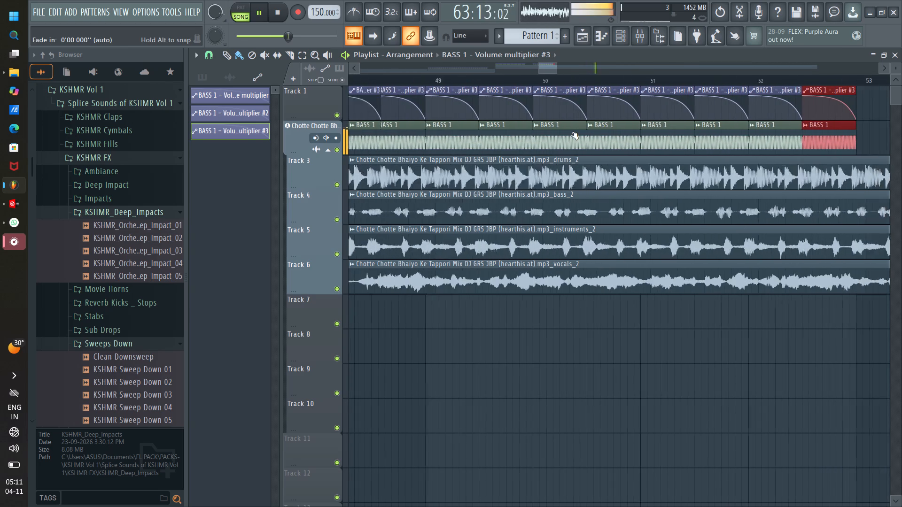
key(ctrl+b)
key(ctrl+b)
key(ctrl+b)
key(ctrl+b)
key(ctrl+b)
key(ctrl+b)
key(ctrl+b)
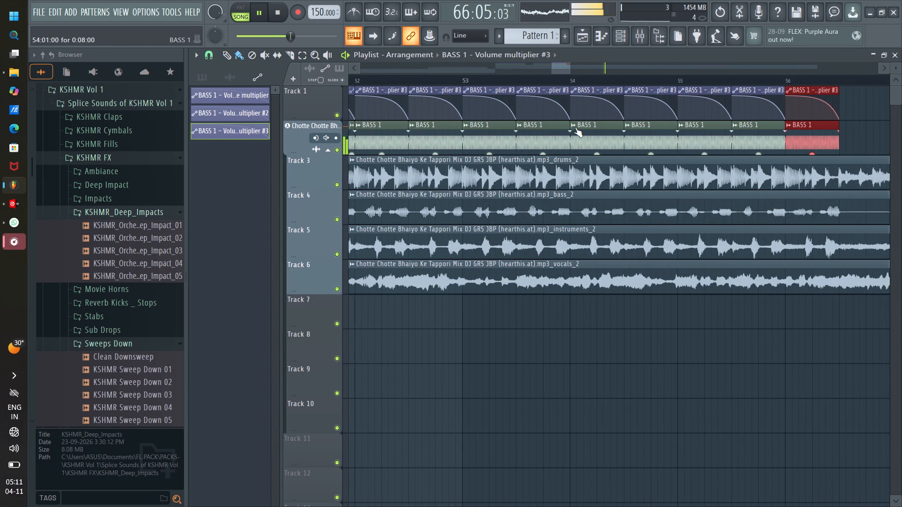
key(ctrl+z)
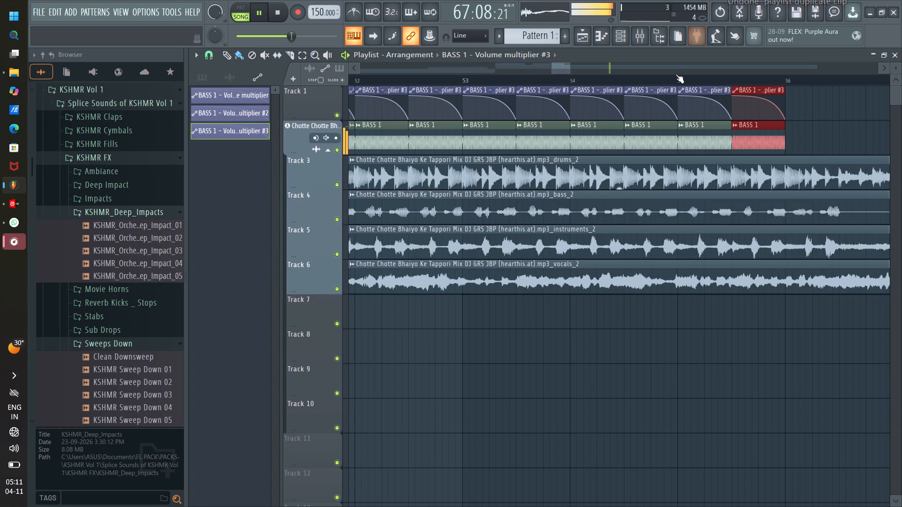
Play from just before bar 47 and follow the half-bar BASS 1 hits through to where they end near bar 56.
scroll(677, 84, down, 13)
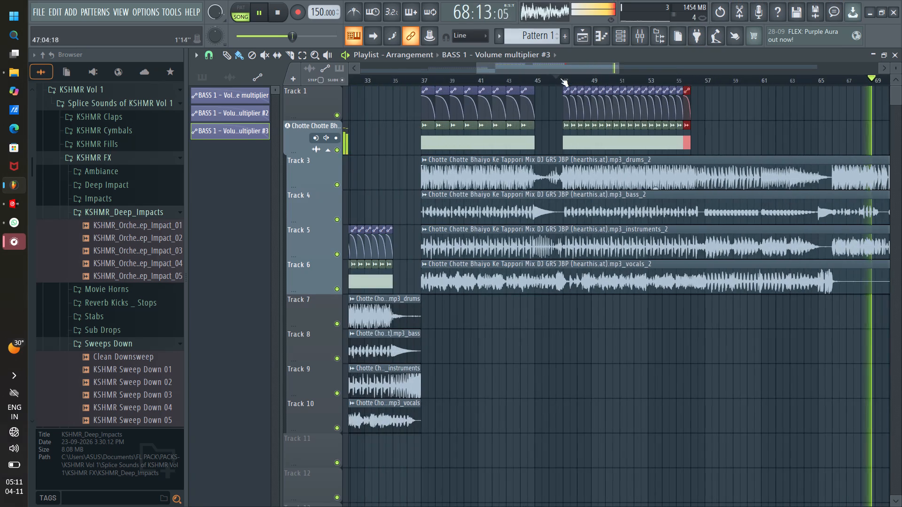
click(555, 75)
scroll(573, 77, up, 8)
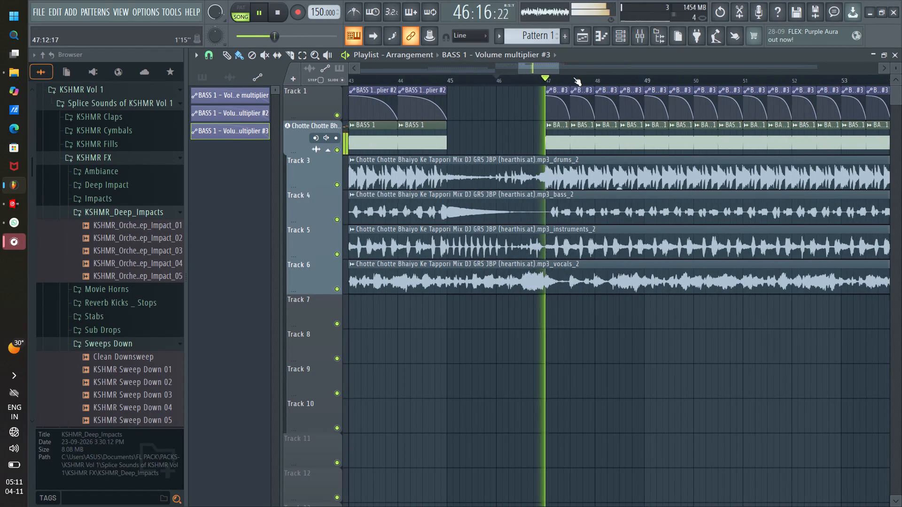
drag(552, 69, 559, 70)
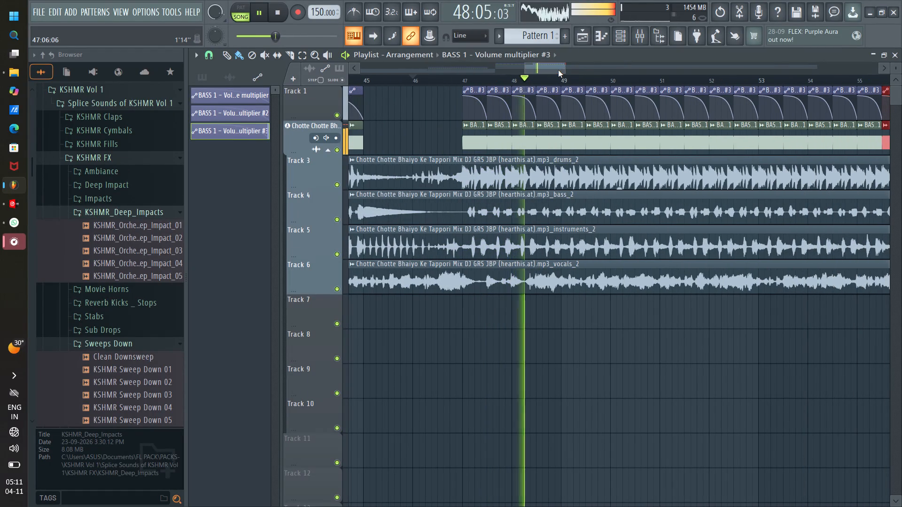
click(558, 70)
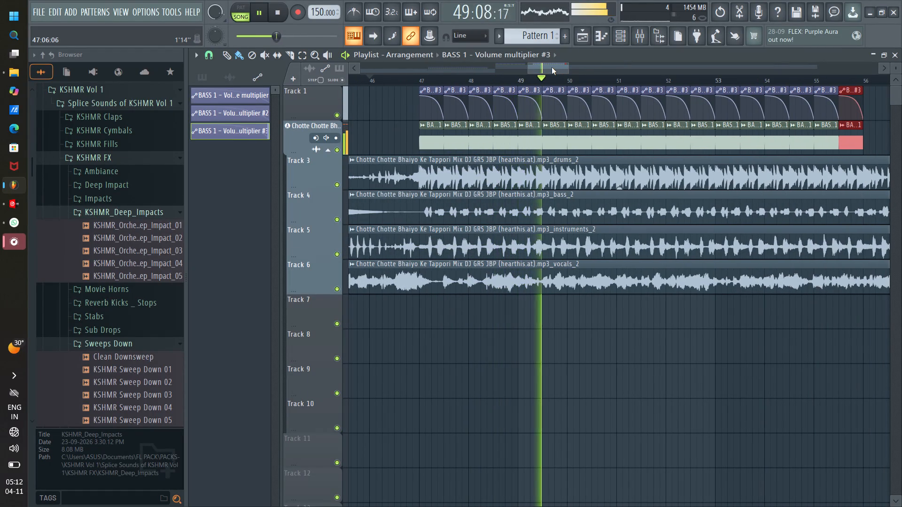
drag(552, 67, 561, 71)
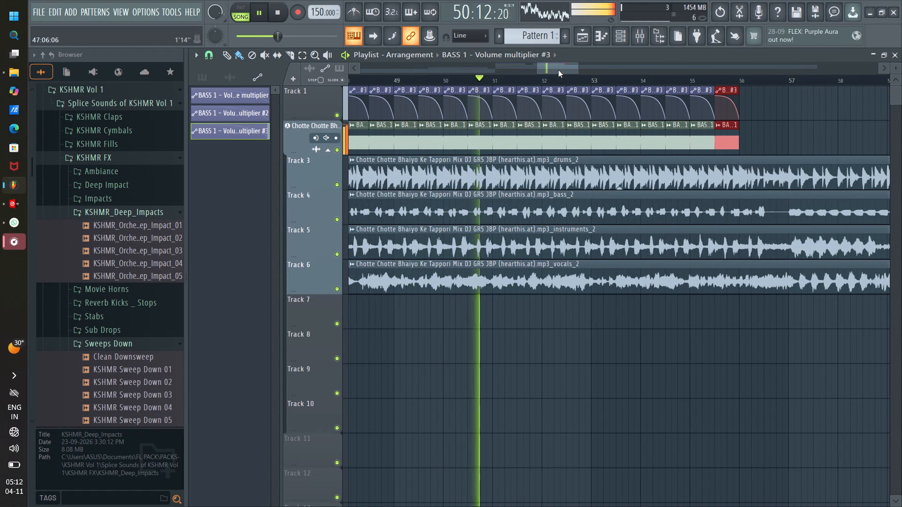
drag(558, 70, 564, 72)
scroll(564, 78, down, 6)
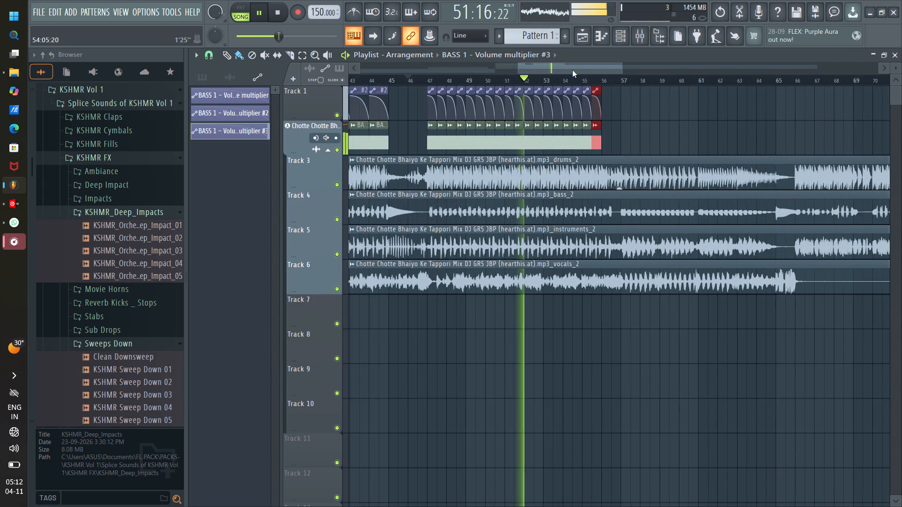
drag(572, 70, 576, 71)
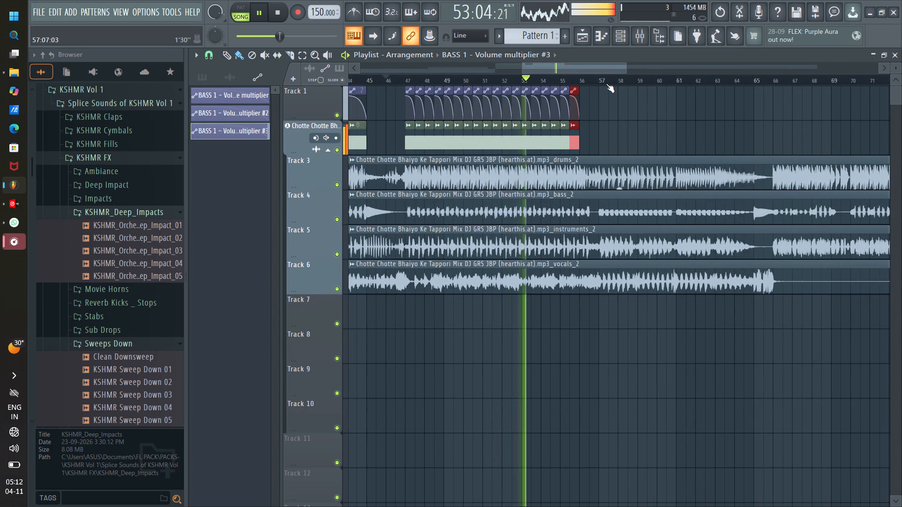
scroll(606, 82, up, 7)
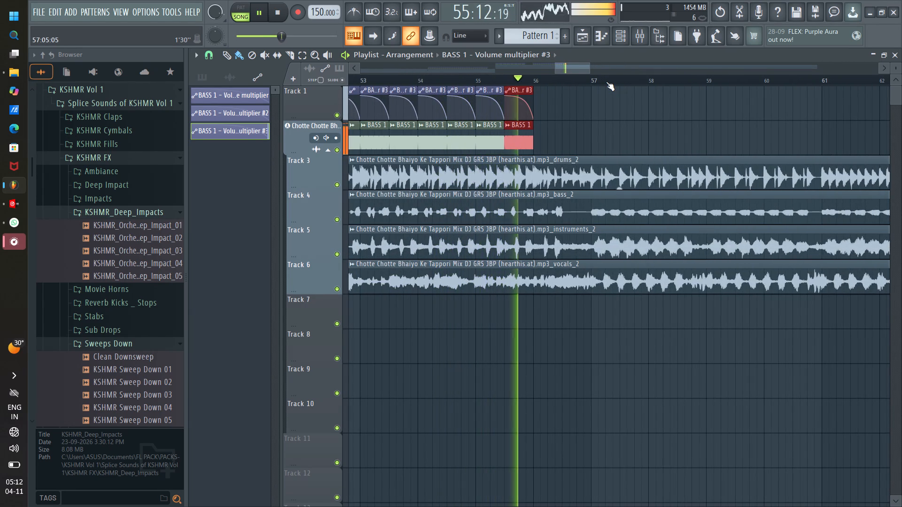
Duplicate the last half-bar BASS 1 clip and its automation once more, at bar 56.
key(ctrl+b)
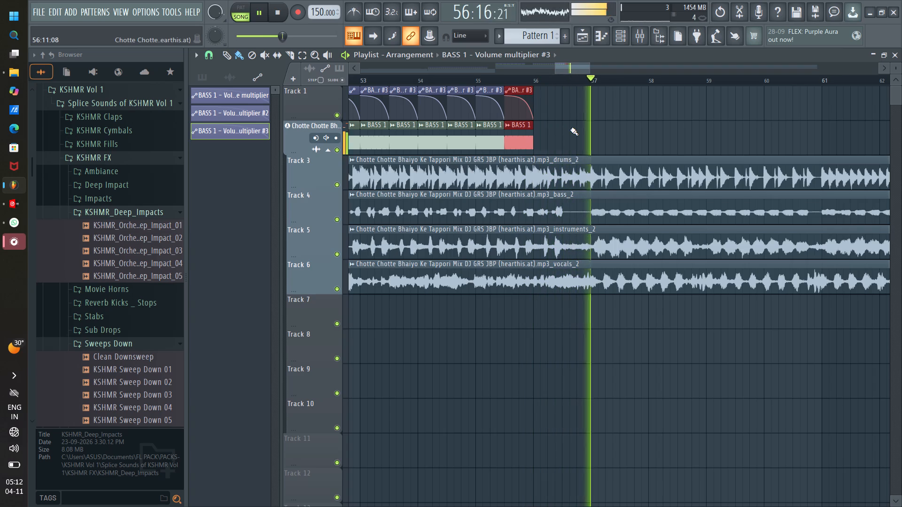
Play from about bar 54 to check how the BASS 1 hits end against the stems in bar 56.
key(space)
key(space)
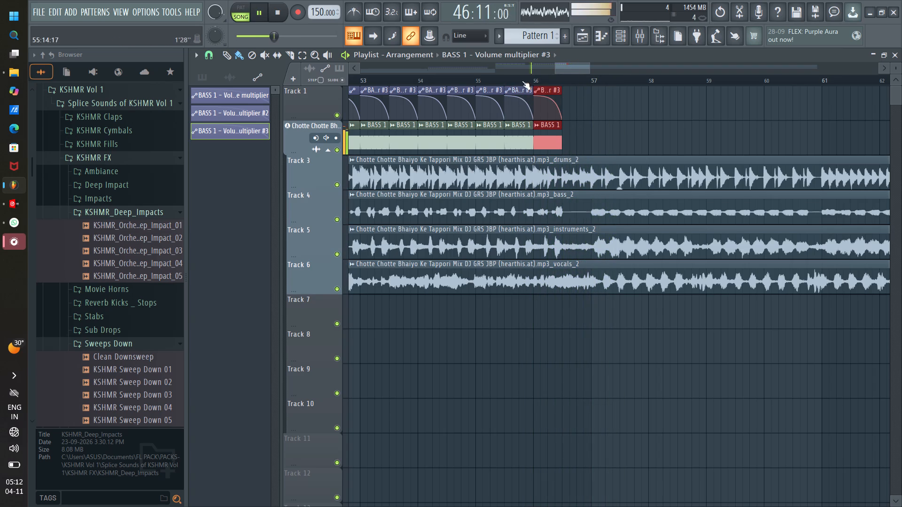
click(440, 80)
scroll(571, 75, up, 2)
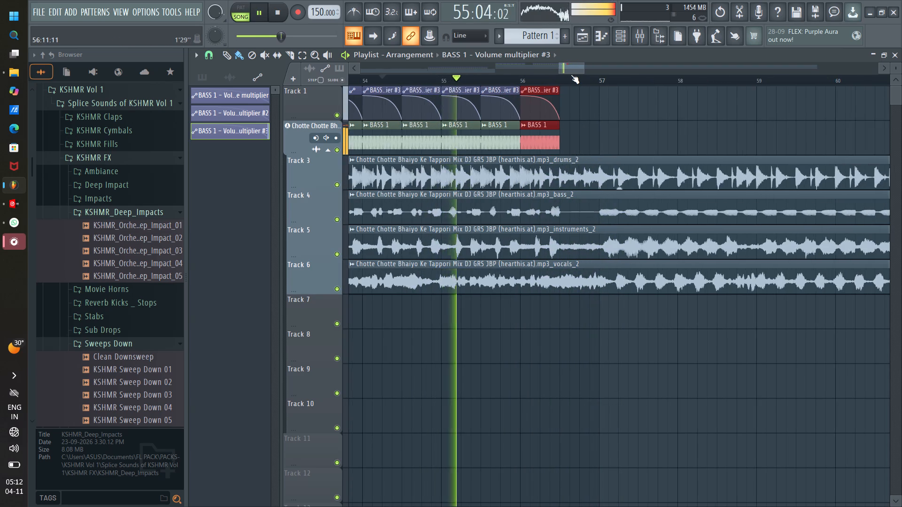
scroll(571, 75, up, 1)
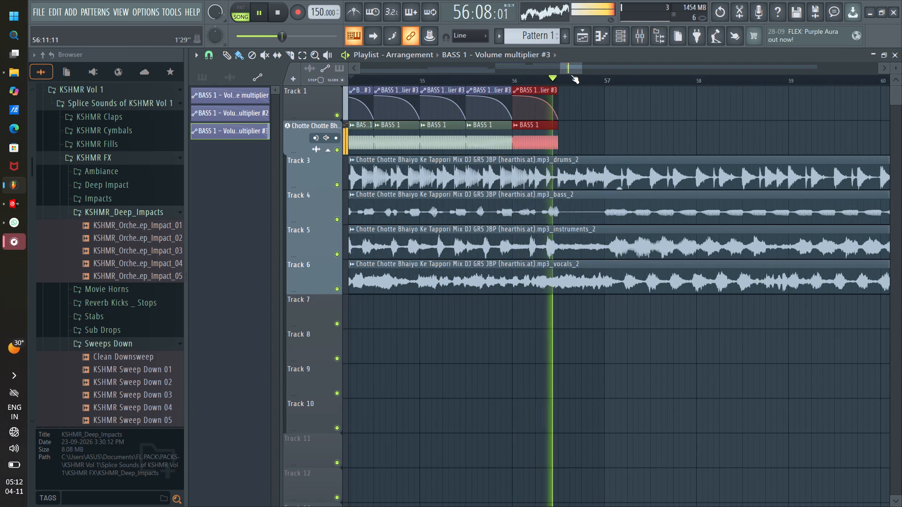
scroll(571, 75, down, 5)
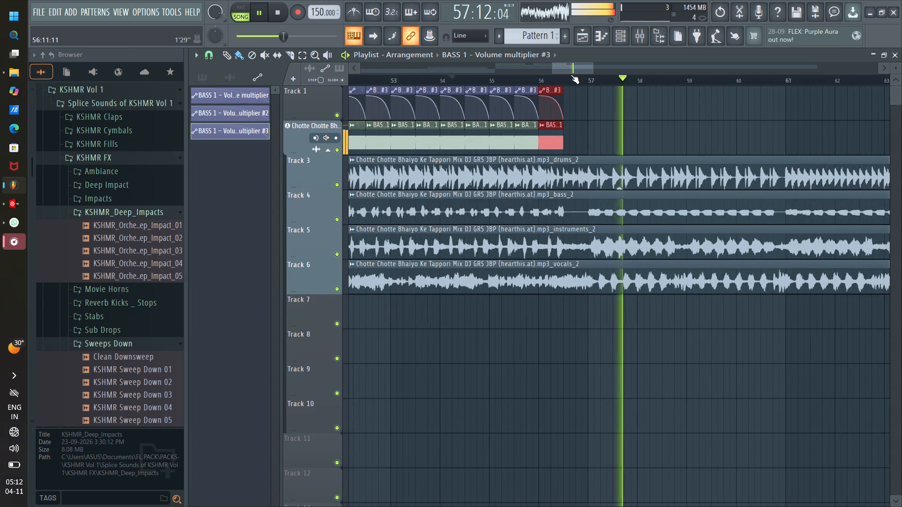
Review the arrangement beyond bar 57 and play from about bar 64 to examine the next drop.
scroll(571, 75, down, 13)
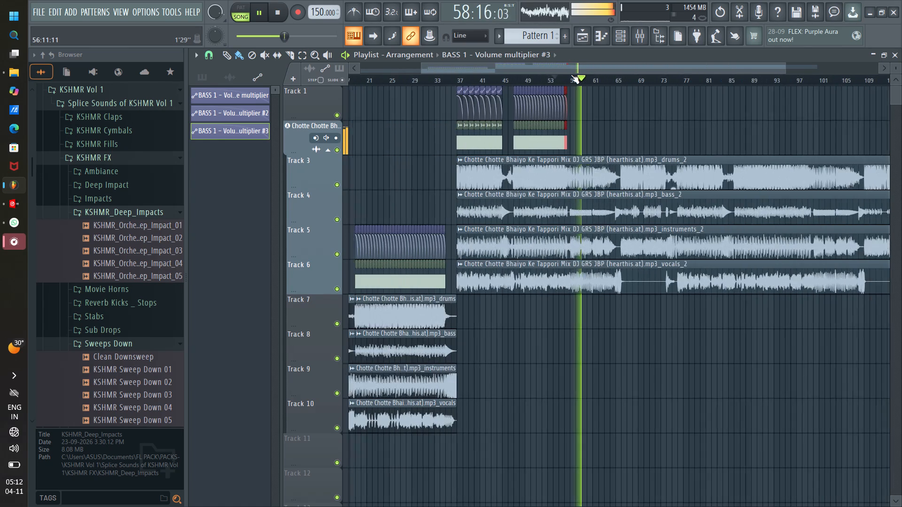
drag(570, 71, 587, 74)
scroll(595, 80, up, 5)
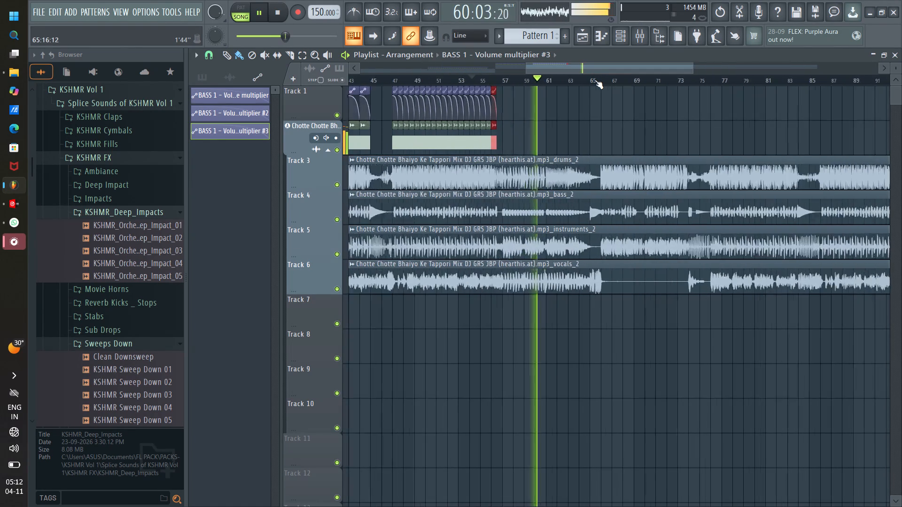
scroll(595, 80, up, 3)
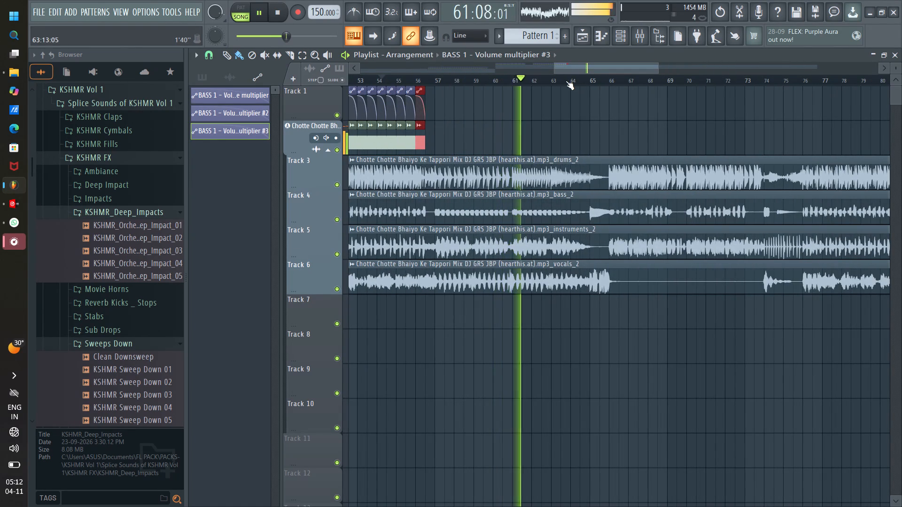
scroll(573, 77, up, 10)
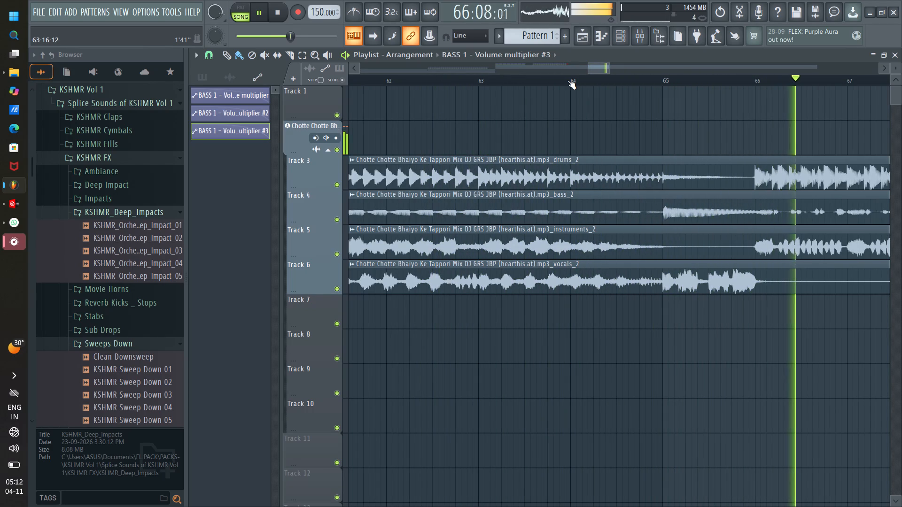
click(568, 80)
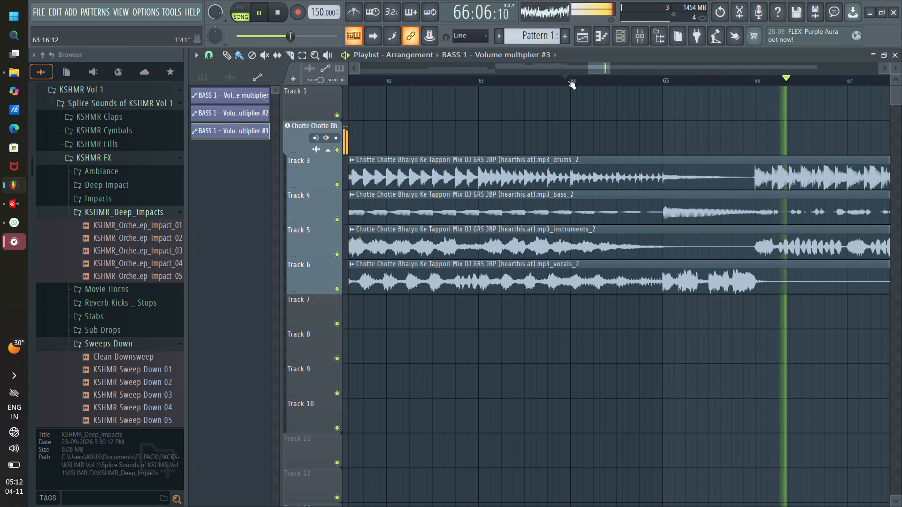
scroll(568, 80, down, 15)
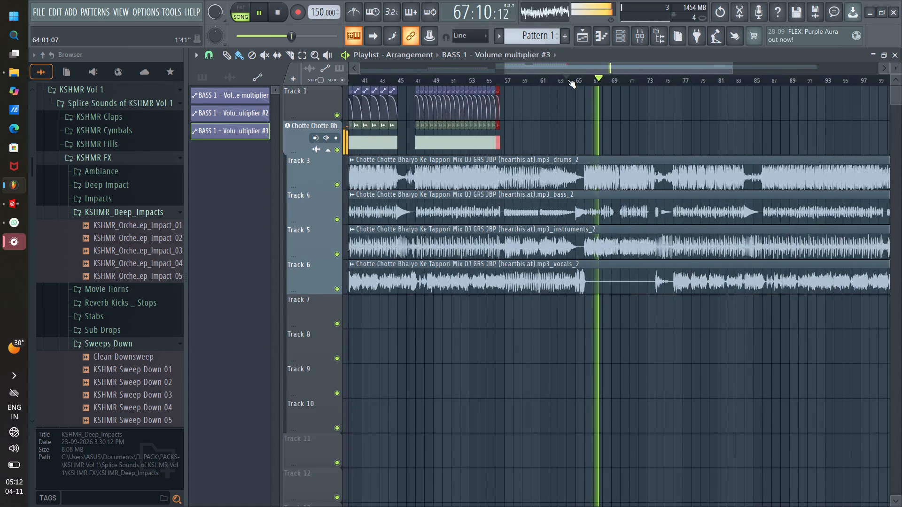
scroll(568, 79, down, 3)
scroll(568, 79, up, 4)
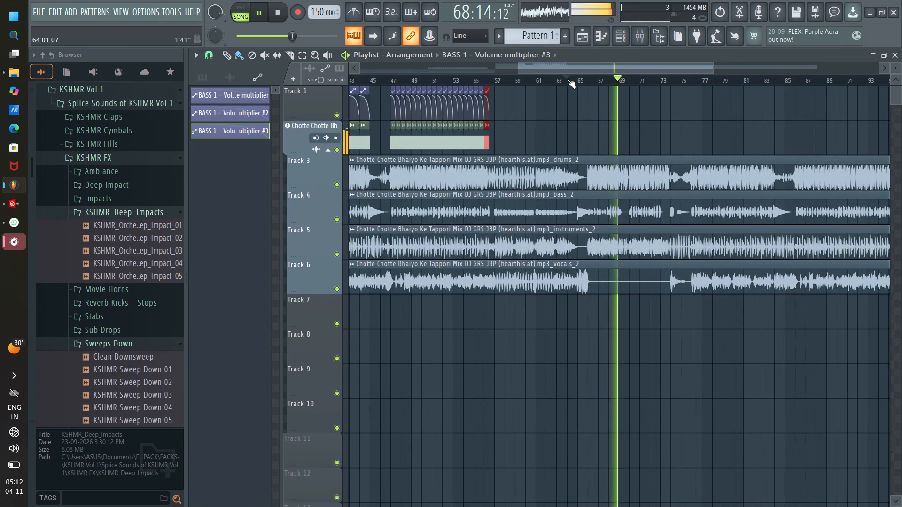
scroll(568, 79, up, 6)
drag(582, 71, 602, 72)
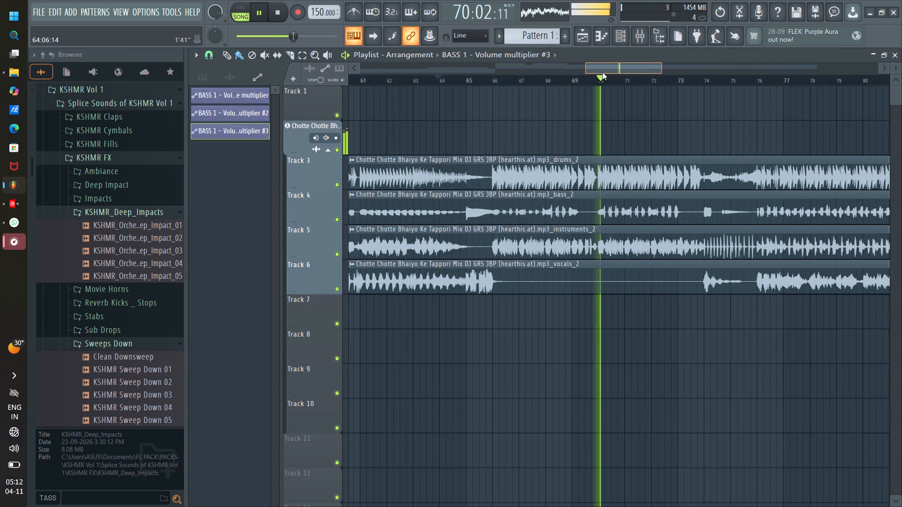
drag(602, 72, 611, 72)
drag(612, 69, 591, 69)
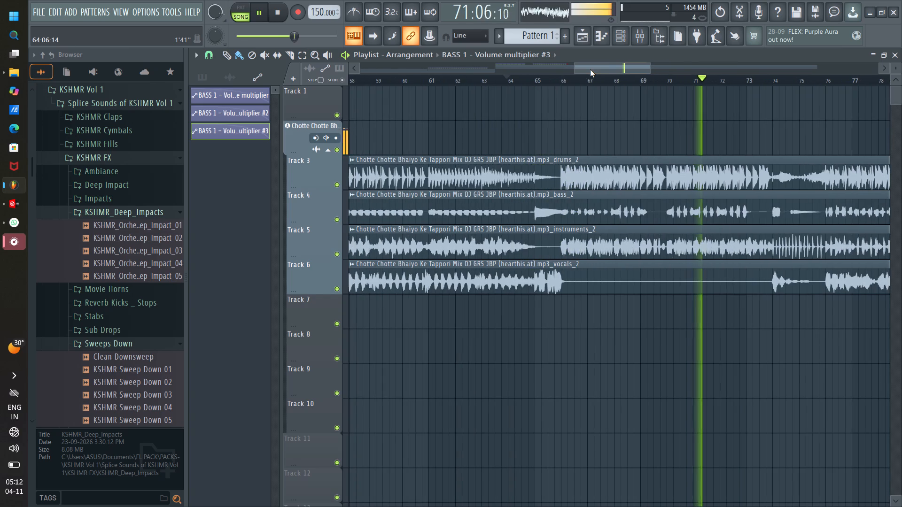
Play from bar 65 repeatedly and examine the stem waveforms closely around the start of that bar.
click(535, 78)
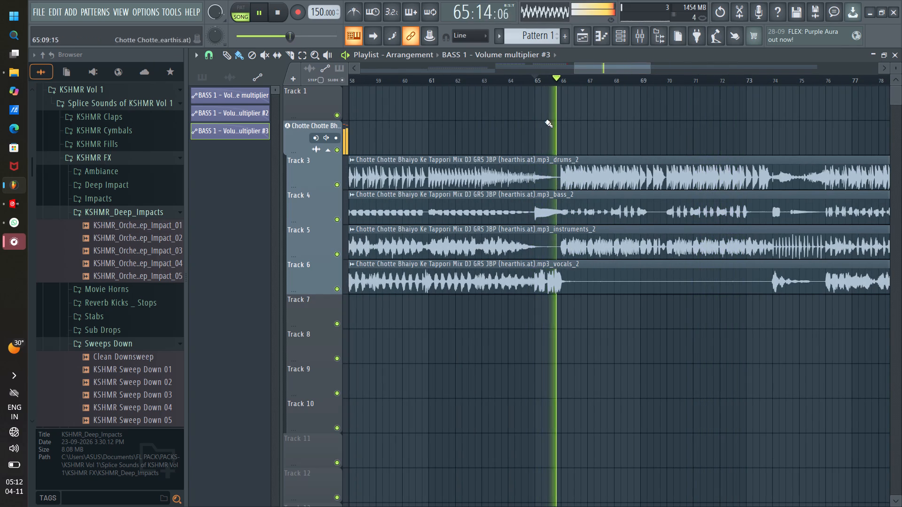
scroll(539, 77, up, 13)
click(539, 78)
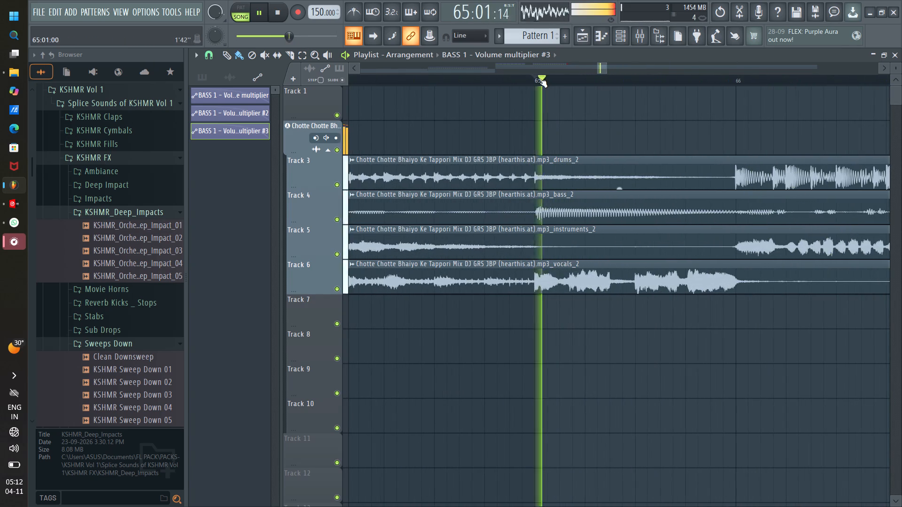
scroll(539, 78, up, 14)
click(539, 77)
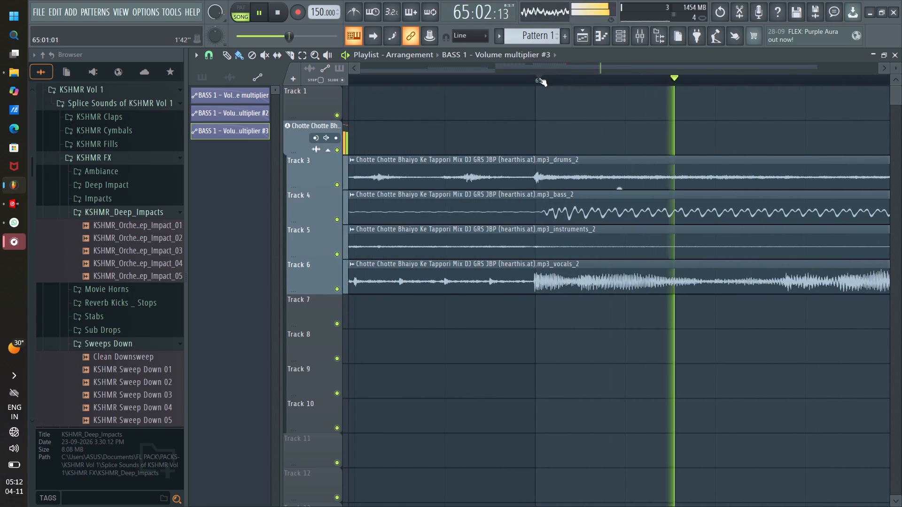
click(539, 77)
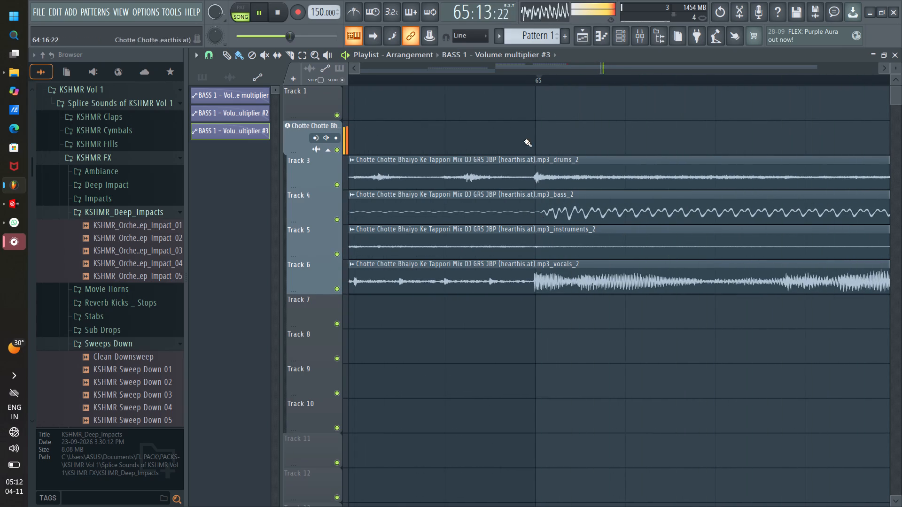
scroll(531, 82, down, 15)
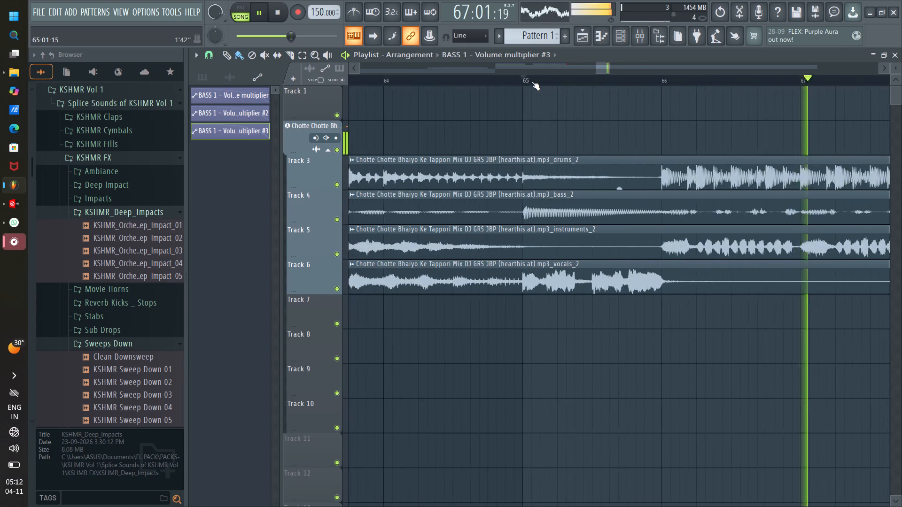
Return to the start of the arrangement and play from about bar 7, and again from about bar 16, approaching the first drop.
scroll(531, 81, down, 20)
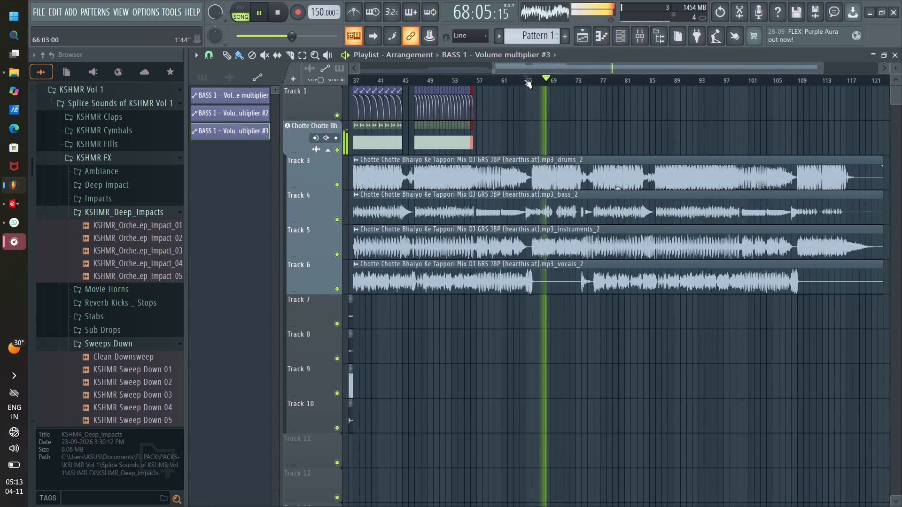
drag(513, 69, 359, 77)
click(386, 82)
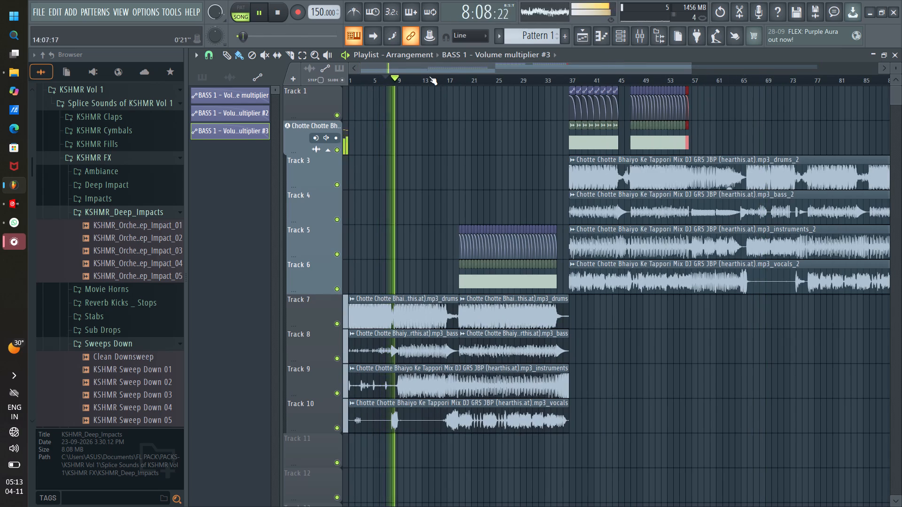
scroll(426, 79, up, 8)
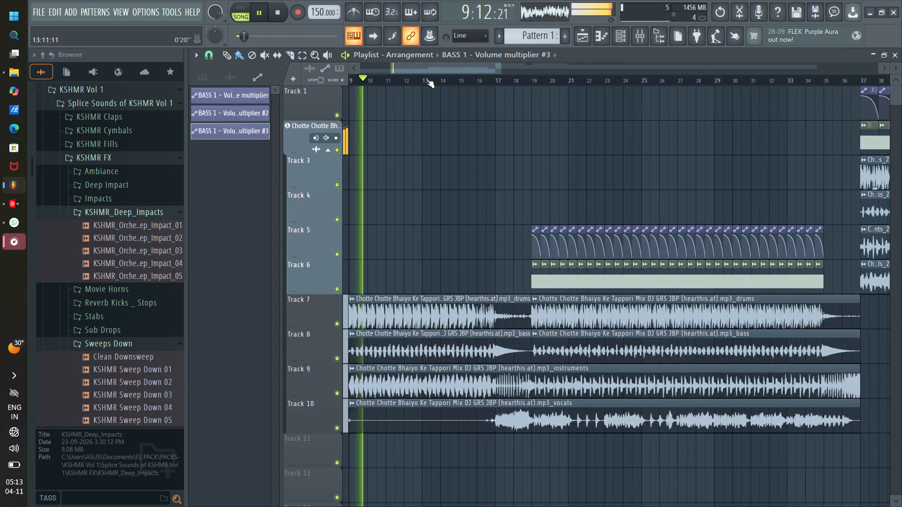
scroll(426, 79, up, 8)
drag(421, 66, 428, 68)
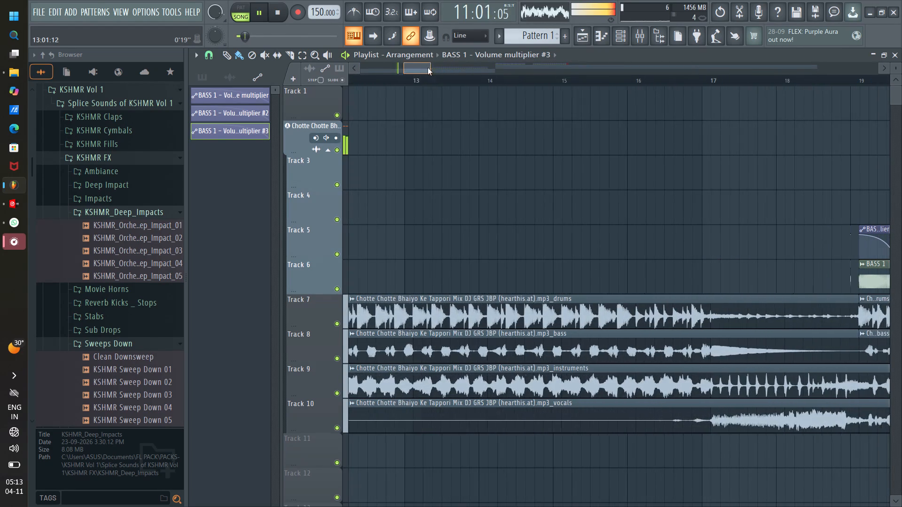
drag(428, 68, 434, 70)
click(441, 80)
Examine the stems around bars 13 to 19 and view the drums clip's channel settings.
drag(431, 72, 435, 73)
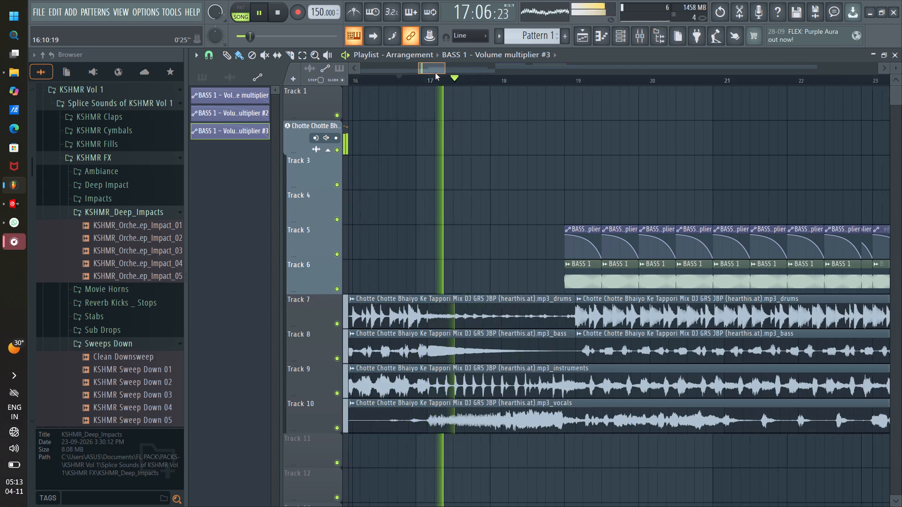
drag(435, 73, 439, 73)
scroll(453, 77, down, 2)
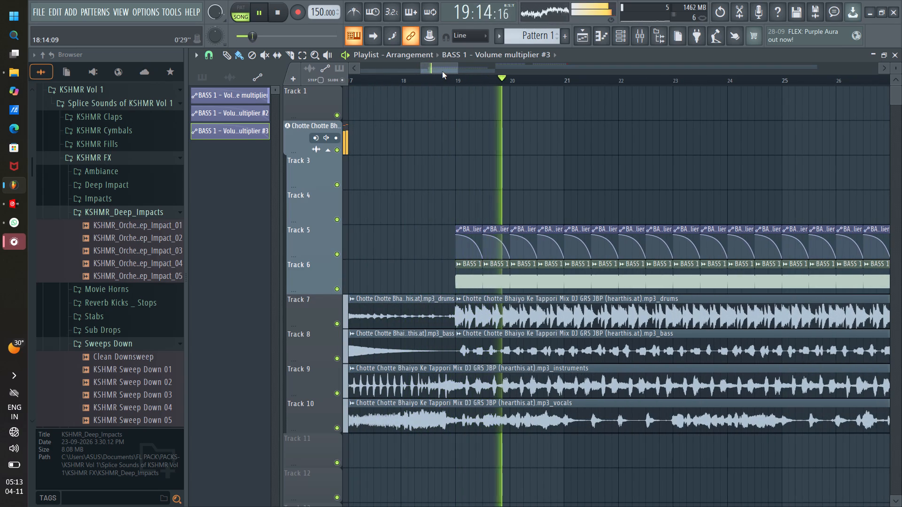
drag(442, 71, 431, 70)
drag(431, 70, 430, 70)
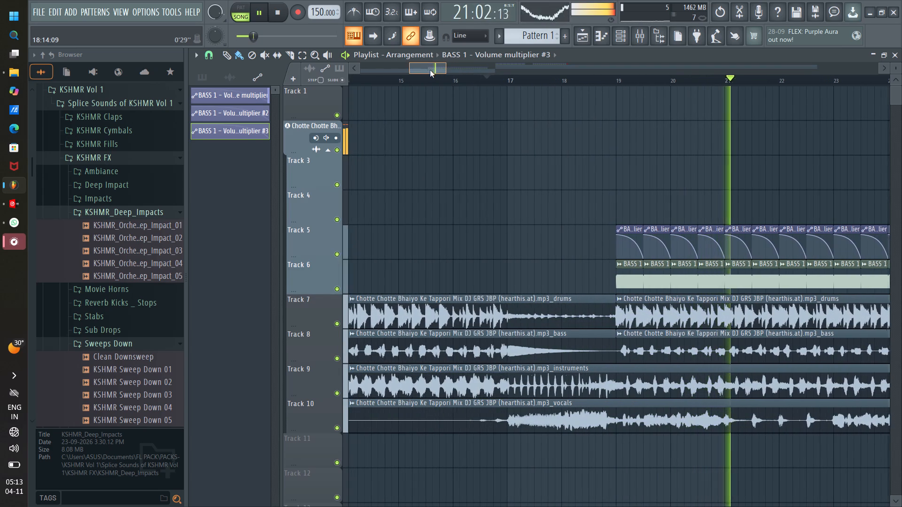
drag(430, 70, 427, 70)
click(426, 70)
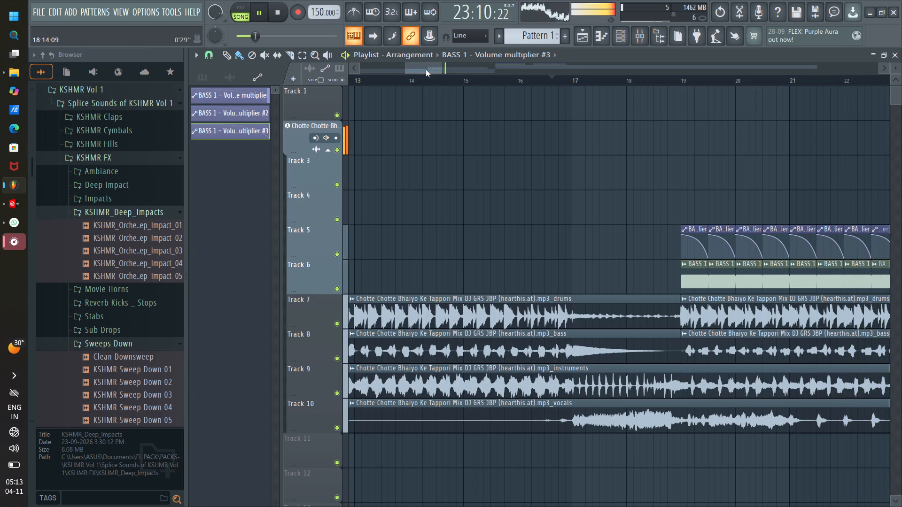
double_click(498, 312)
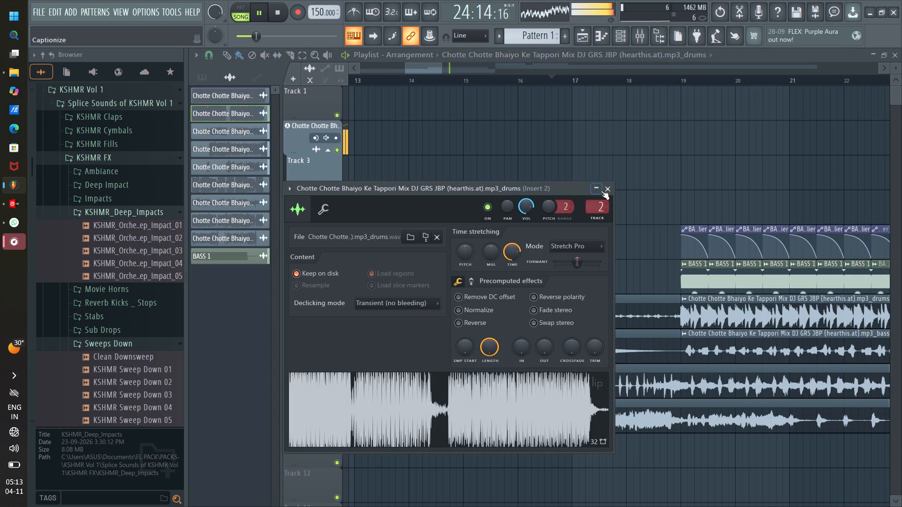
click(608, 189)
Follow playback through the first drop's BASS 1 hits up to the second section at bar 37, examining the stem waveforms.
drag(428, 70, 455, 80)
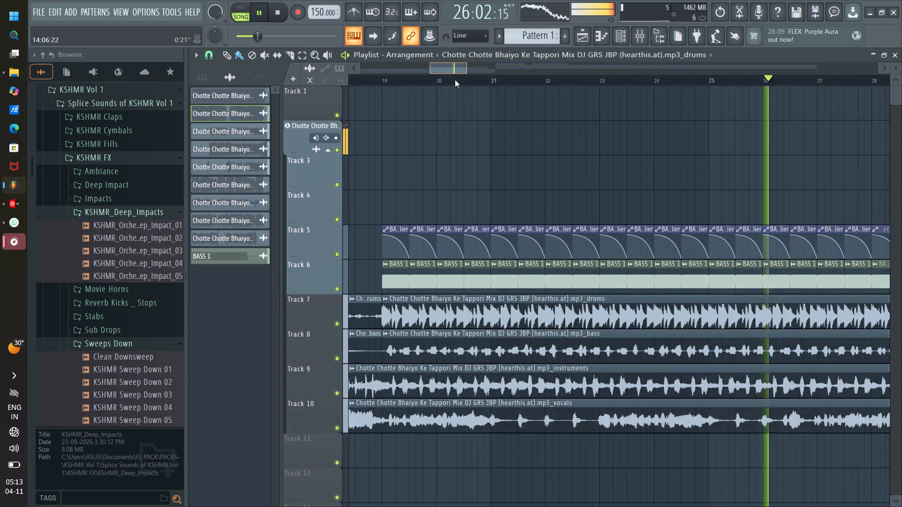
drag(455, 80, 479, 85)
scroll(480, 87, down, 3)
scroll(483, 112, up, 2)
scroll(478, 84, down, 7)
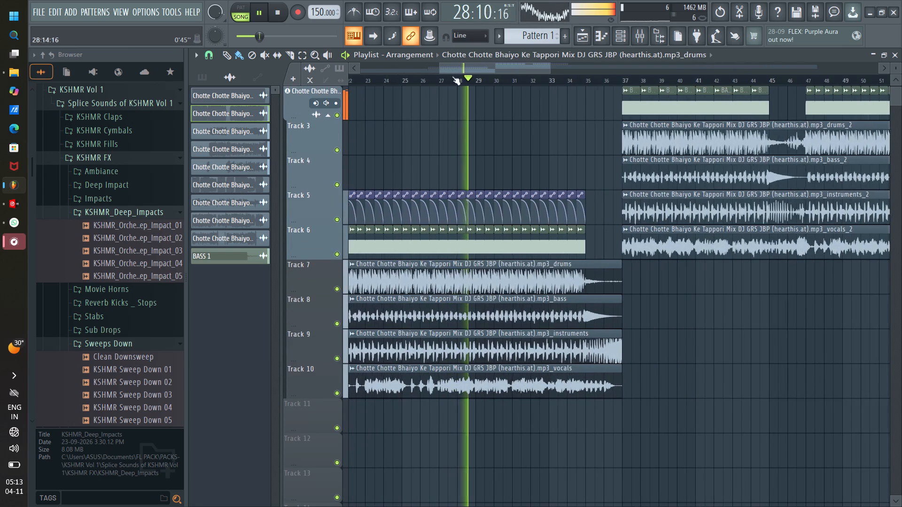
scroll(526, 79, down, 10)
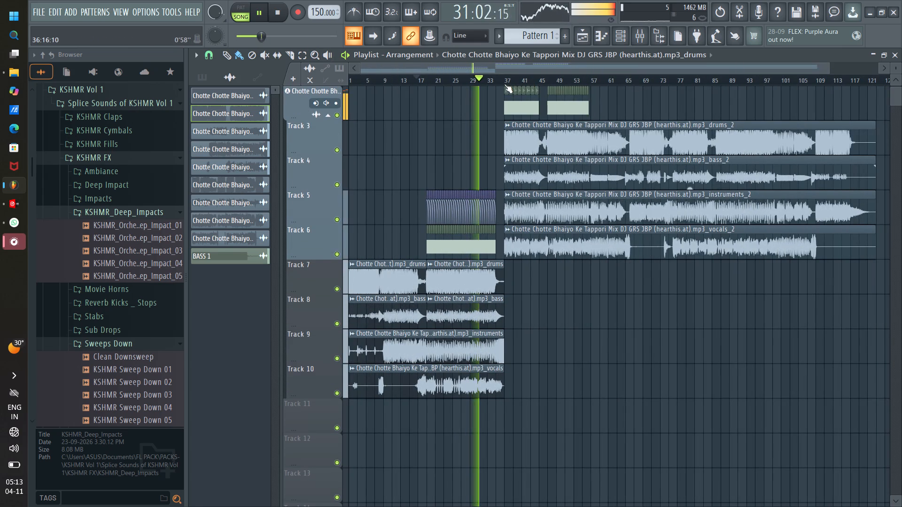
scroll(504, 80, up, 9)
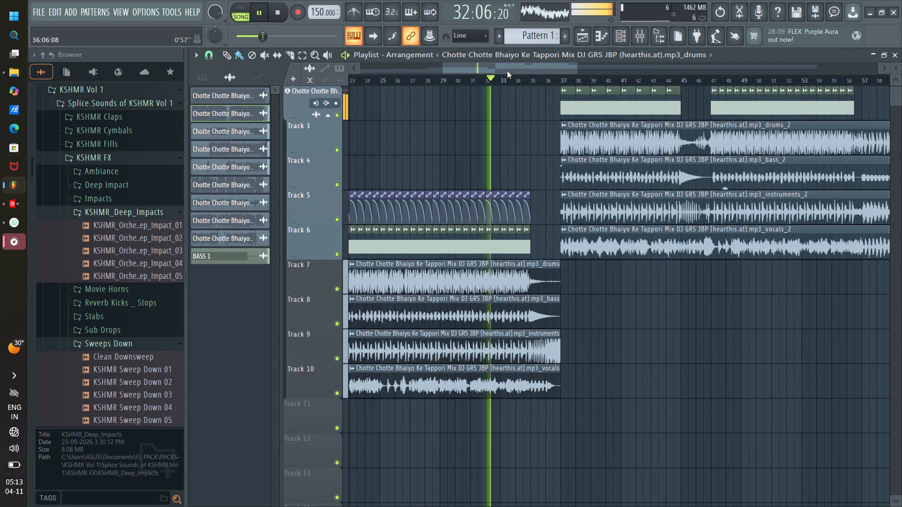
drag(505, 65, 512, 66)
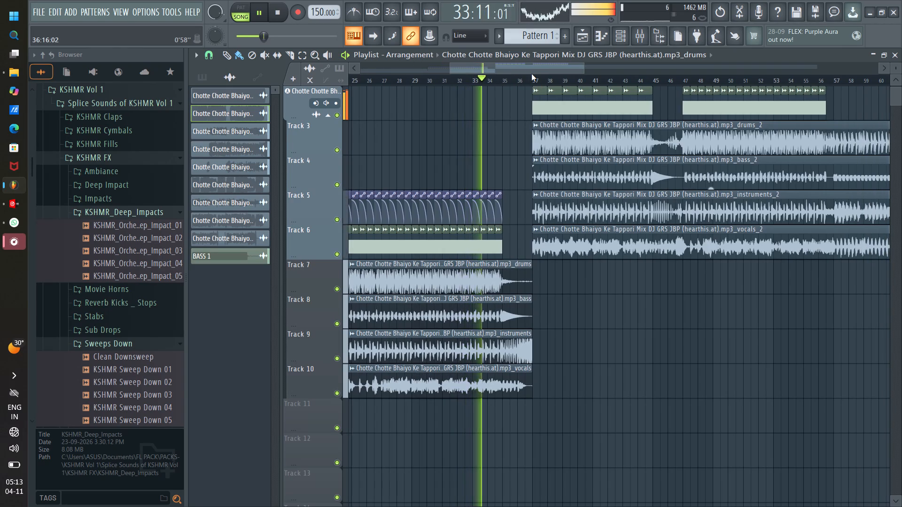
scroll(507, 80, up, 2)
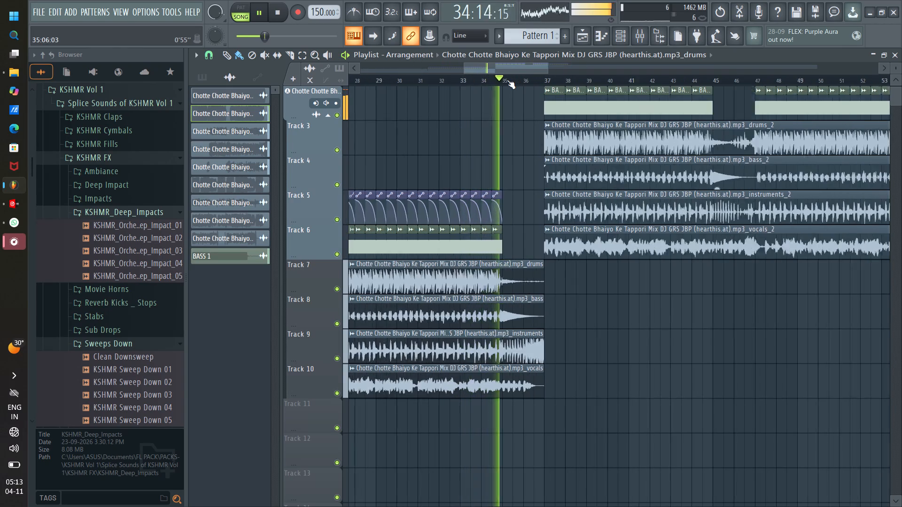
scroll(507, 80, up, 8)
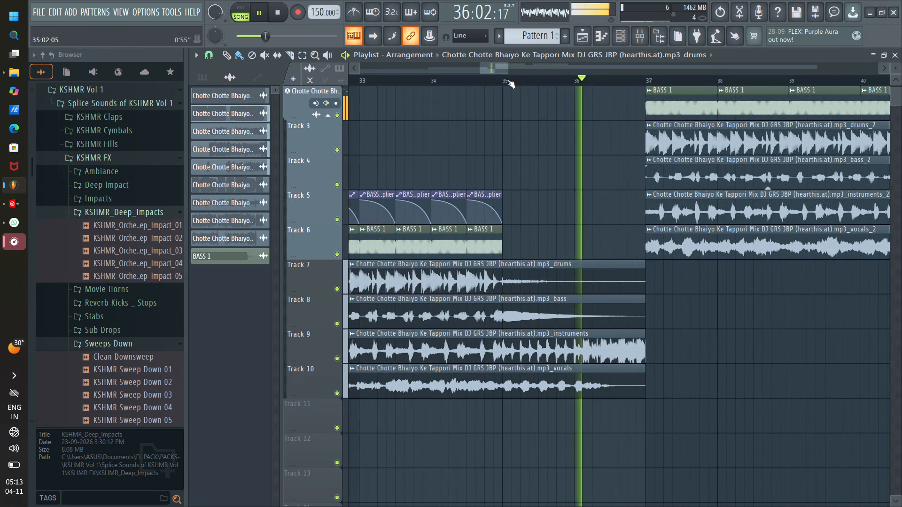
scroll(507, 79, down, 6)
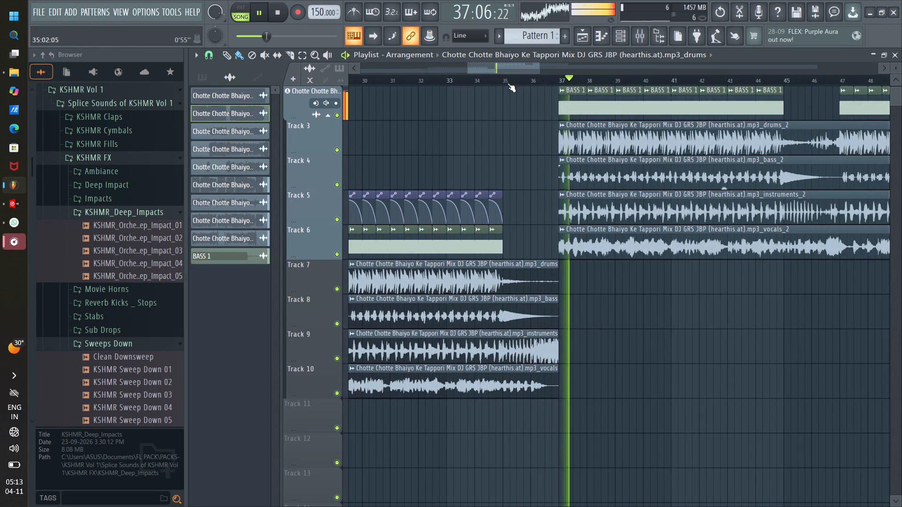
scroll(525, 132, up, 3)
Raise the end point of the BASS 1 - Volume multiplier #2 automation from bar 37 to about 29%.
drag(491, 68, 505, 72)
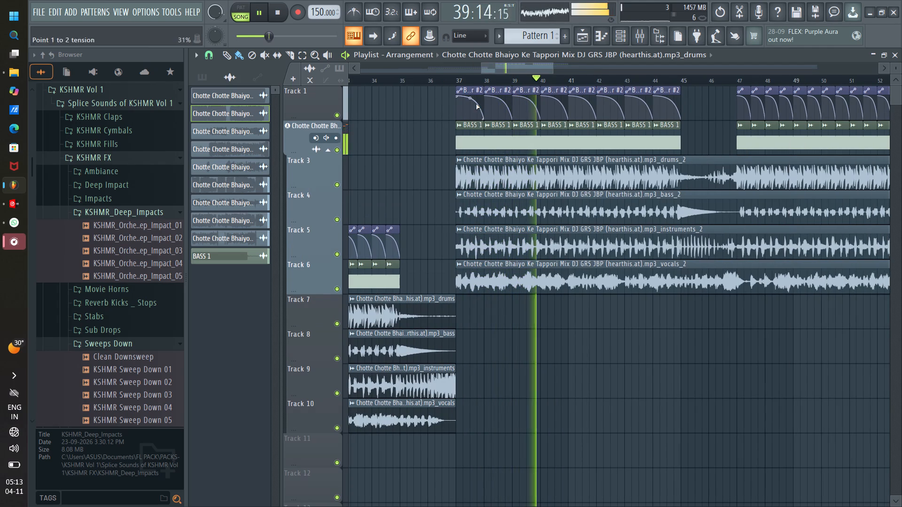
click(482, 120)
double_click(485, 116)
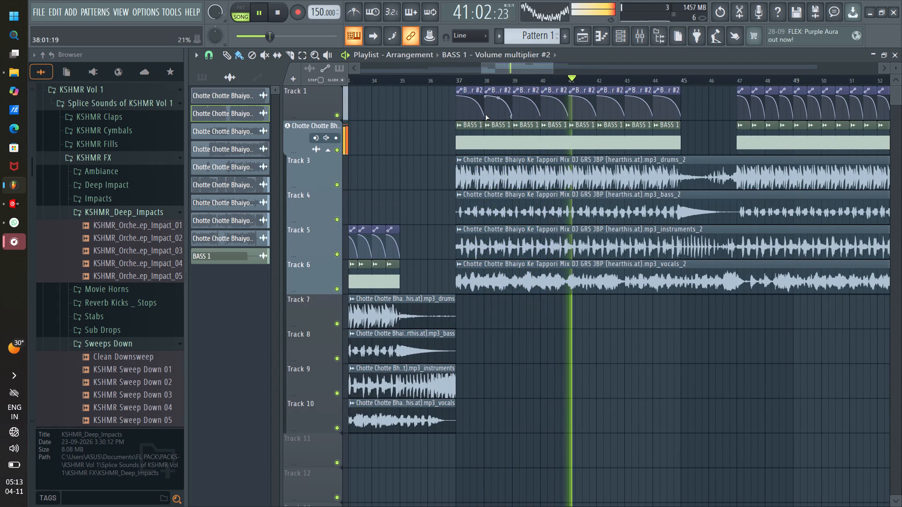
drag(483, 115, 484, 107)
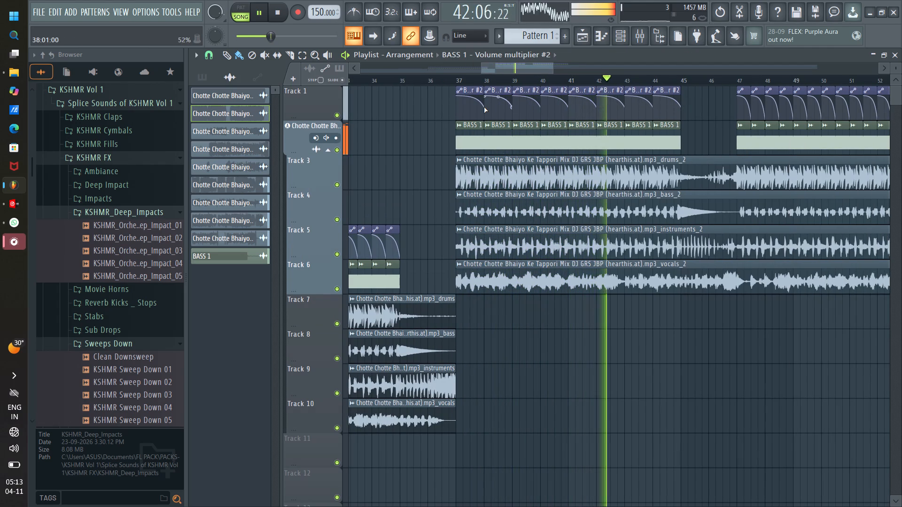
drag(482, 108, 486, 113)
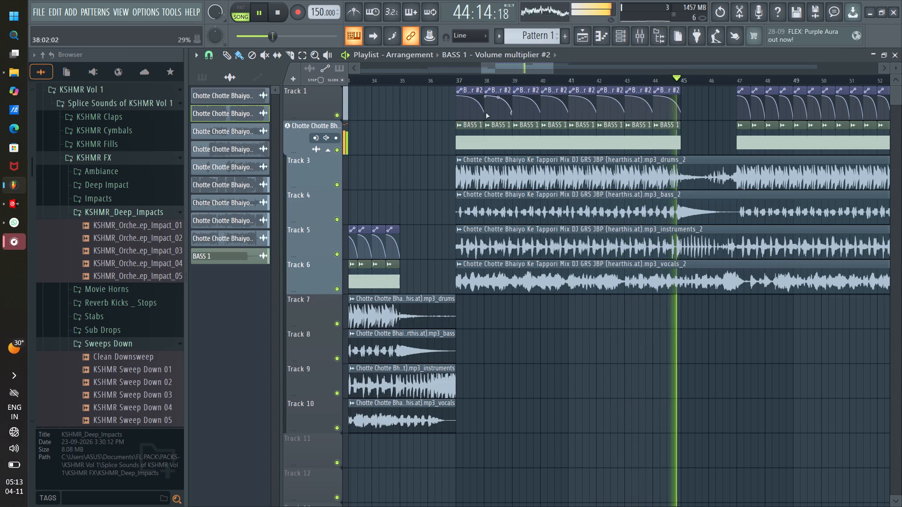
Play from about bar 36 to check the BASS 1 hits with the adjusted automation.
scroll(475, 80, up, 8)
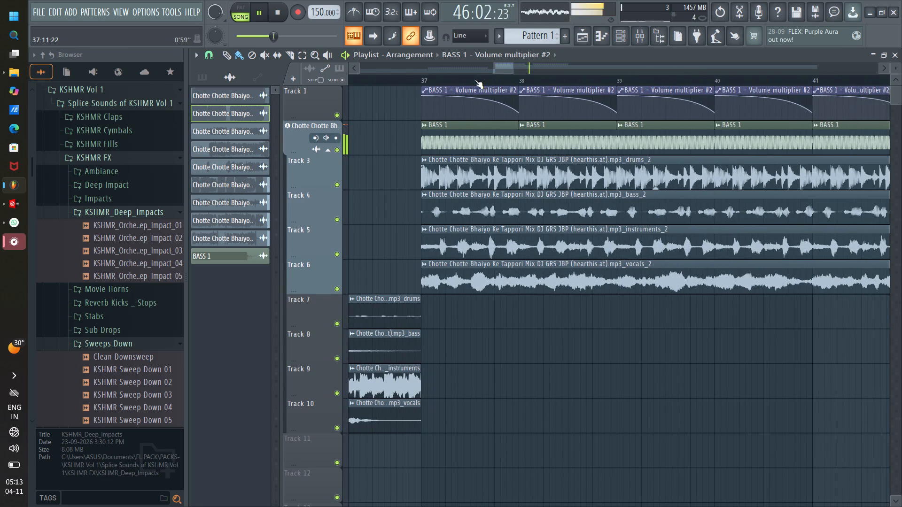
click(381, 83)
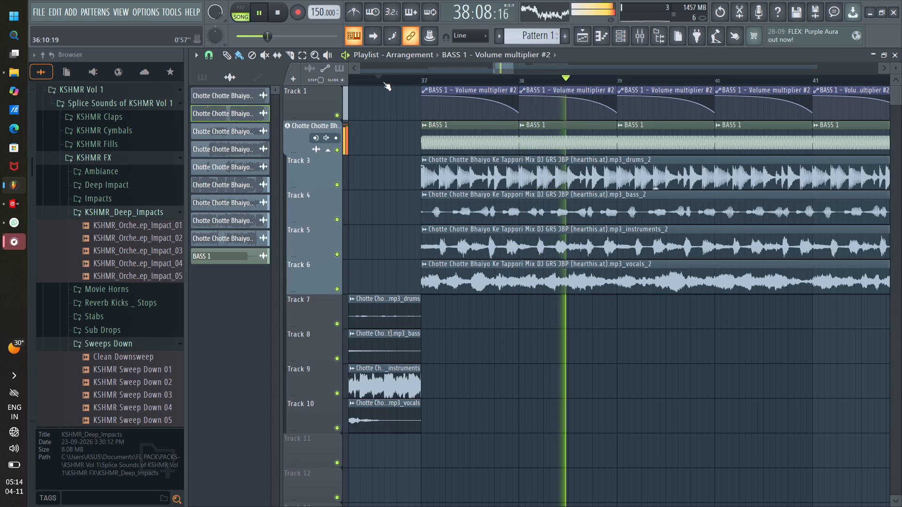
Play from about bar 18 and raise the end point of the first drop's BASS 1 - Volume multiplier automation.
scroll(515, 77, down, 5)
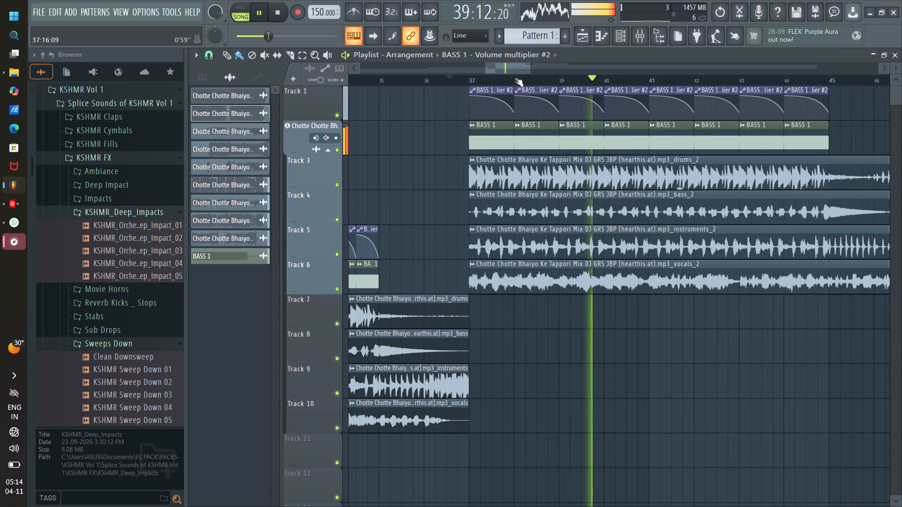
drag(514, 69, 468, 63)
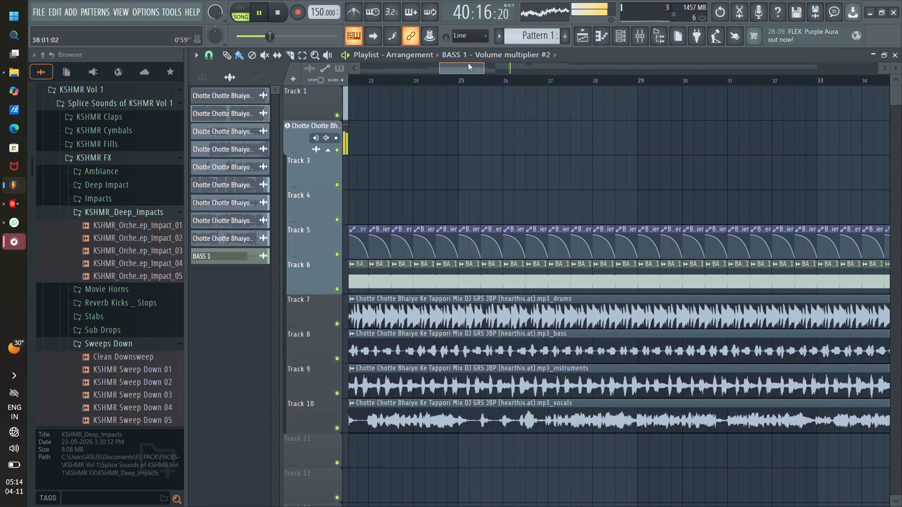
drag(468, 63, 440, 62)
click(515, 85)
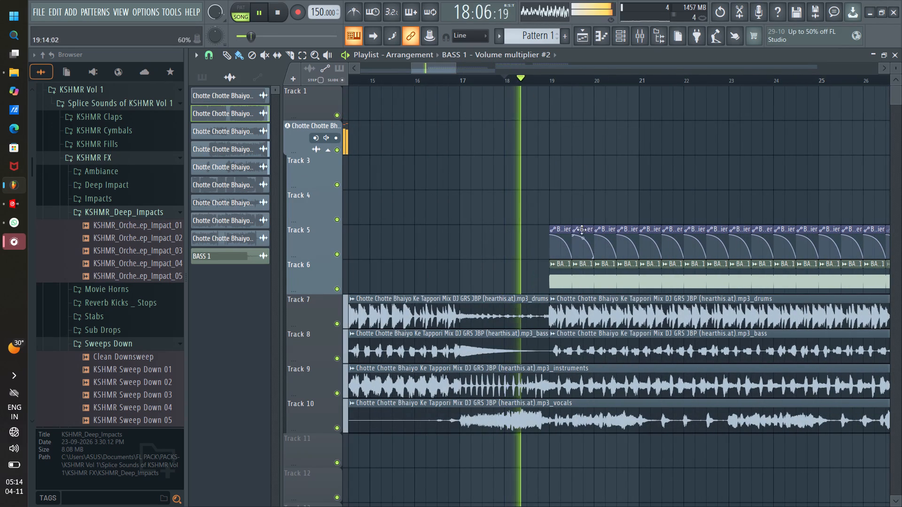
scroll(566, 83, up, 9)
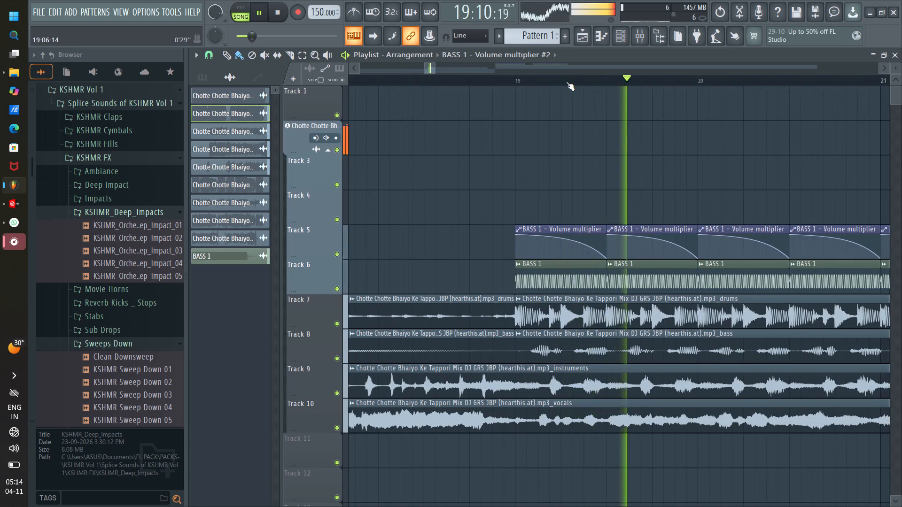
scroll(566, 82, up, 2)
drag(621, 259, 623, 247)
Follow playback of the first drop's BASS 1 hits with the raised automation and review the arrangement towards bar 37.
scroll(556, 85, down, 7)
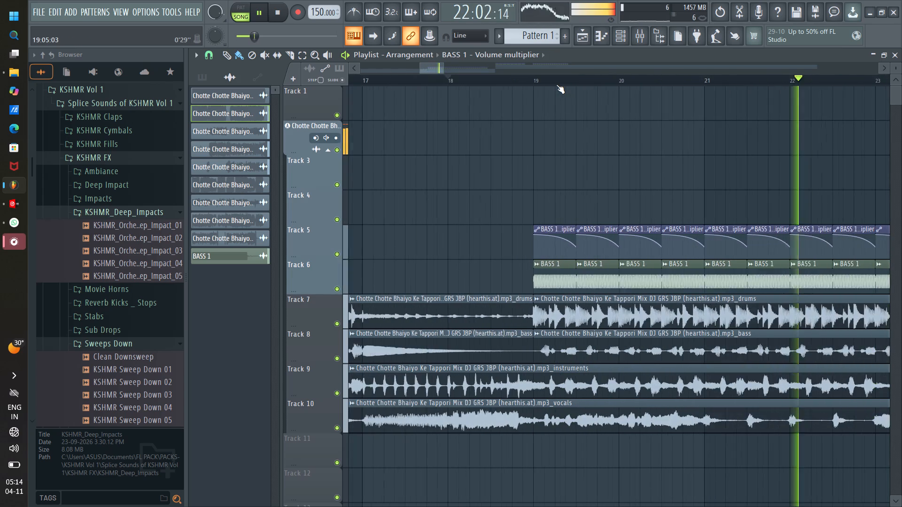
scroll(556, 84, down, 9)
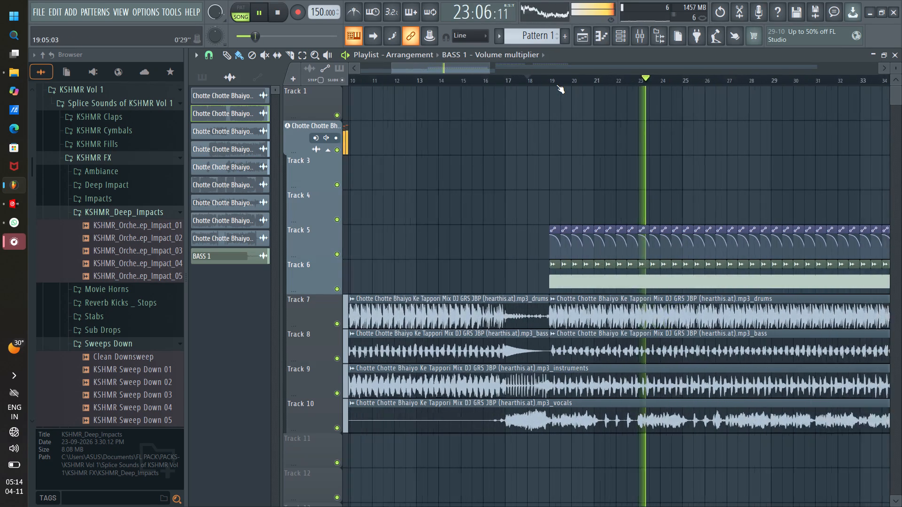
scroll(556, 84, down, 3)
drag(490, 72, 504, 73)
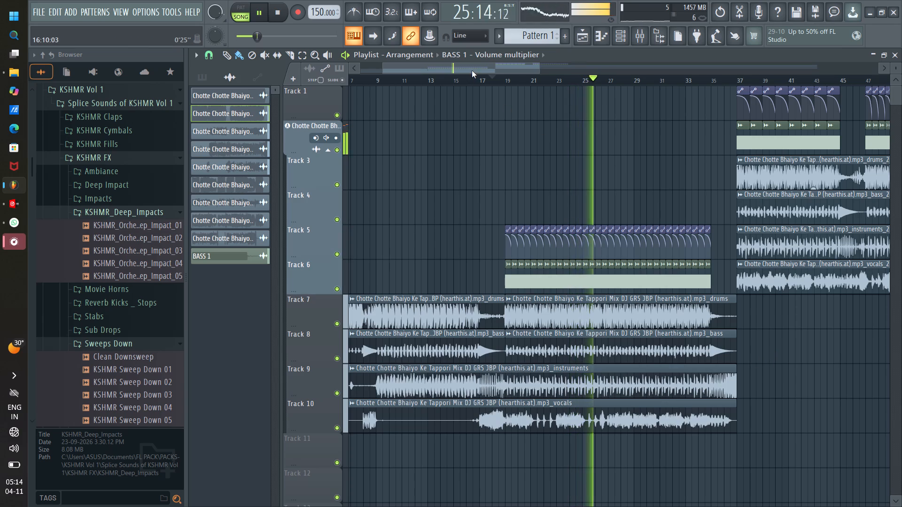
drag(472, 70, 510, 75)
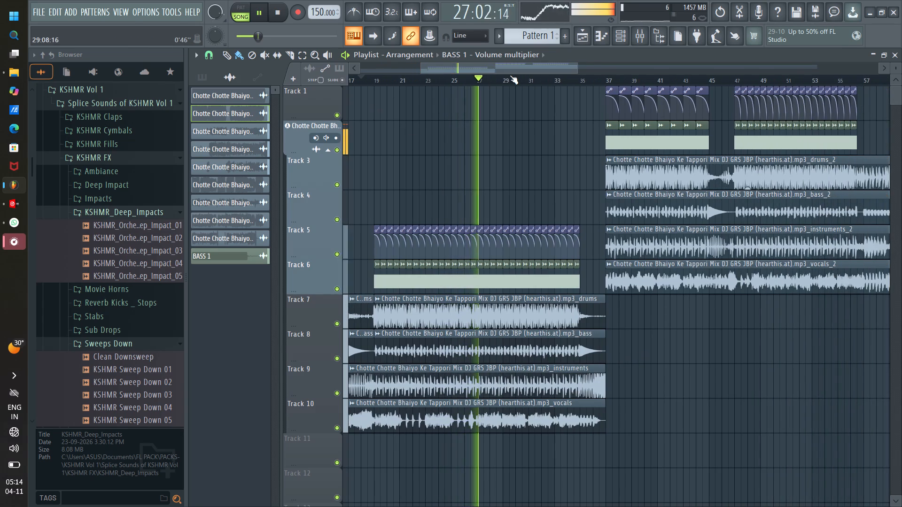
drag(501, 70, 514, 71)
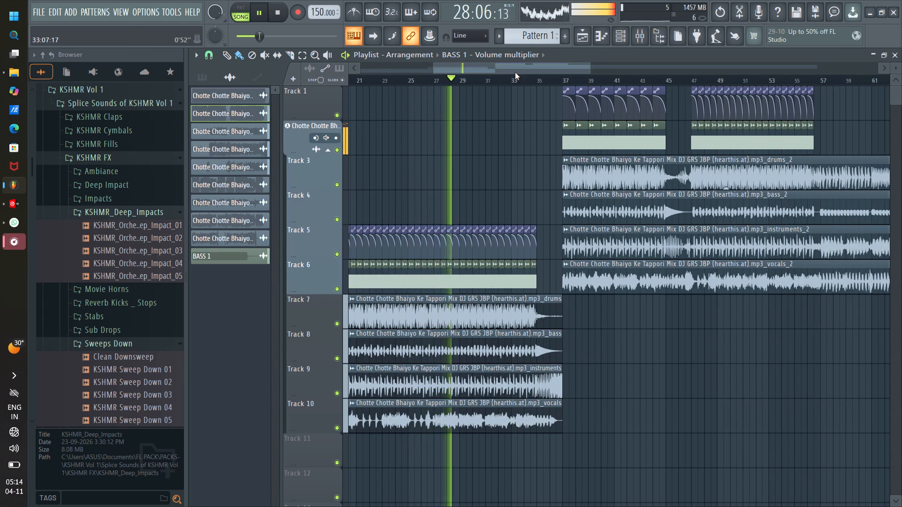
drag(515, 72, 524, 71)
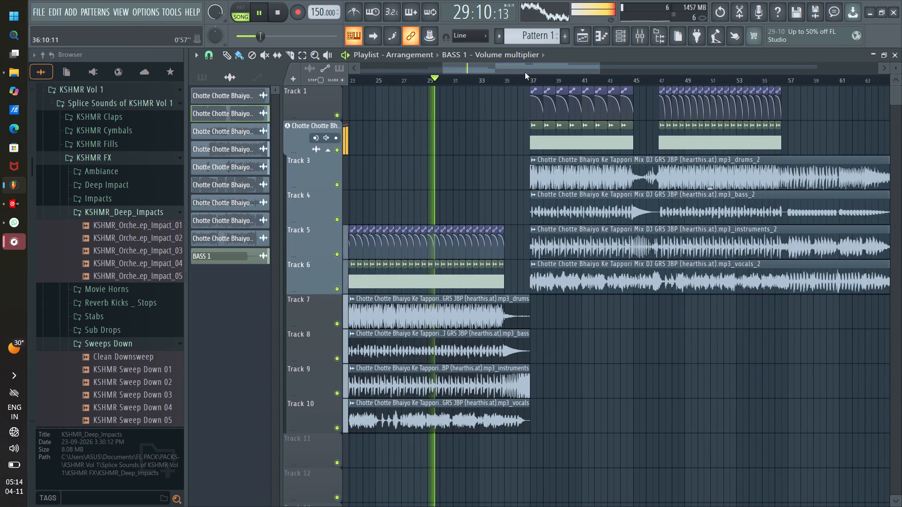
drag(514, 69, 525, 70)
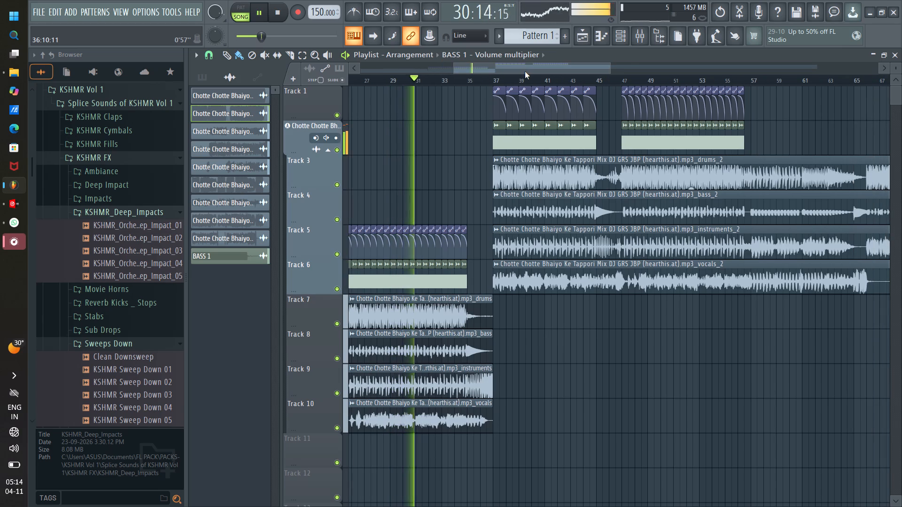
scroll(470, 79, up, 6)
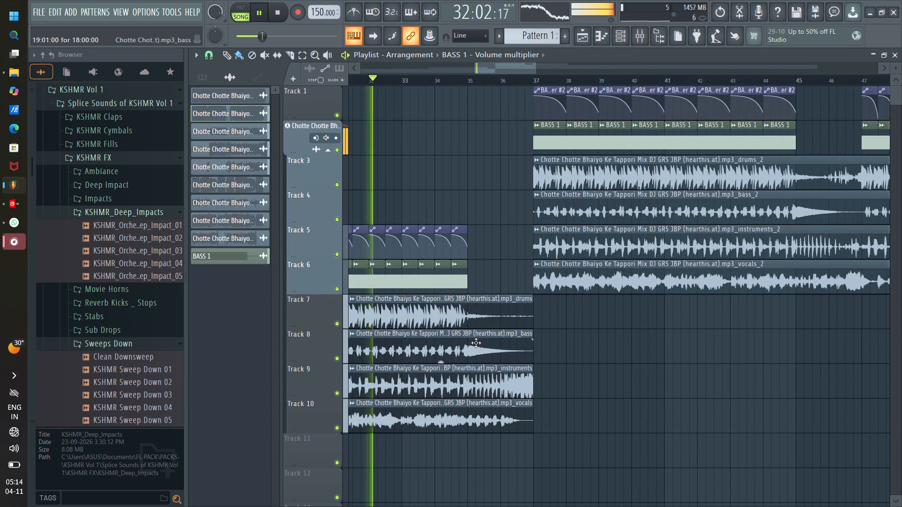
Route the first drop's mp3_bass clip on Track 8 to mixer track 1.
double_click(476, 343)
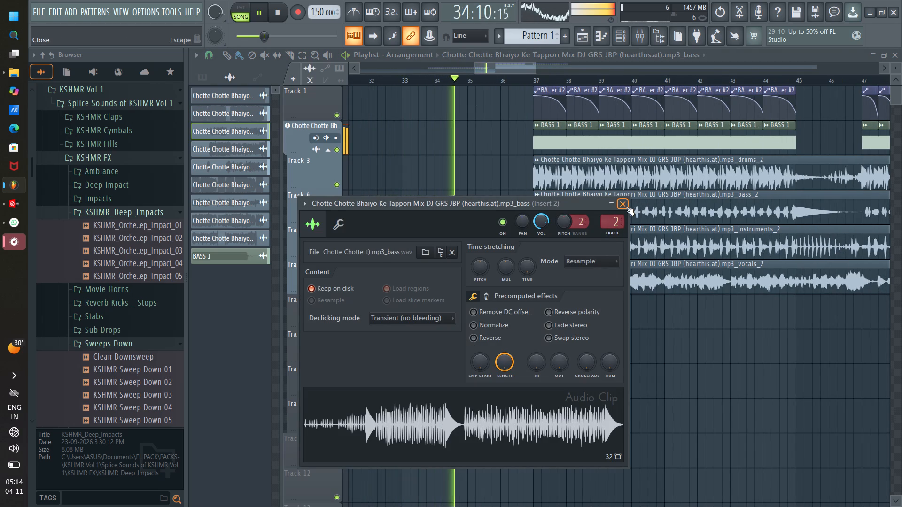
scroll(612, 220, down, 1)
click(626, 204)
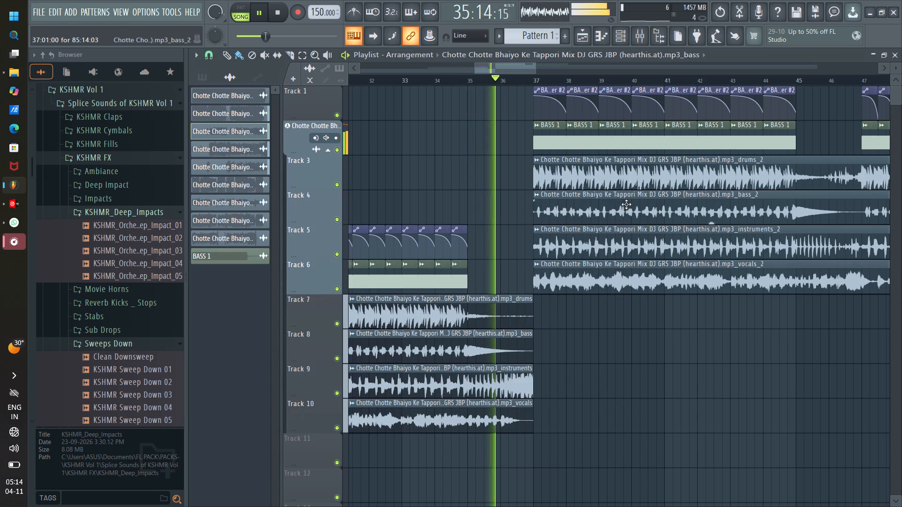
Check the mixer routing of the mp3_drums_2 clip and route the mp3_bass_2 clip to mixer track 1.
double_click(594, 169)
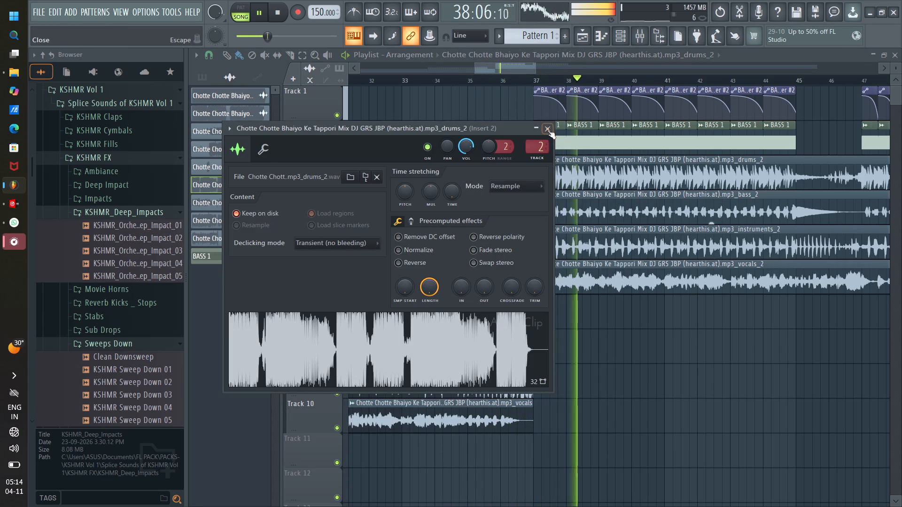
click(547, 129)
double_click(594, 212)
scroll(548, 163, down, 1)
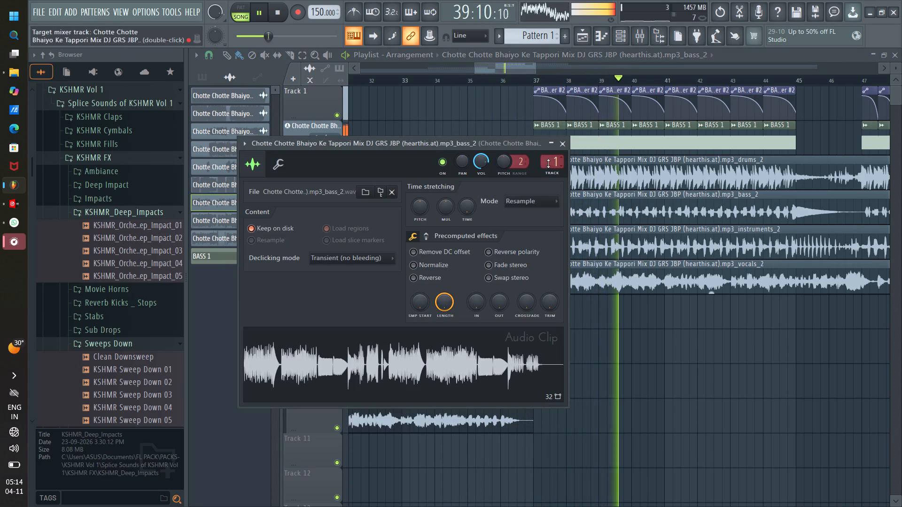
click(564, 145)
Play the first drop from about bar 19 and check the mp3_drums clip's mixer routing.
key(space)
key(space)
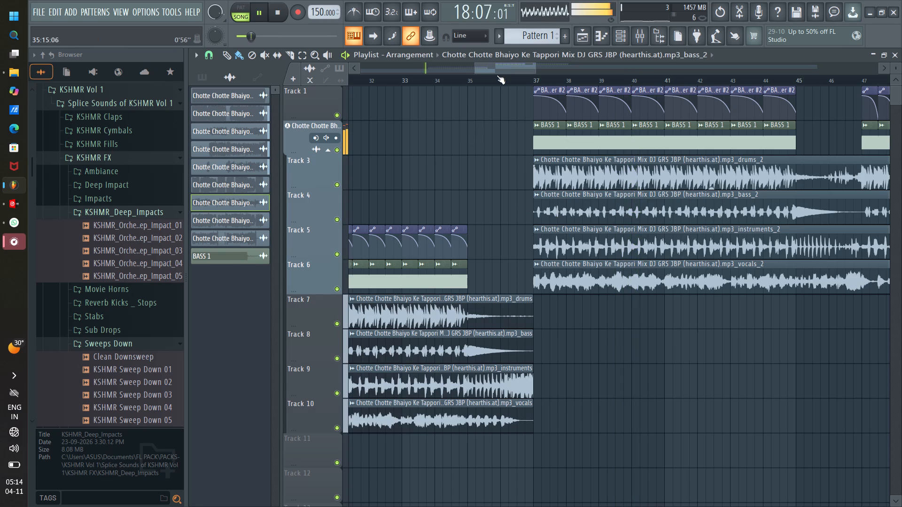
drag(495, 75, 459, 69)
drag(490, 66, 432, 68)
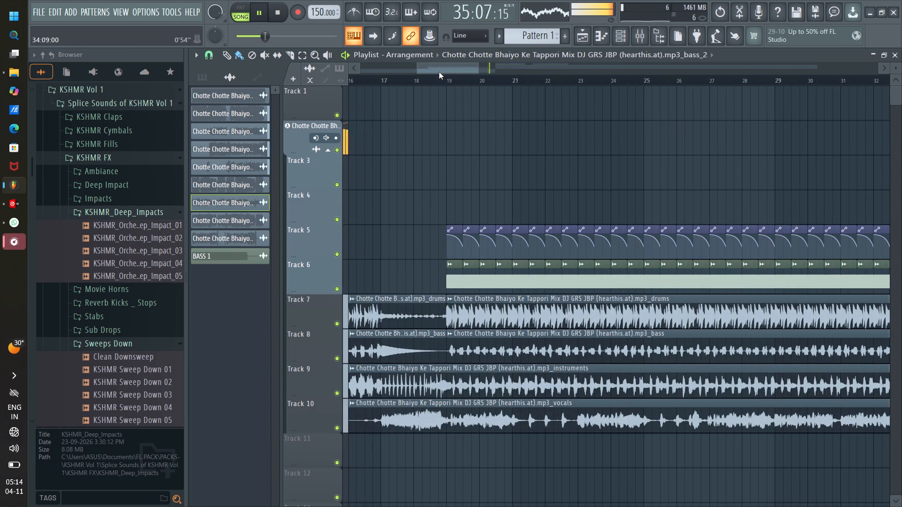
click(445, 81)
double_click(489, 307)
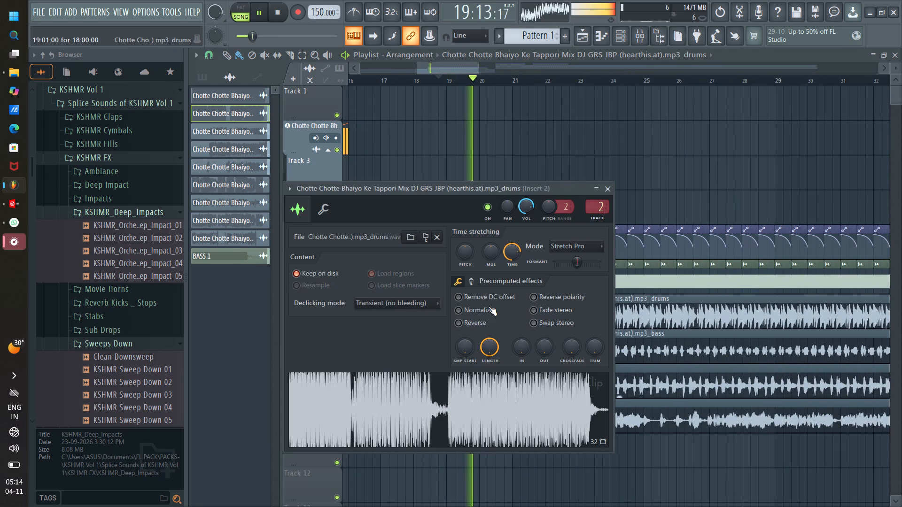
click(607, 189)
drag(454, 67, 457, 67)
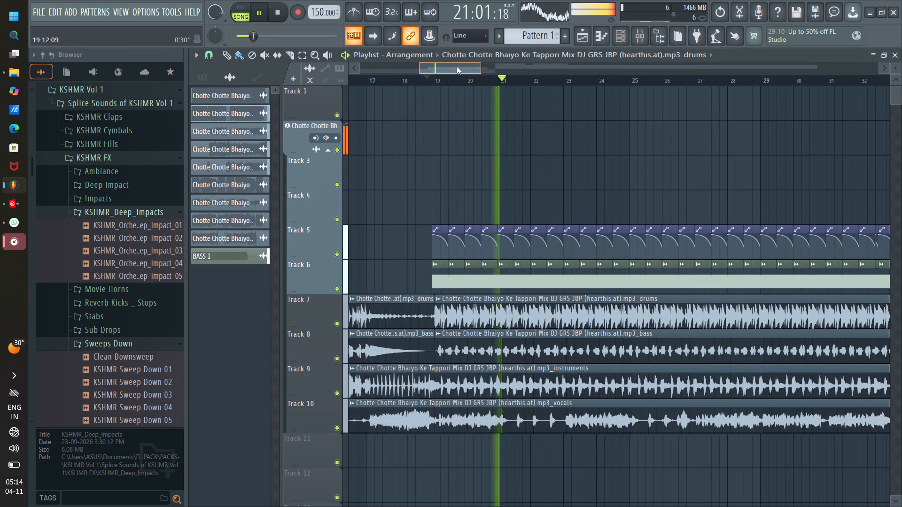
drag(457, 67, 459, 67)
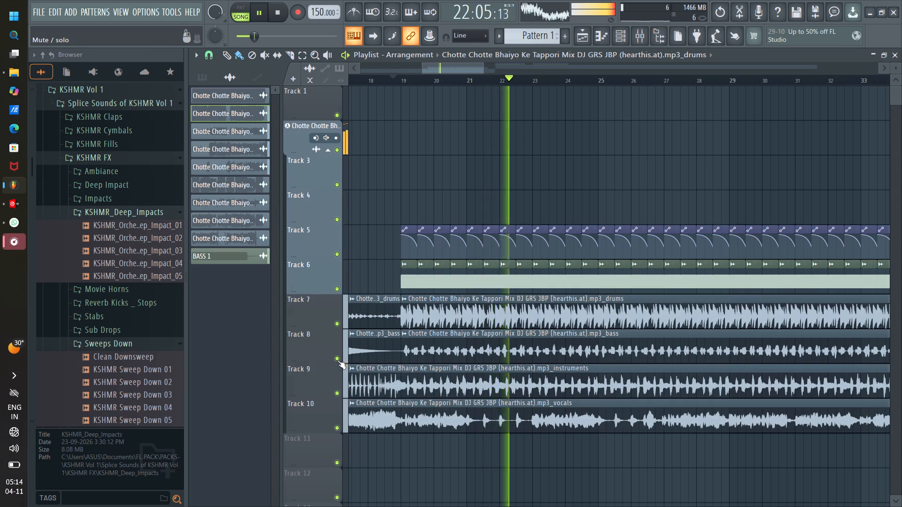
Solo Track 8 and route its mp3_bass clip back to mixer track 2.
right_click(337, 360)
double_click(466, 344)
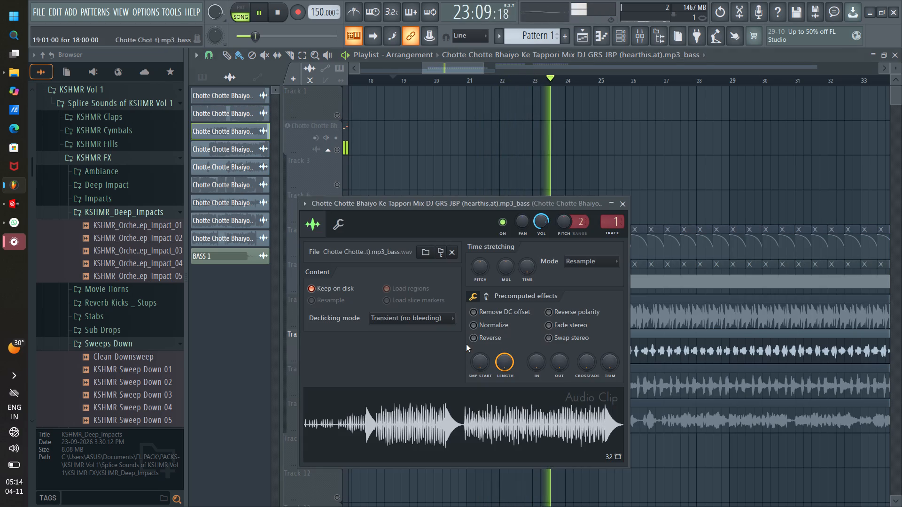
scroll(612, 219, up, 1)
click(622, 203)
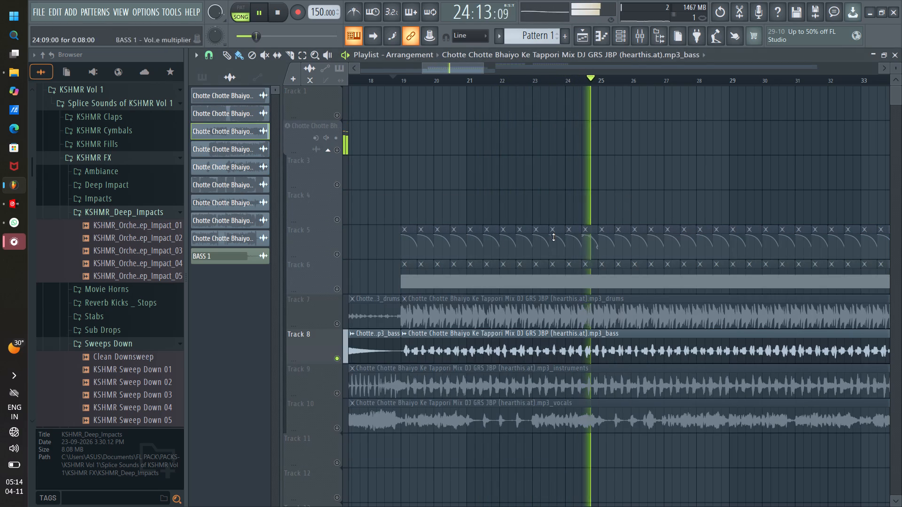
Replay the soloed bass stem from about bar 17 into the first drop.
key(space)
key(space)
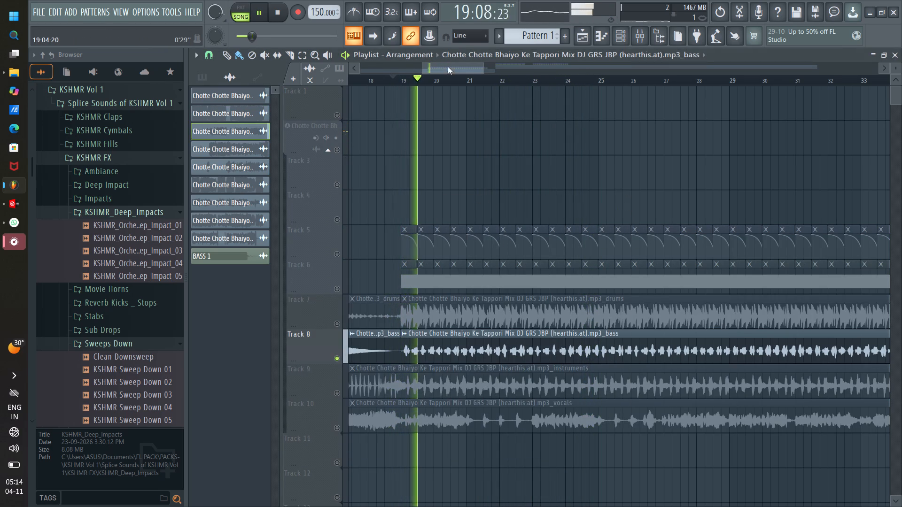
drag(454, 67, 449, 69)
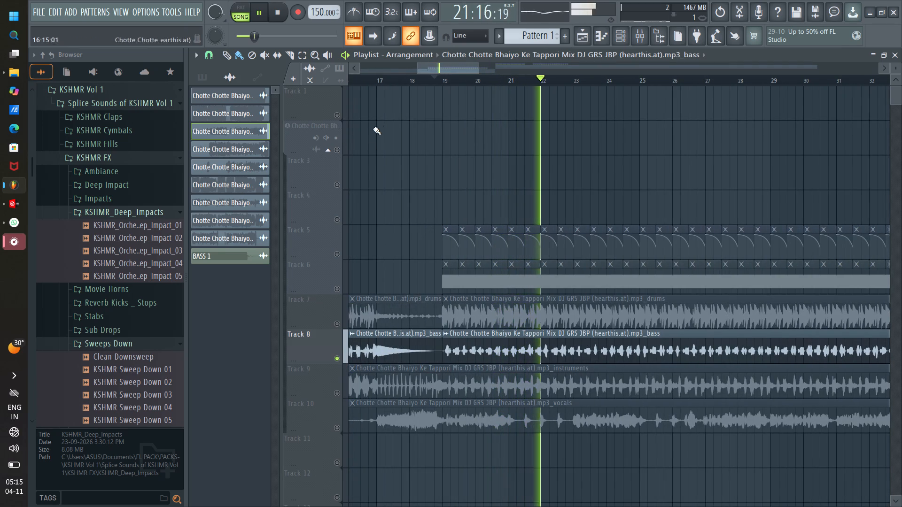
click(373, 77)
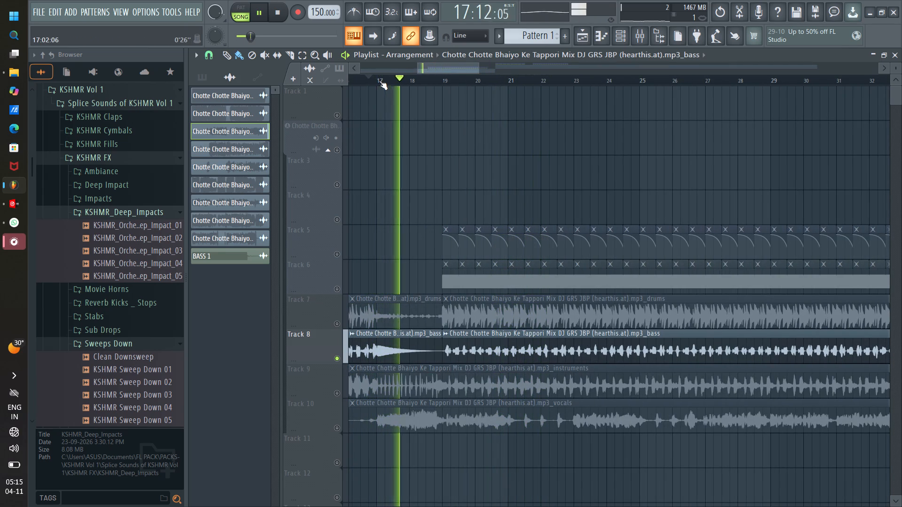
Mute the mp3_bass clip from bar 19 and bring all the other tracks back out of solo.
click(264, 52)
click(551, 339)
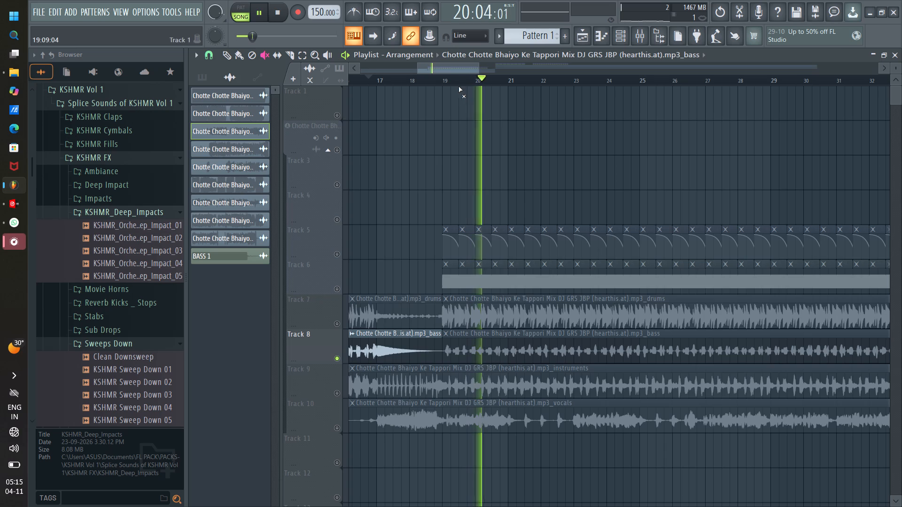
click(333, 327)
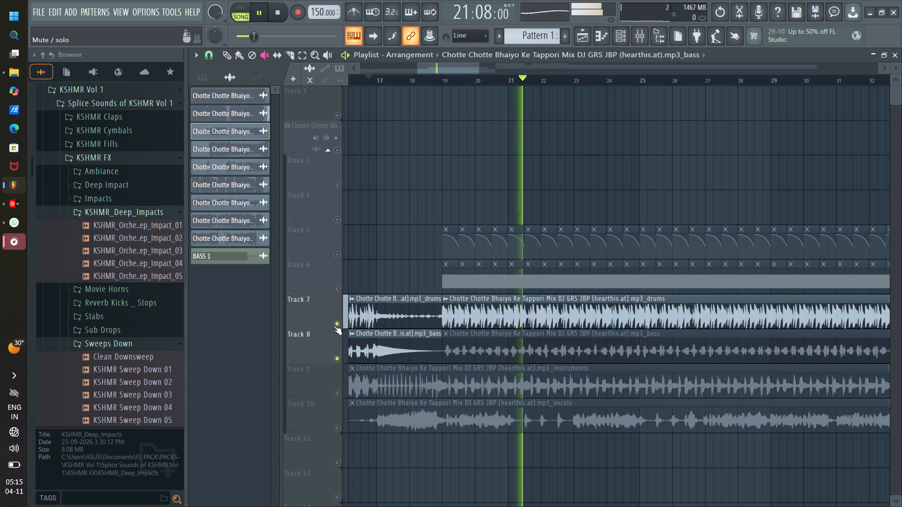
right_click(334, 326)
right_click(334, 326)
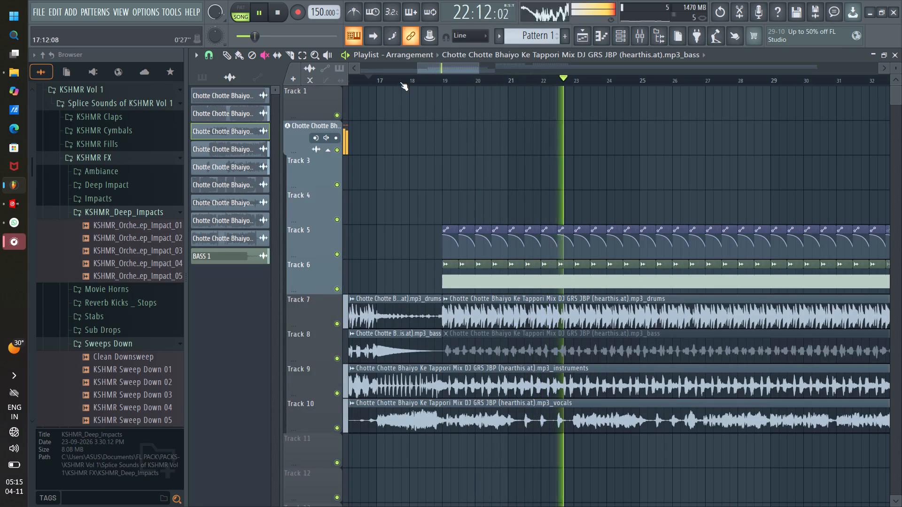
Play from about bar 16 through the first drop to hear it without the mp3_bass clip.
click(400, 79)
scroll(447, 78, down, 6)
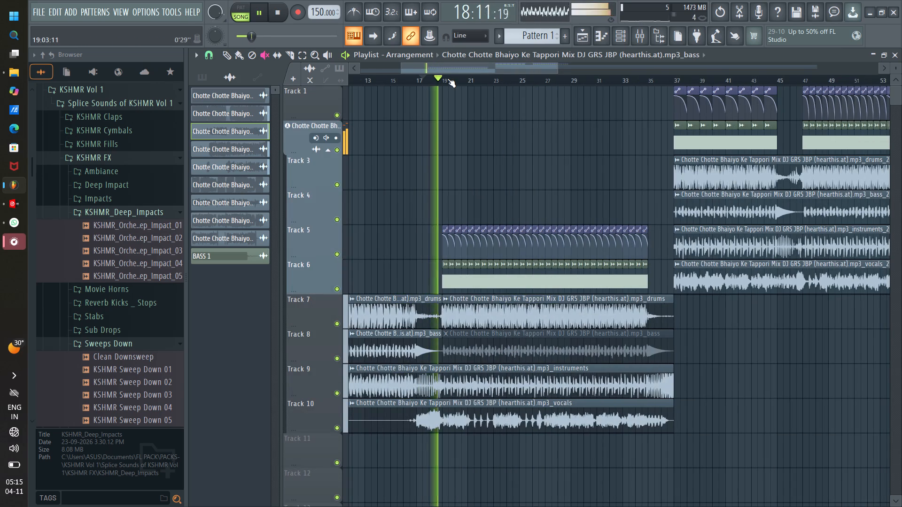
click(413, 82)
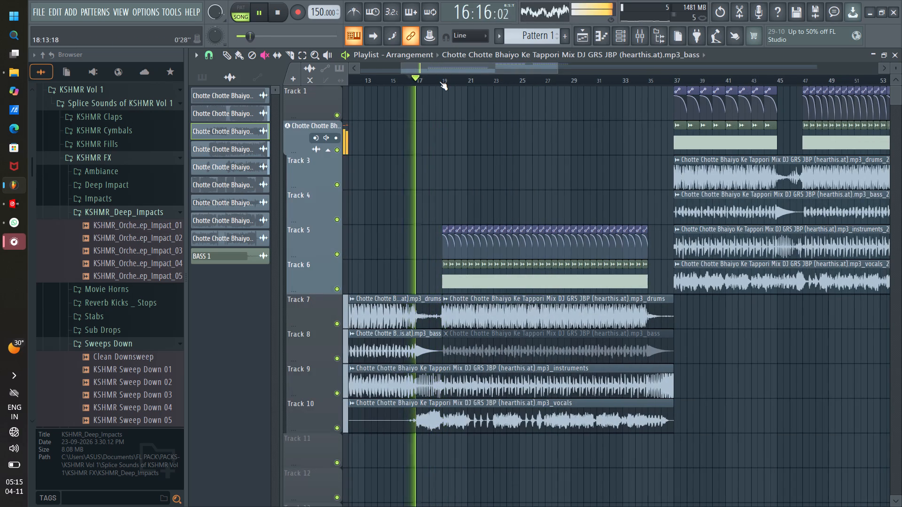
scroll(439, 81, up, 10)
drag(440, 68, 452, 69)
drag(452, 71, 444, 70)
click(445, 69)
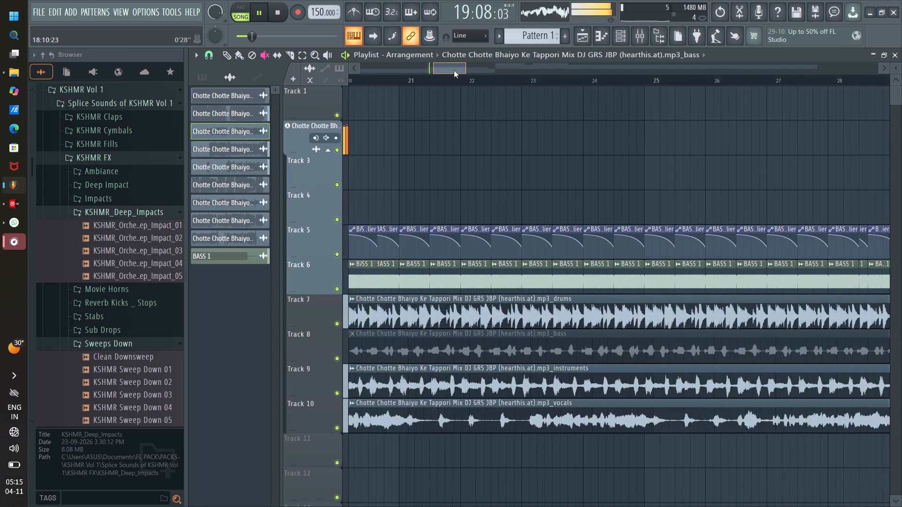
drag(448, 69, 454, 70)
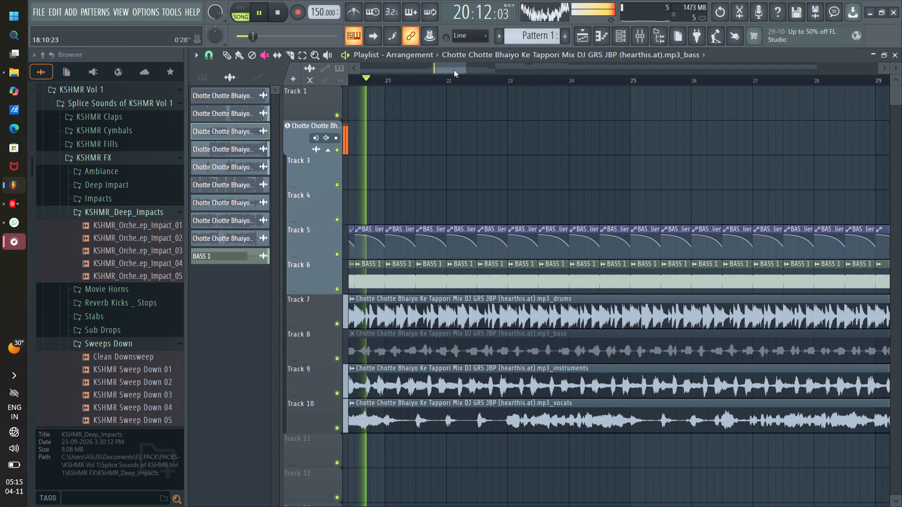
click(454, 70)
drag(457, 70, 451, 70)
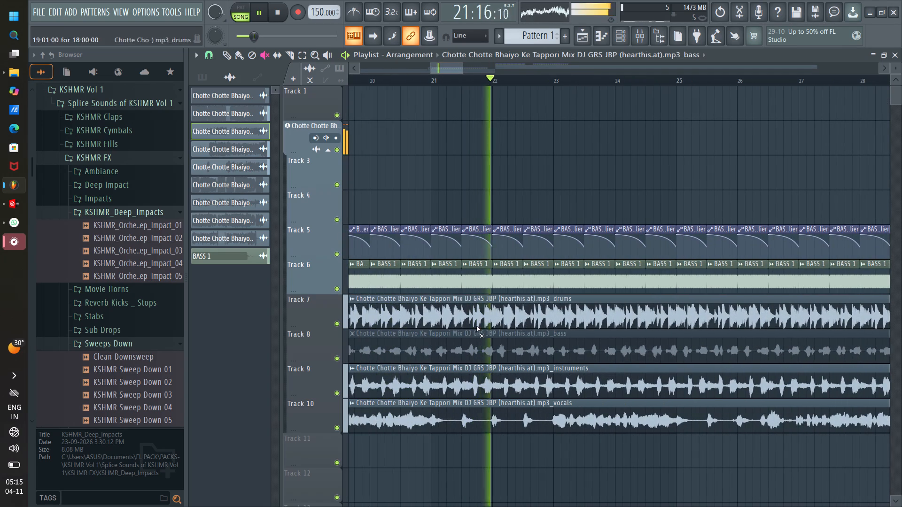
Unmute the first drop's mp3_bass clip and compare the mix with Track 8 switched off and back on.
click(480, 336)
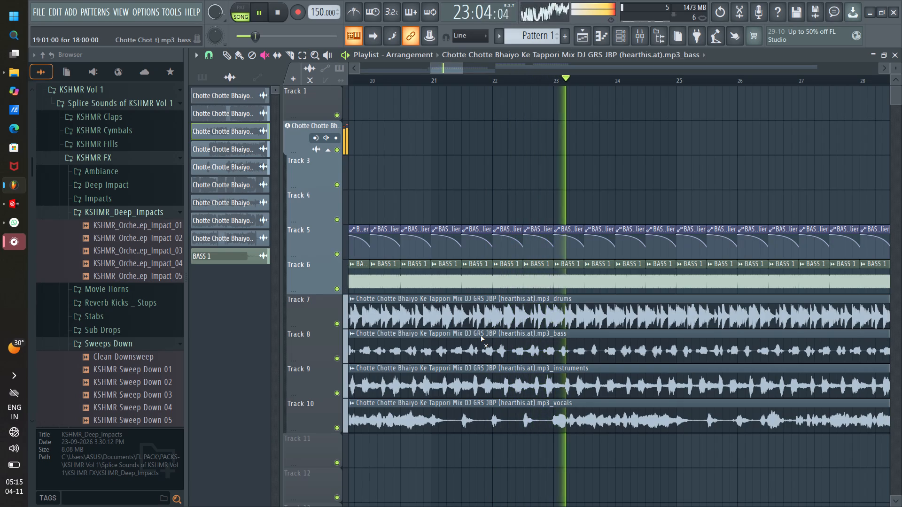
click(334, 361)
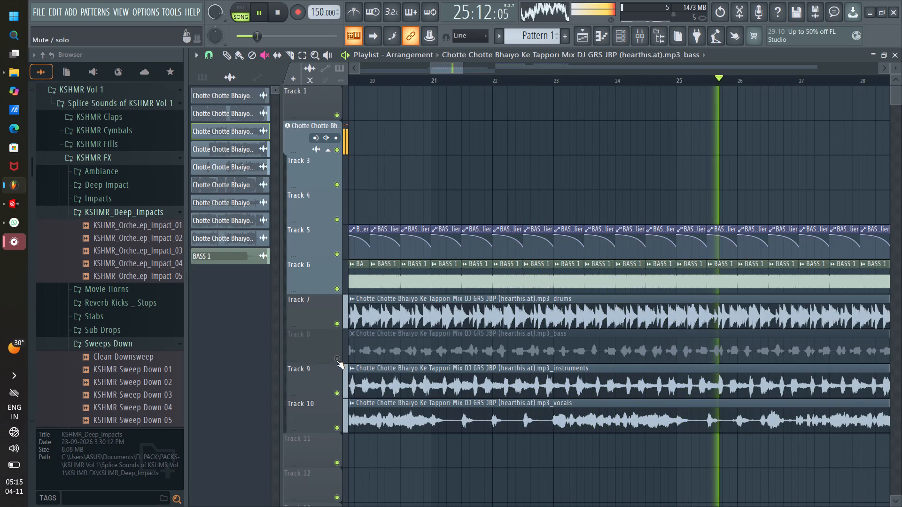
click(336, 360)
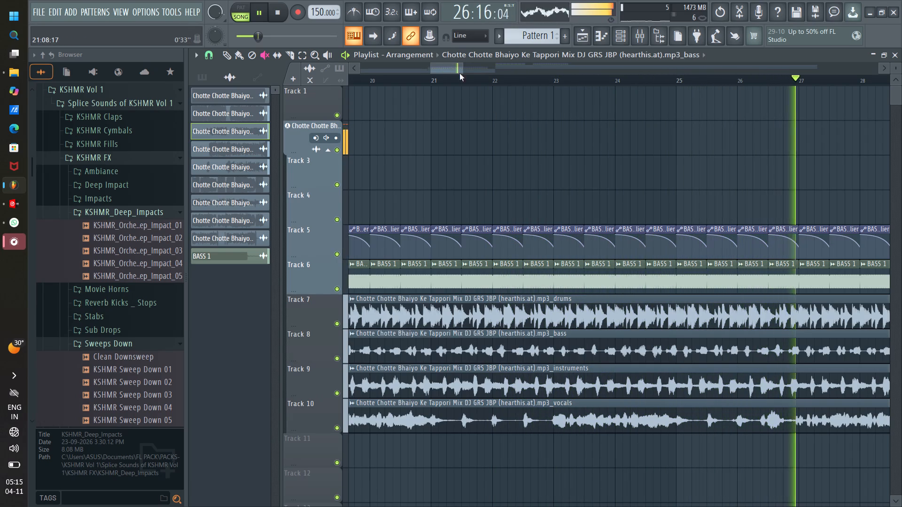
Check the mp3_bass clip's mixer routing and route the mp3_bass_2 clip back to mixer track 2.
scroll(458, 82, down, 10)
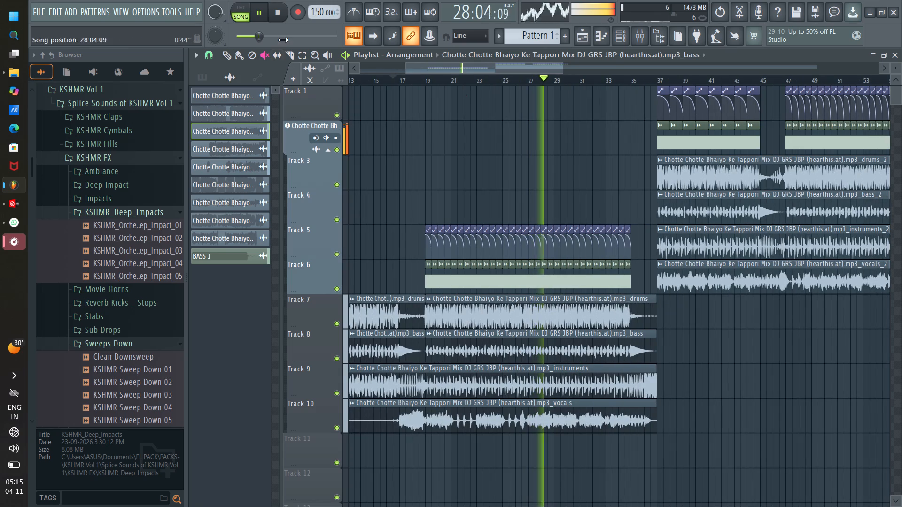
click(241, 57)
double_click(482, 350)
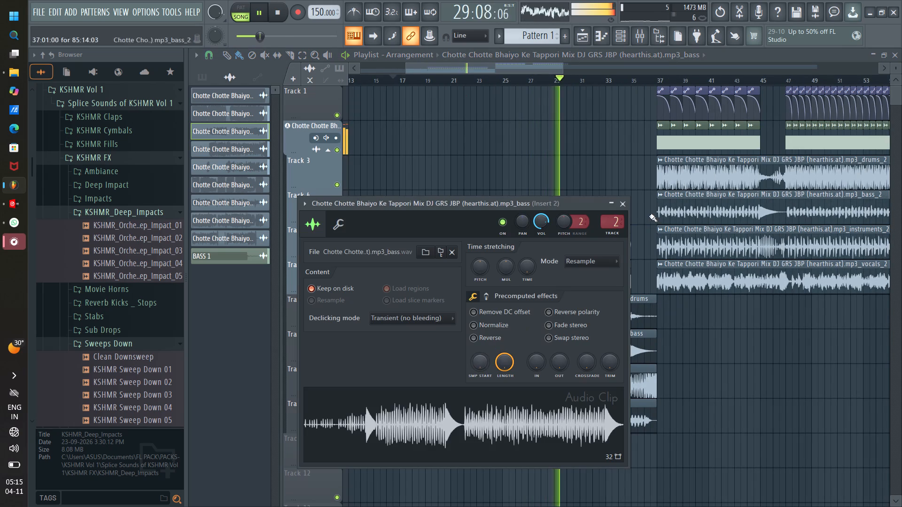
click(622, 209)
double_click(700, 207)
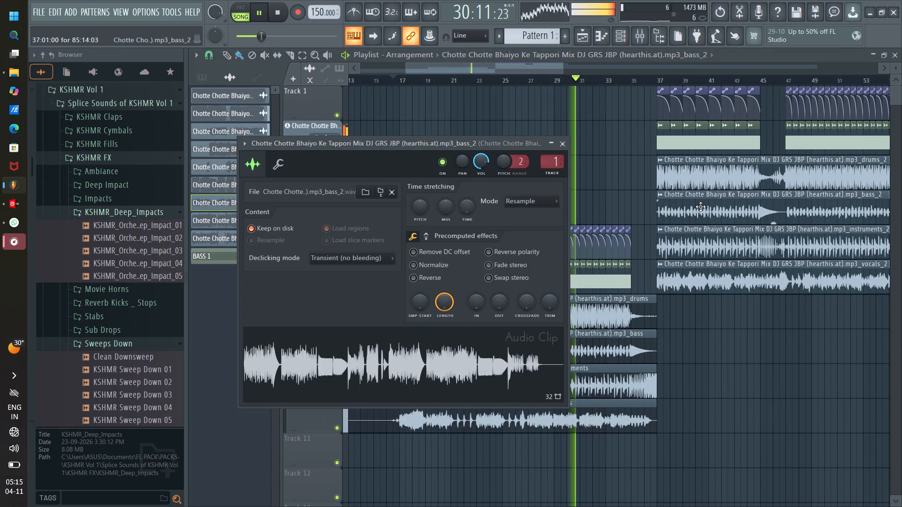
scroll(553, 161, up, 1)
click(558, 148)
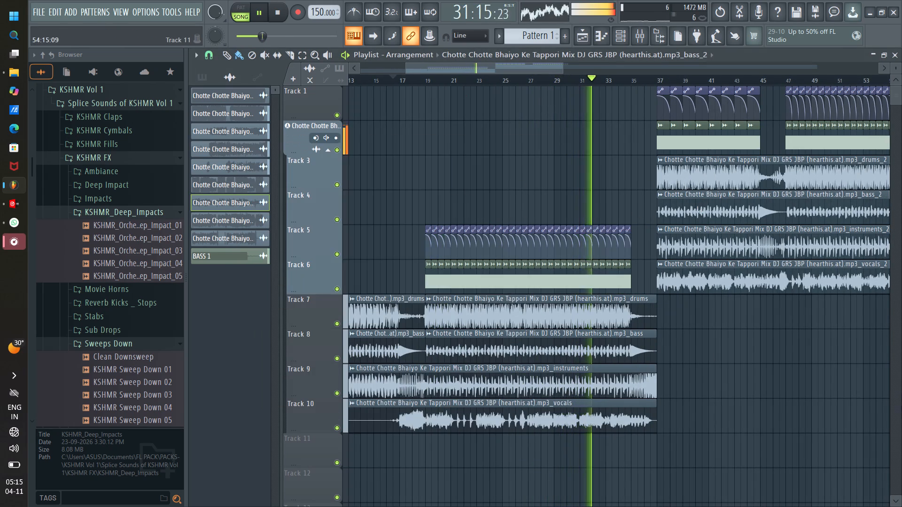
Play from about bar 36 to hear the second drop starting at bar 37.
drag(492, 67, 527, 78)
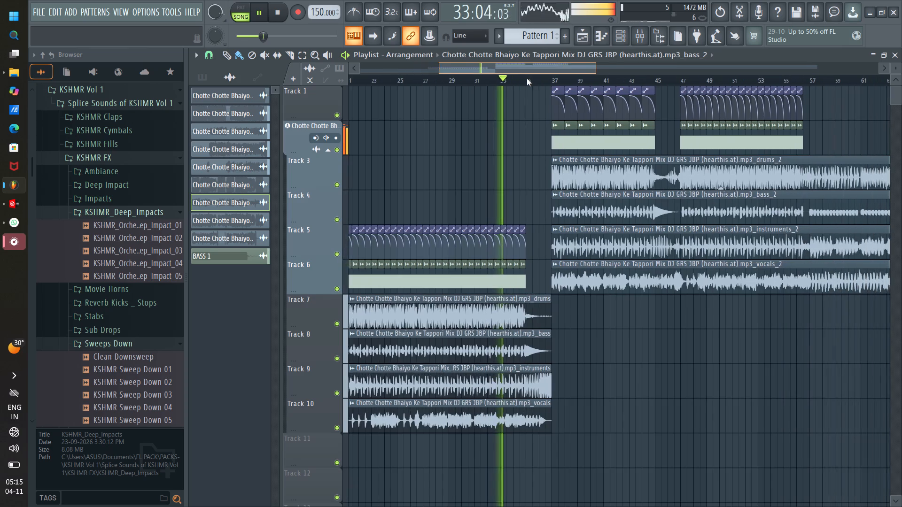
drag(527, 78, 535, 81)
key(space)
key(space)
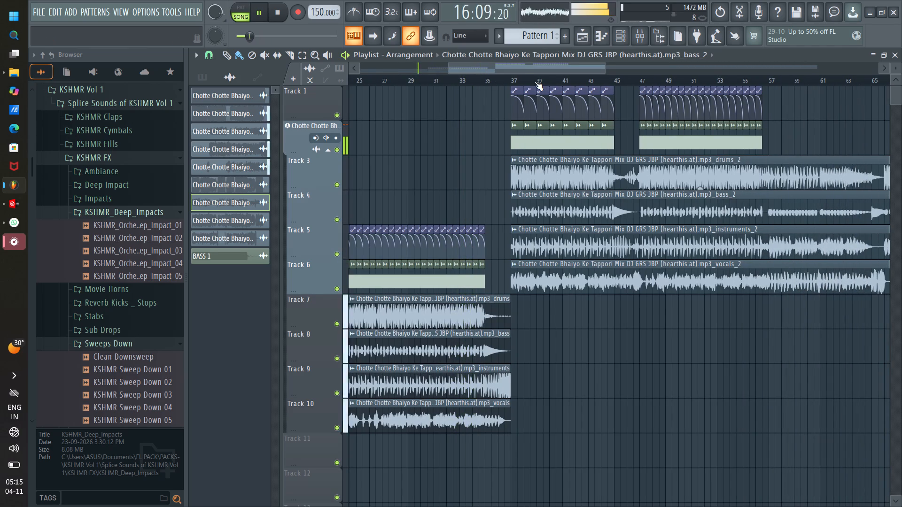
click(502, 82)
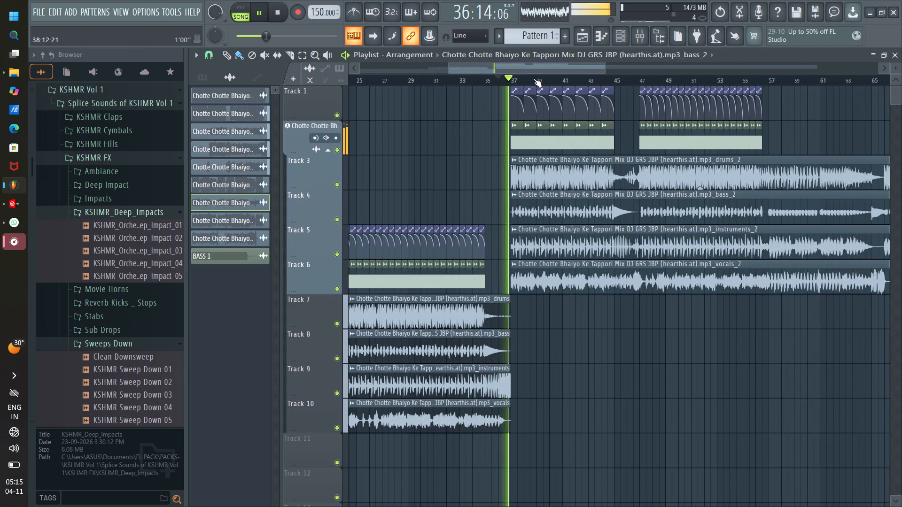
scroll(533, 77, up, 10)
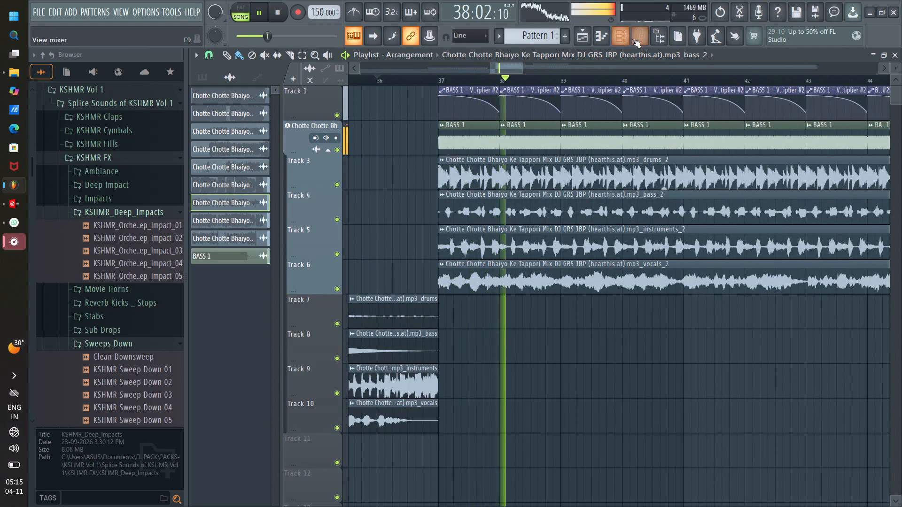
Open the mixer and solo Insert 2 to hear the stems without the BASS 1 hits.
click(638, 38)
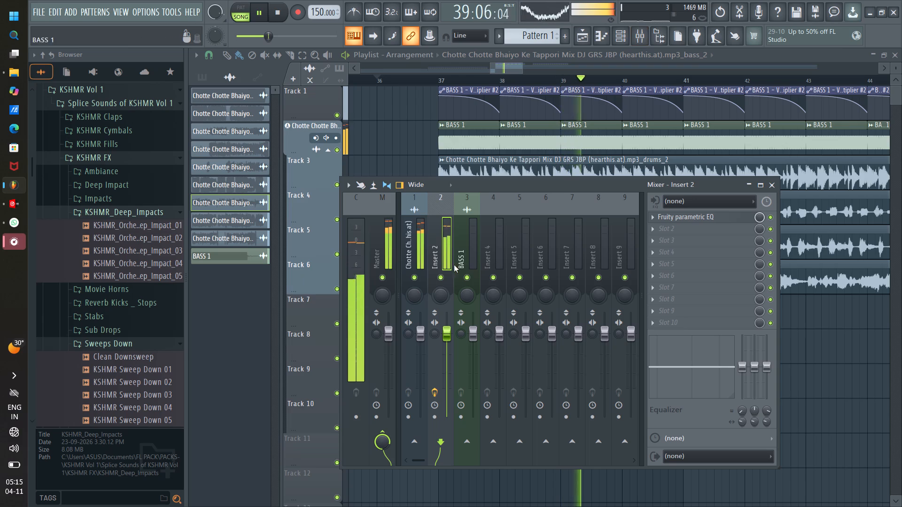
right_click(436, 279)
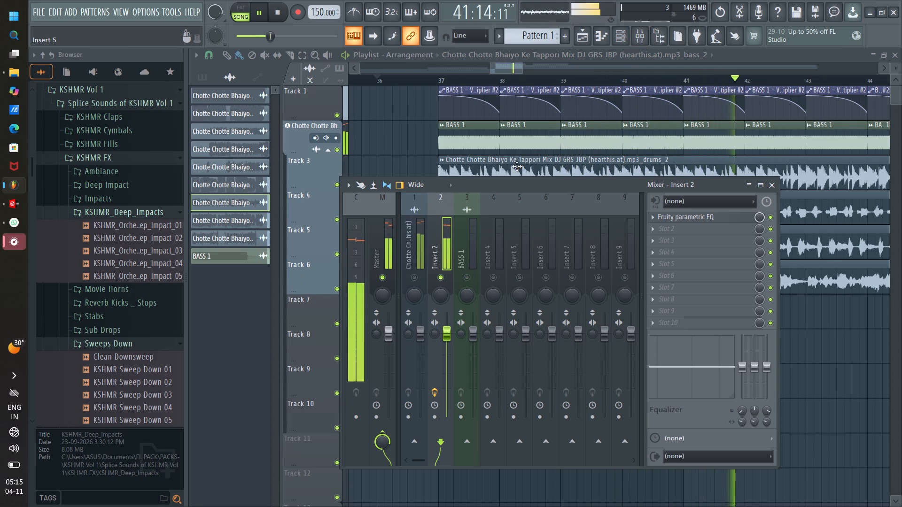
Route the BASS 1 channel from the second drop's hits to mixer track 3.
double_click(477, 146)
scroll(597, 204, up, 1)
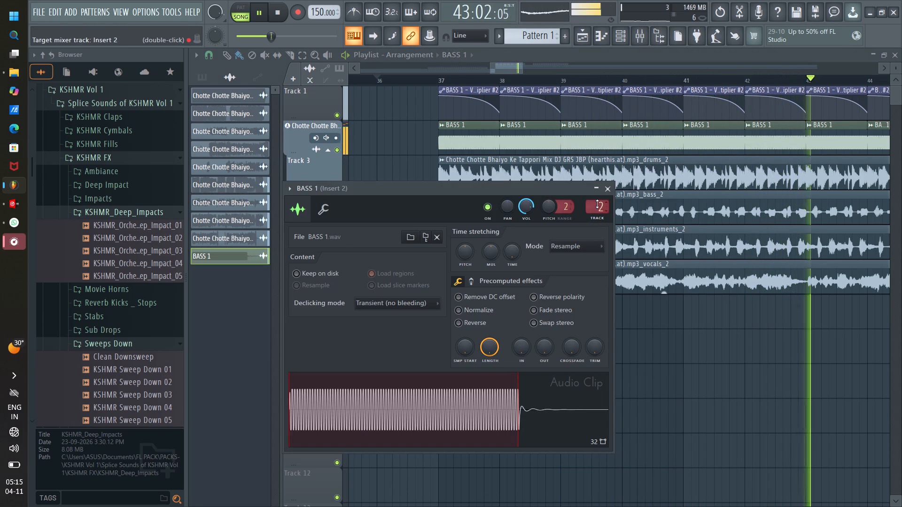
scroll(597, 204, up, 1)
click(608, 191)
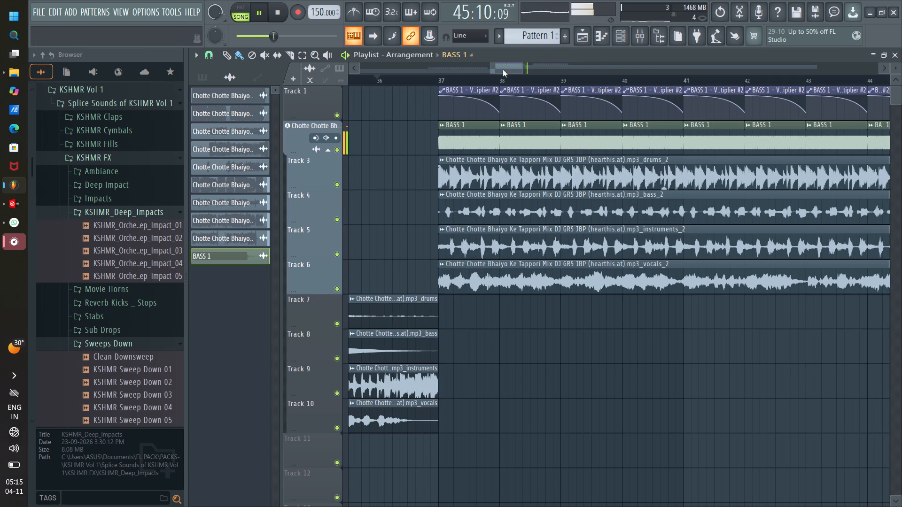
Check the mixer routing of the BASS 1 clips in the first drop and in the groups starting at bars 47 and 37.
drag(506, 64, 449, 81)
double_click(473, 285)
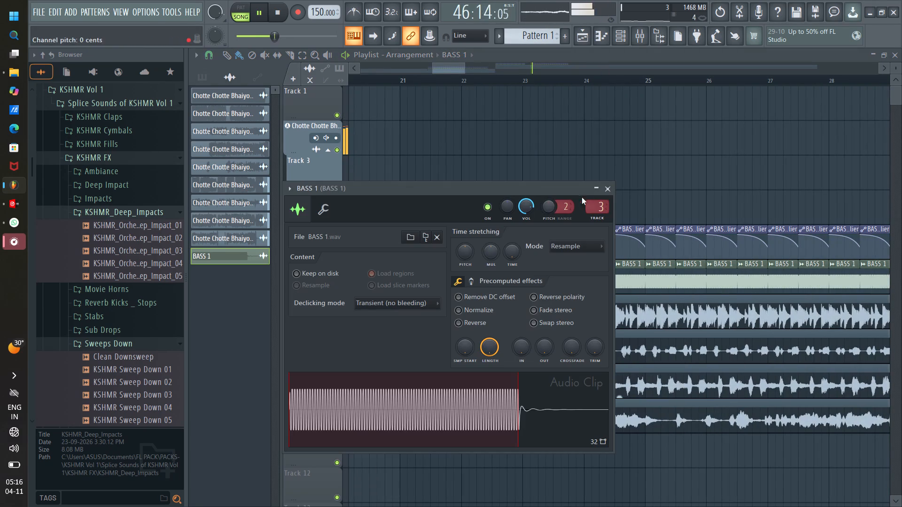
click(606, 192)
scroll(476, 82, down, 9)
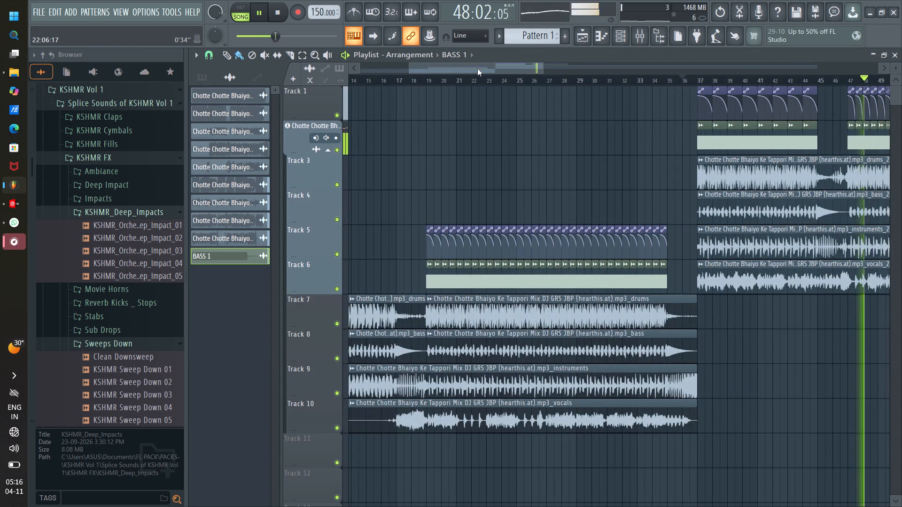
drag(478, 68, 541, 75)
double_click(649, 142)
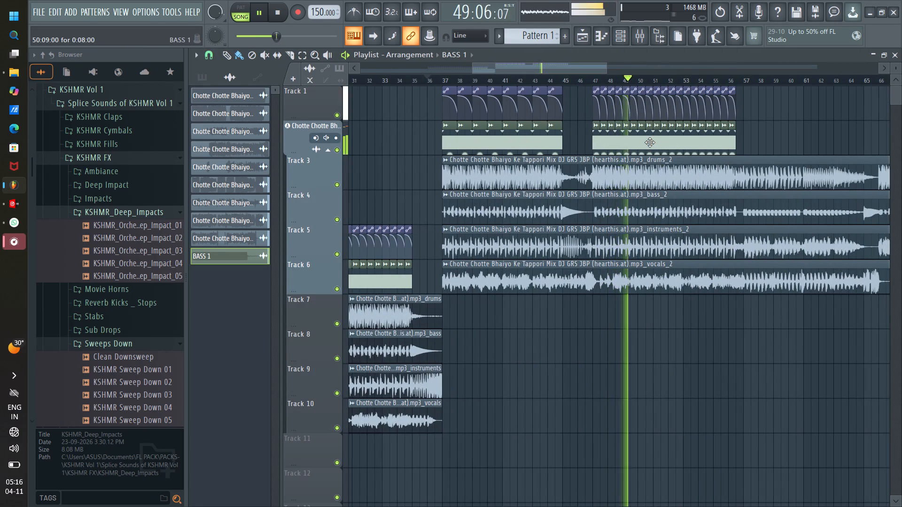
click(611, 189)
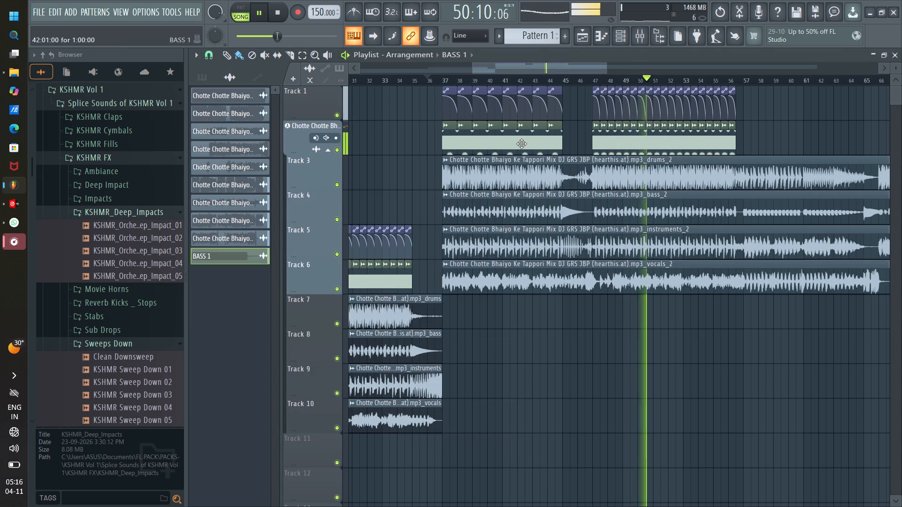
double_click(521, 144)
click(611, 184)
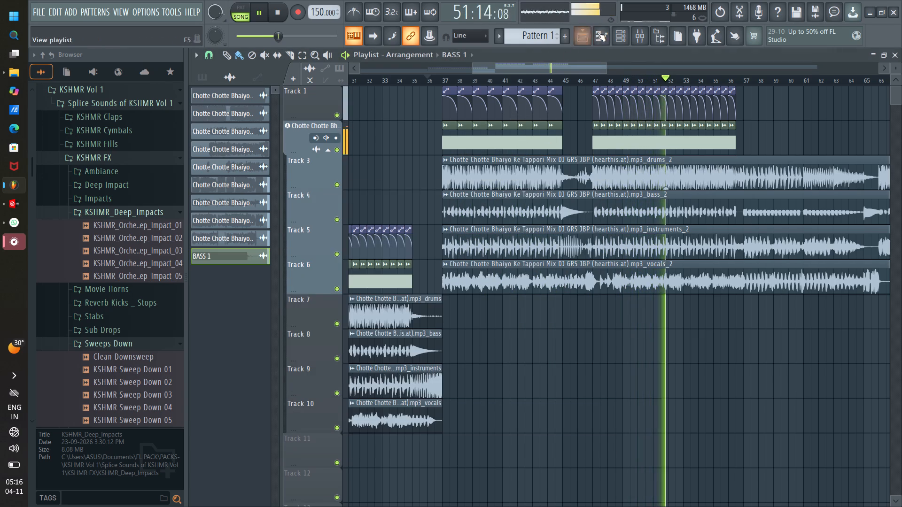
Replay the second drop while soloing mixer track 1, Insert 2 and BASS 1 in turn to compare them.
click(637, 32)
key(space)
key(space)
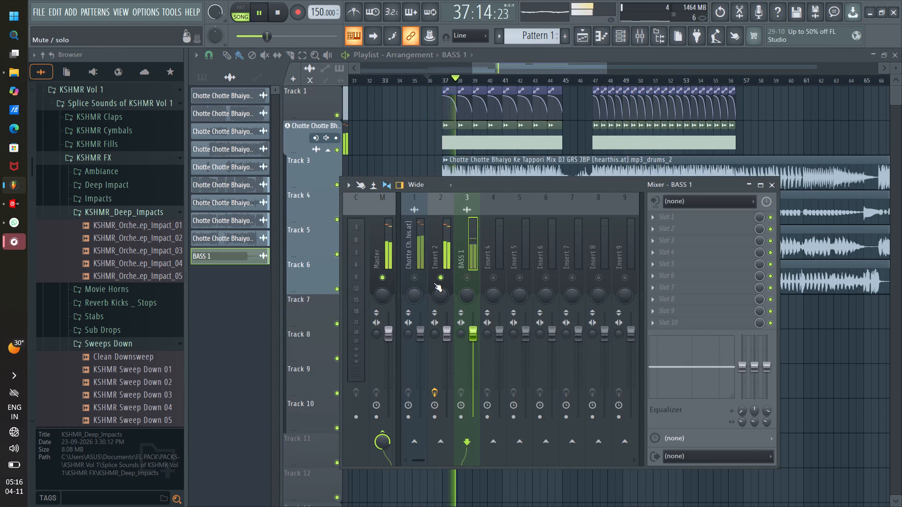
right_click(417, 278)
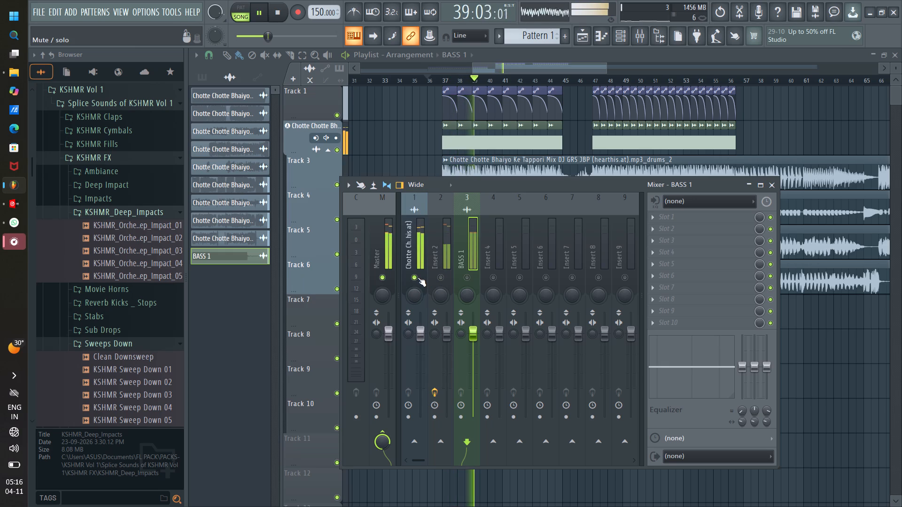
right_click(443, 277)
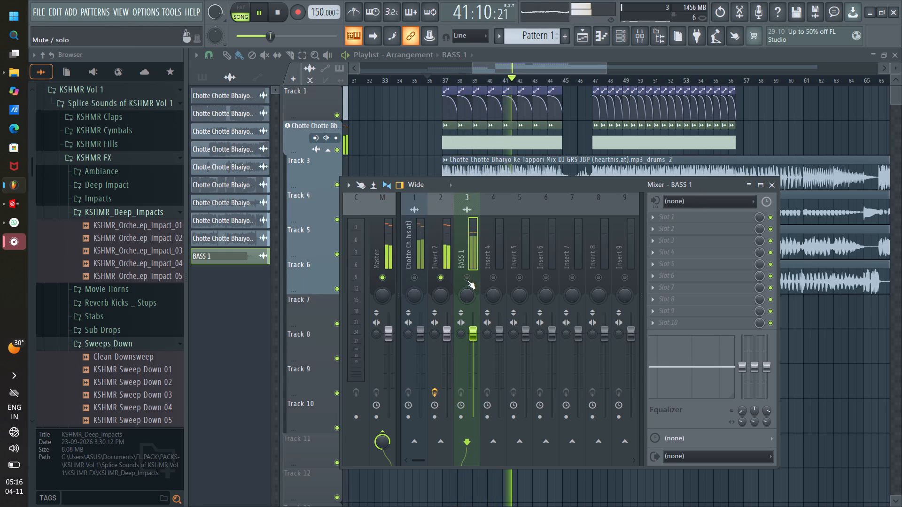
right_click(467, 280)
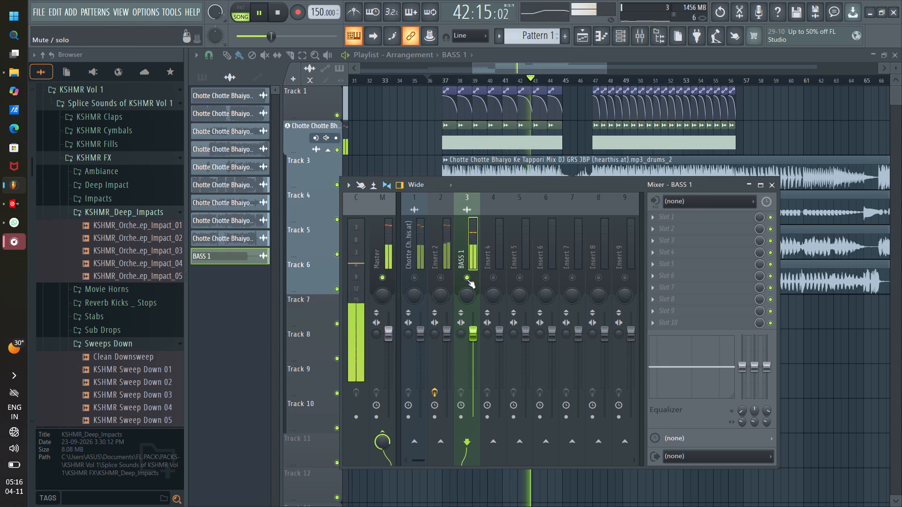
Play the soloed hits from just before bar 47 and raise the end point of the BASS 1 Volume multiplier #3 automation to about 37%.
click(590, 77)
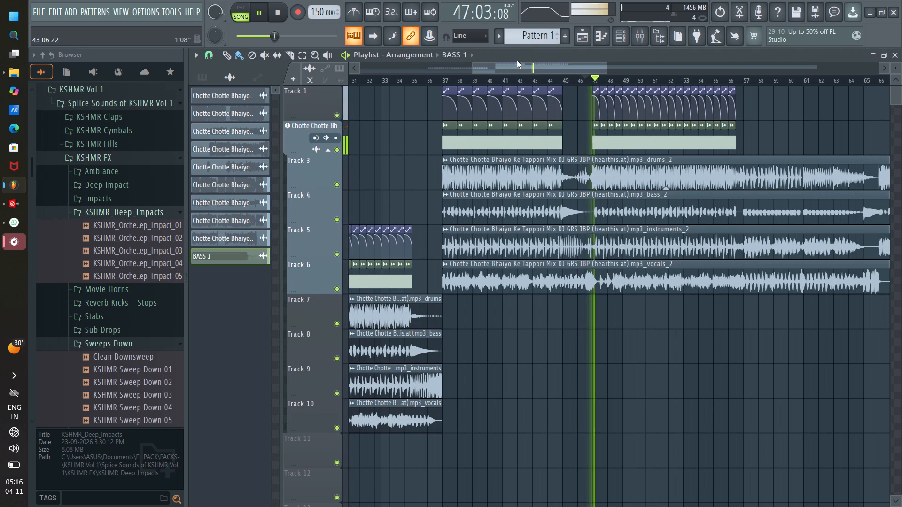
drag(520, 70, 537, 77)
scroll(537, 78, up, 8)
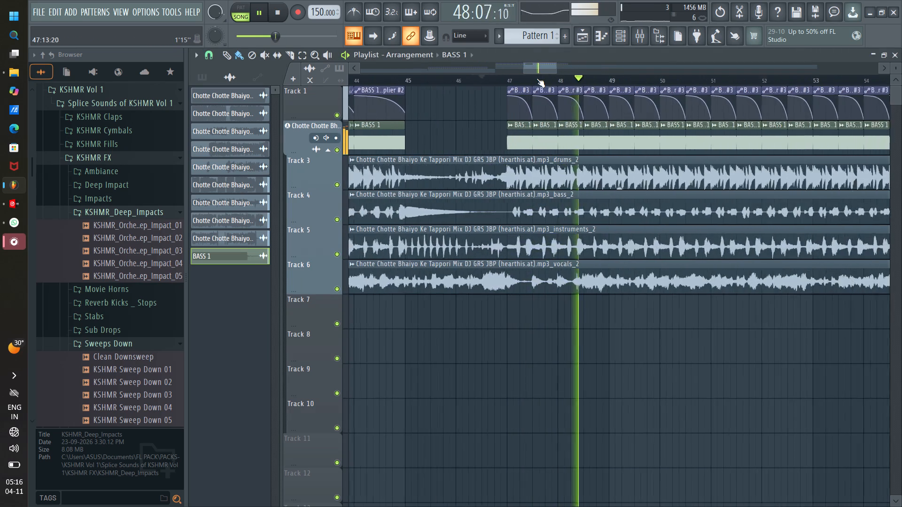
scroll(537, 78, up, 9)
drag(530, 119, 533, 111)
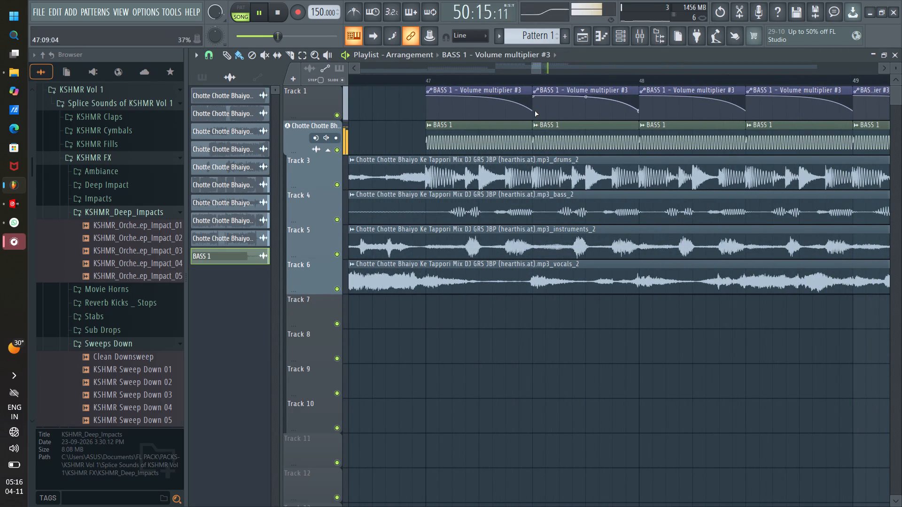
Unsolo BASS 1 in the mixer so that all tracks play together.
scroll(528, 81, down, 12)
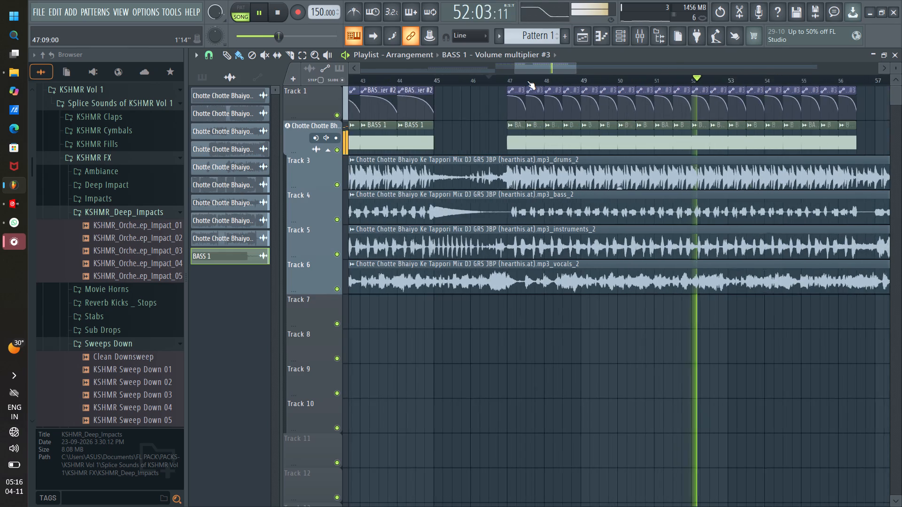
scroll(527, 81, down, 1)
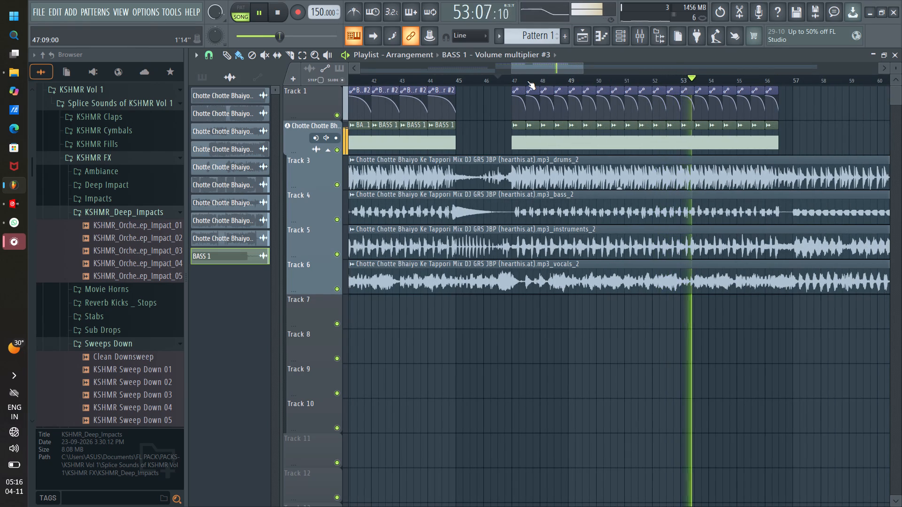
scroll(497, 79, down, 3)
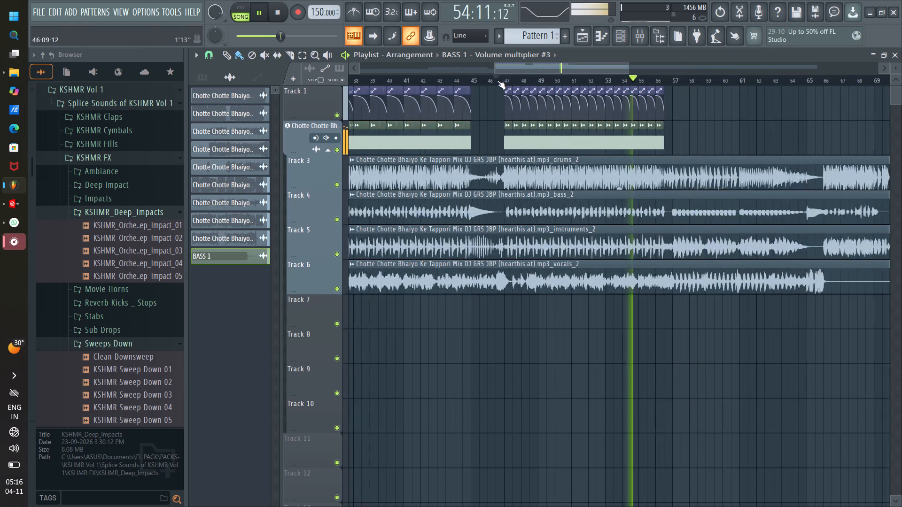
scroll(497, 80, down, 10)
scroll(454, 147, down, 1)
click(649, 34)
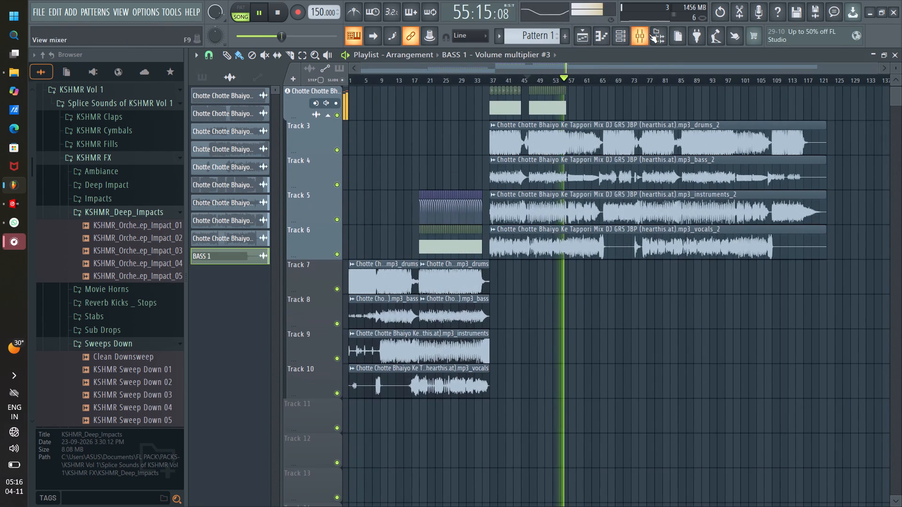
right_click(467, 281)
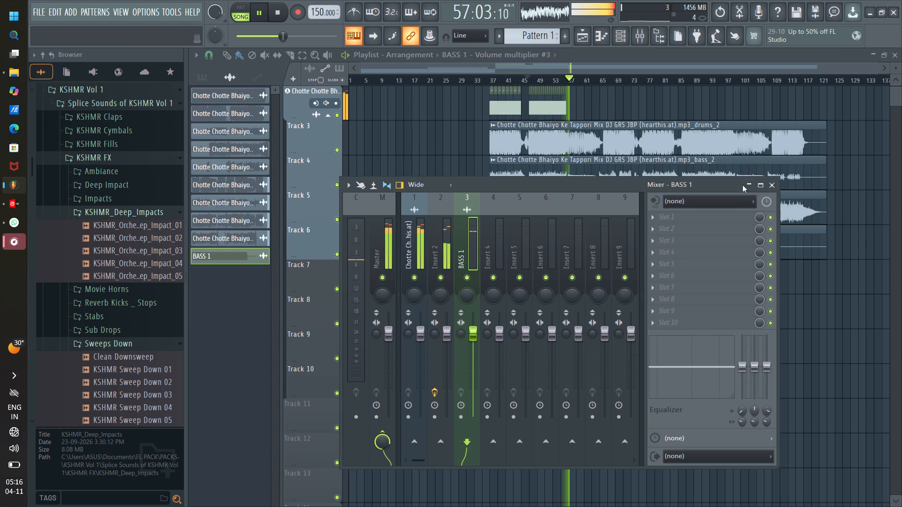
click(777, 187)
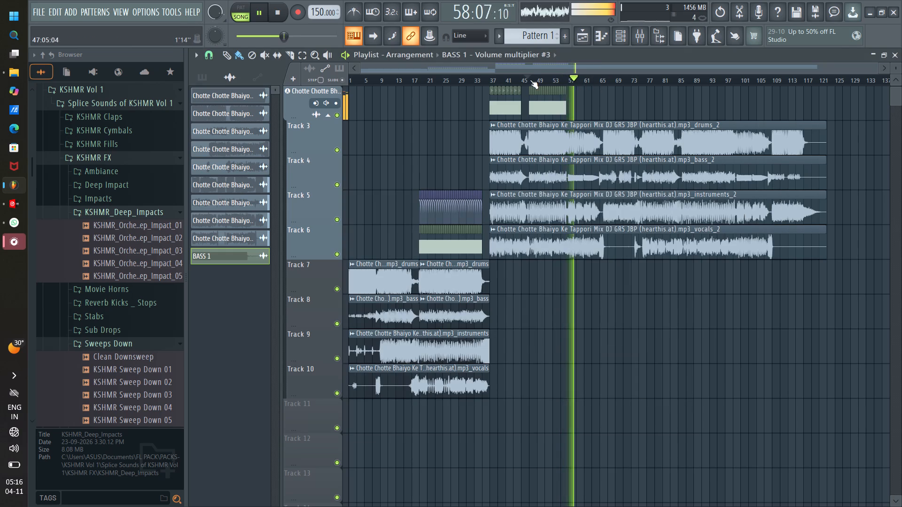
Play the full mix from about bar 46, then from about bar 56, to hear the end of the BASS 1 hits.
click(529, 80)
scroll(578, 81, up, 12)
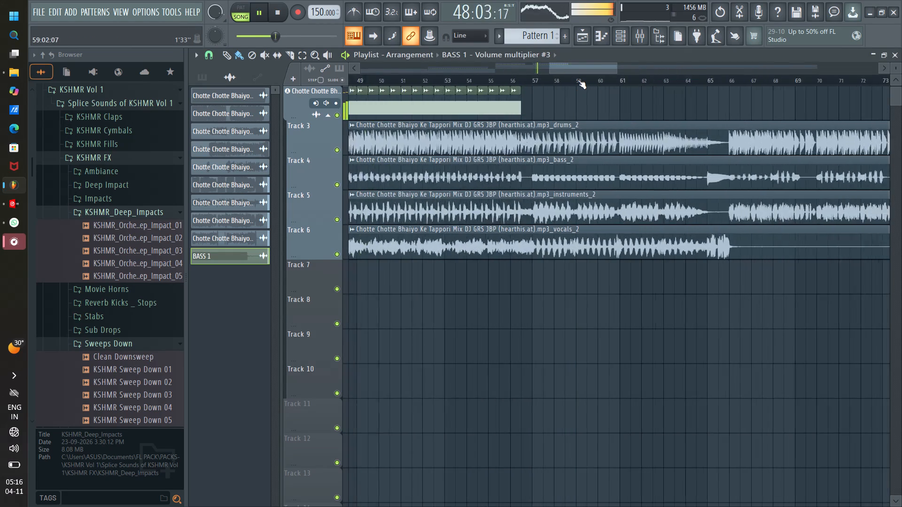
scroll(578, 80, up, 3)
click(458, 78)
scroll(511, 81, up, 3)
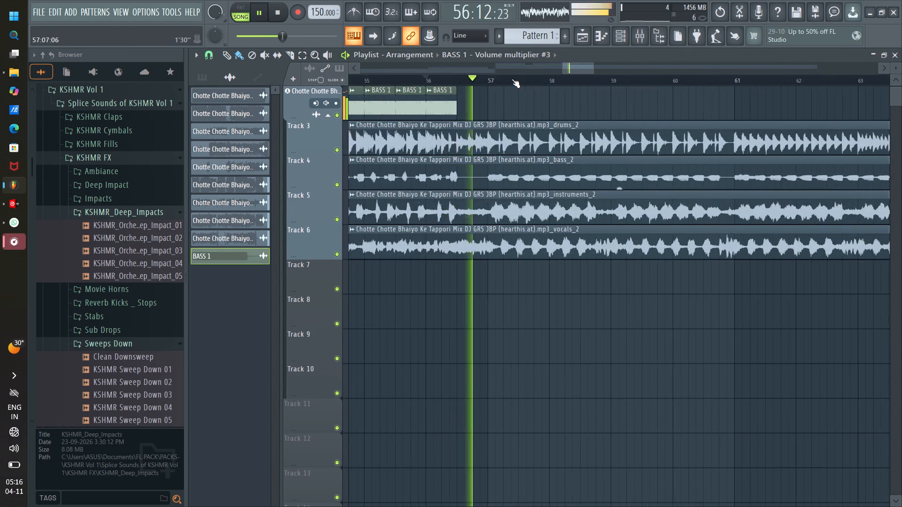
scroll(512, 79, up, 1)
scroll(512, 78, down, 2)
Inspect the Master and track 1 levels in the mixer while the section after bar 57 plays.
click(637, 37)
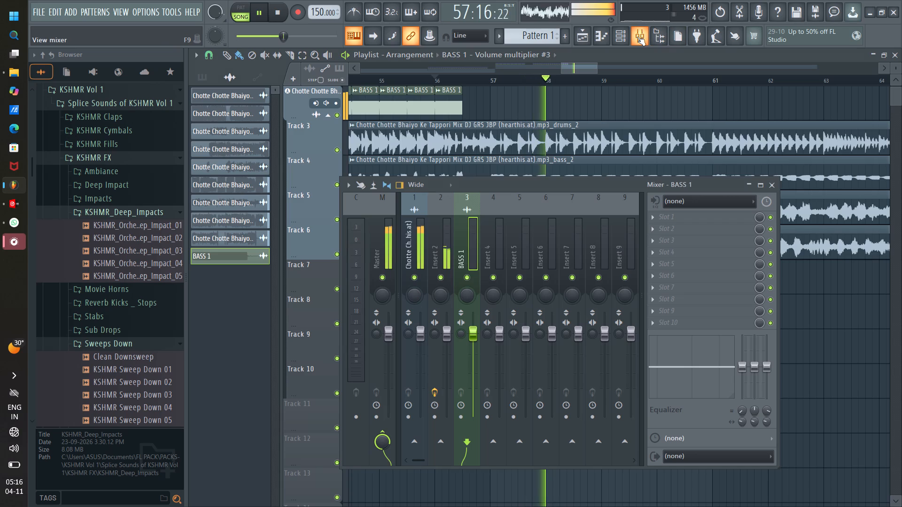
click(381, 200)
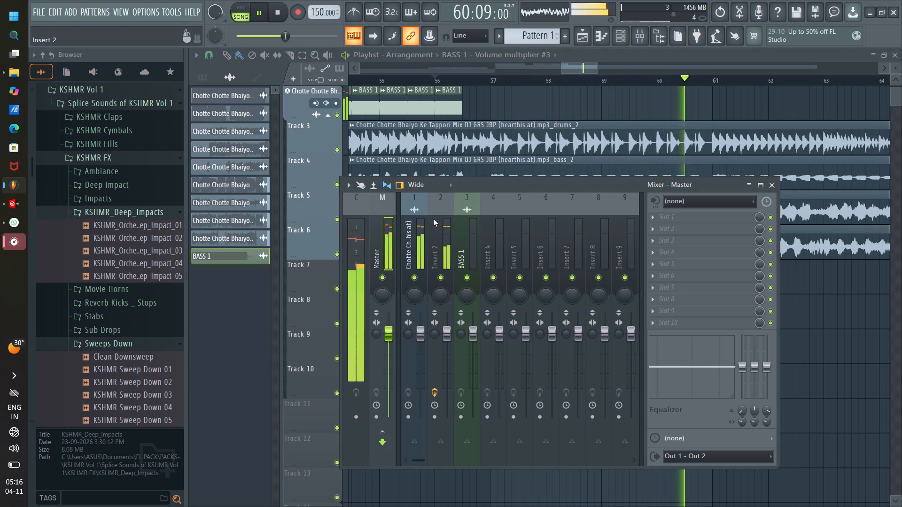
click(421, 202)
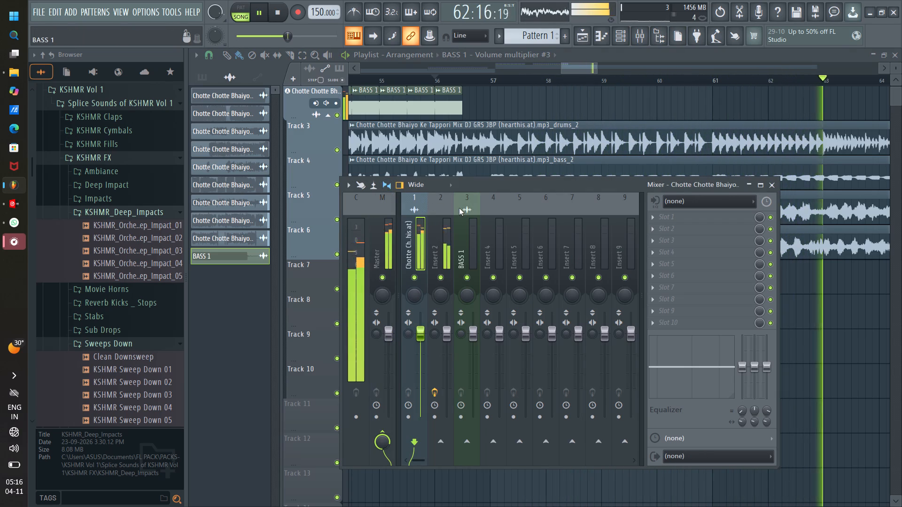
click(772, 187)
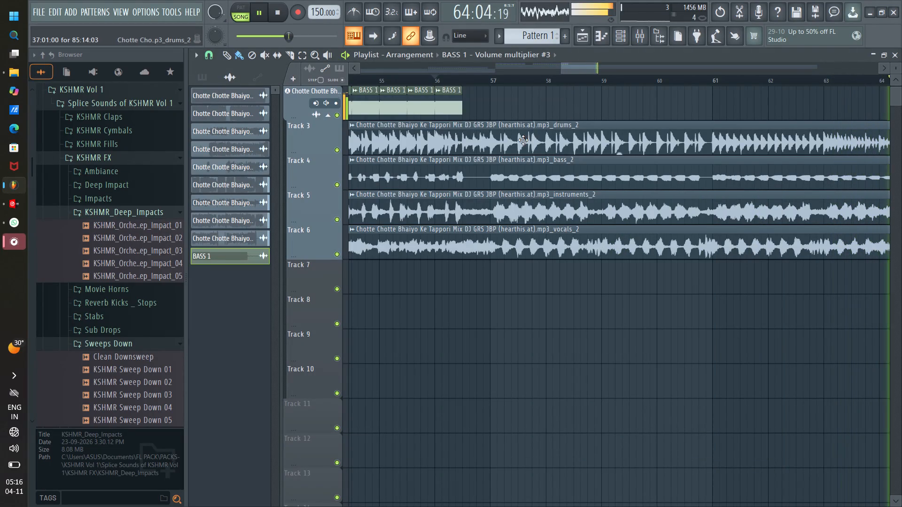
Play from bar 65 to hear the break and the drop starting at bar 66.
scroll(563, 81, down, 7)
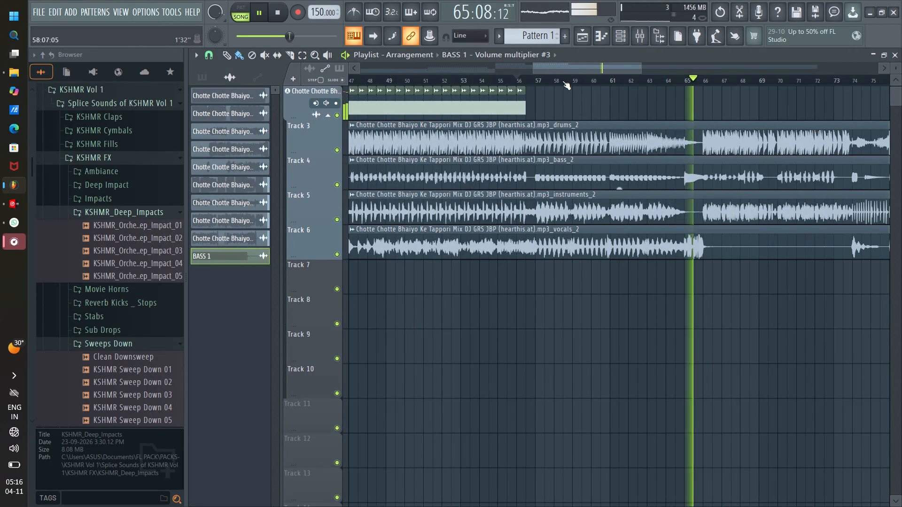
scroll(562, 81, down, 1)
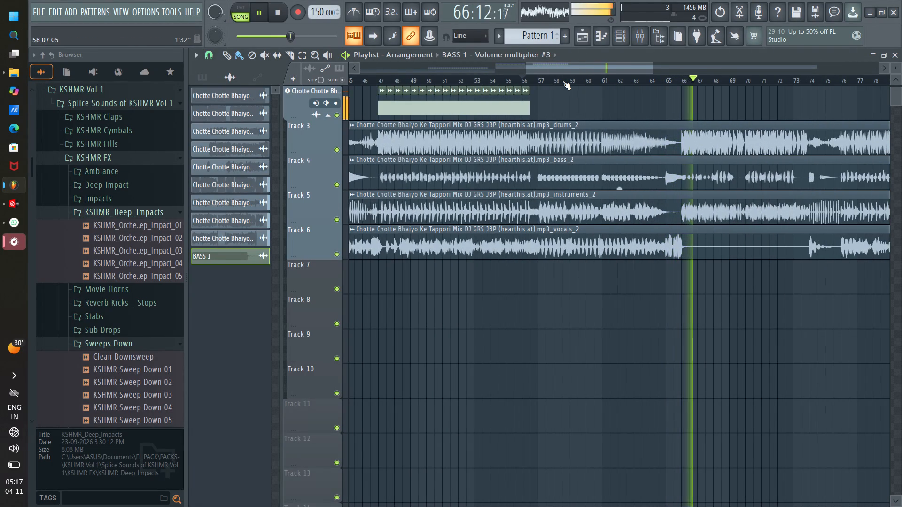
drag(588, 64, 619, 77)
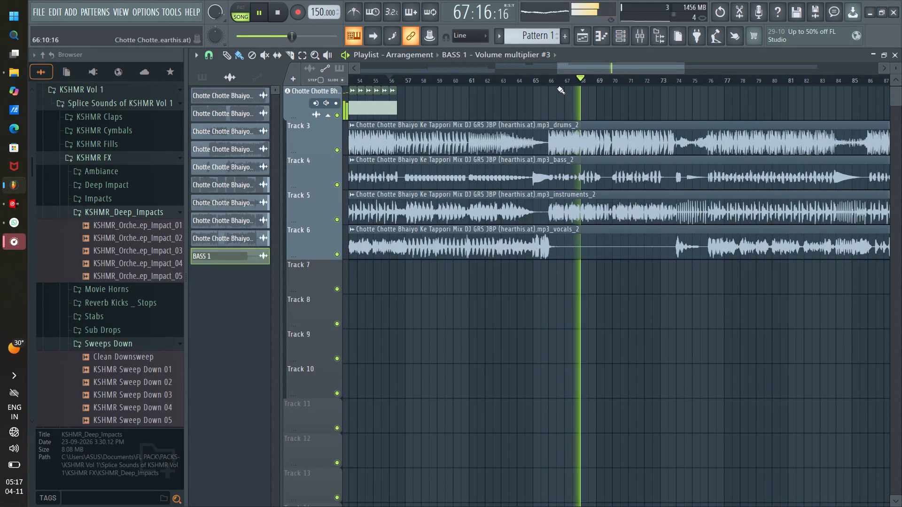
scroll(551, 82, up, 12)
click(446, 82)
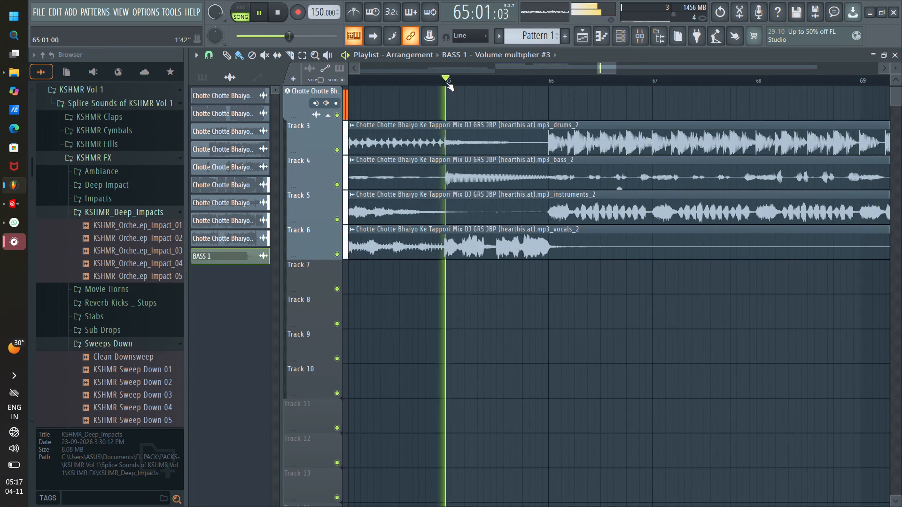
scroll(445, 81, down, 2)
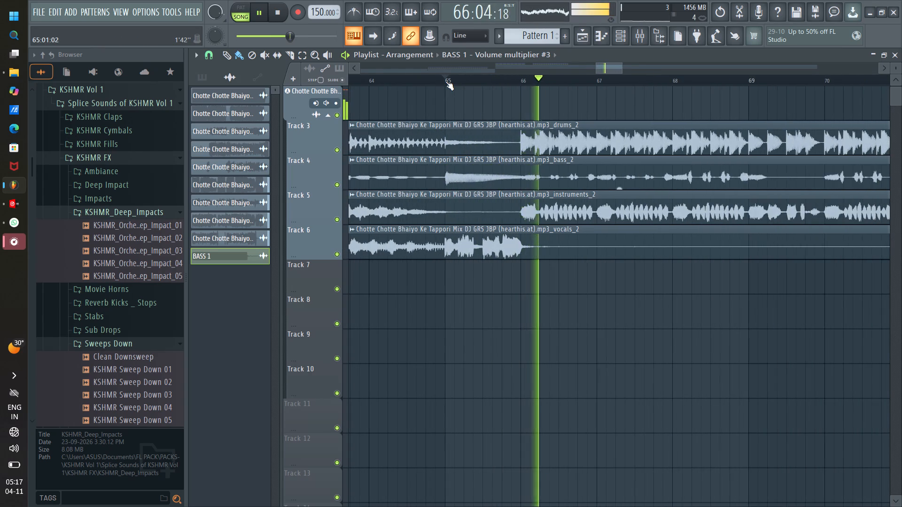
scroll(445, 81, down, 2)
drag(612, 71, 604, 69)
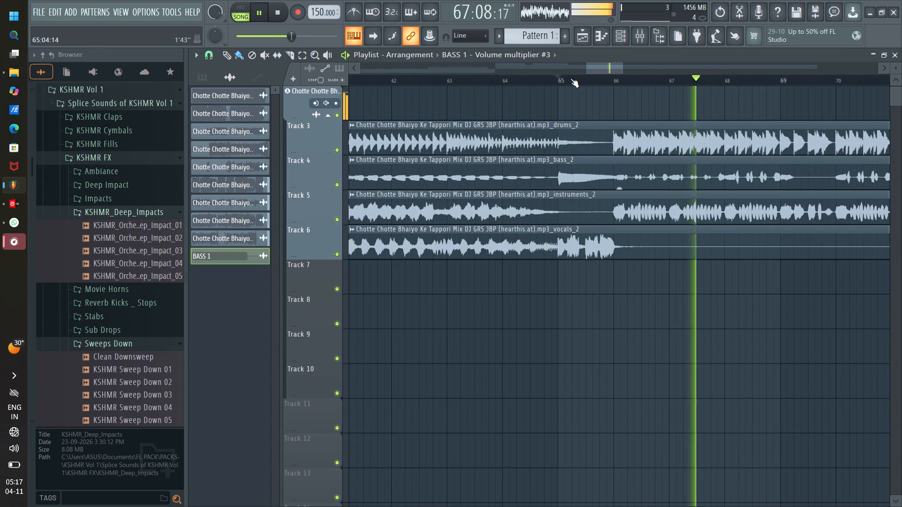
Copy the last BASS 1 hit and its Volume multiplier #3 automation clip from bar 56 to just before bar 58.
scroll(570, 78, down, 10)
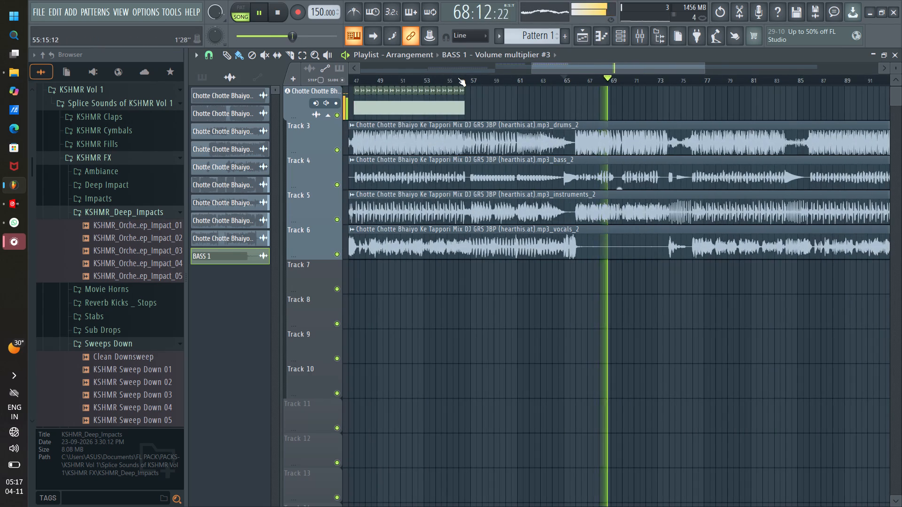
scroll(458, 77, up, 15)
scroll(535, 134, up, 7)
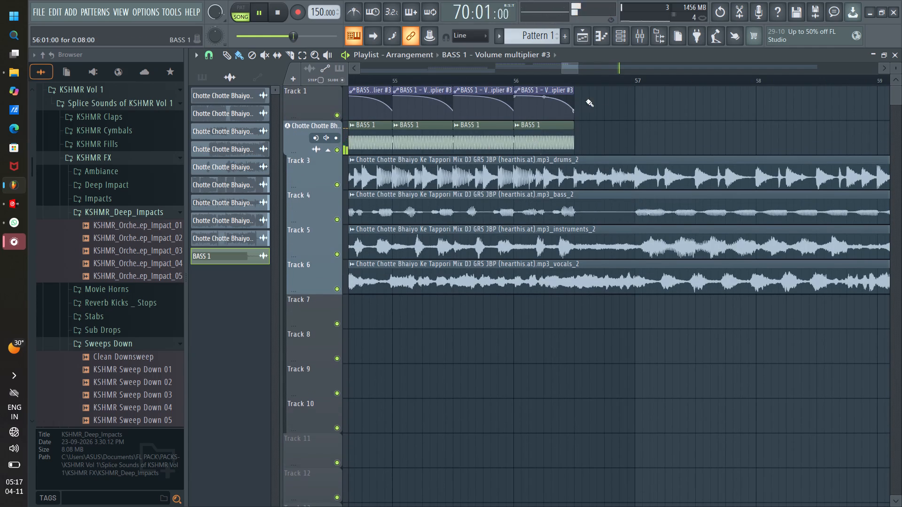
ctrl+drag(598, 97, 556, 131)
shift+drag(545, 130, 758, 134)
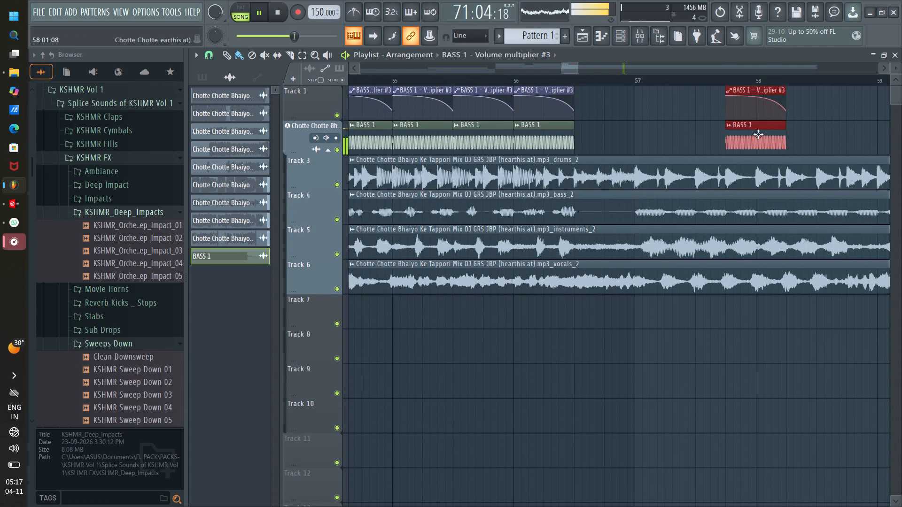
Move the copied BASS 1 hit and its Volume multiplier #3 clip to the start of bar 66, aligned with the drum drop.
shift+drag(758, 134, 778, 131)
scroll(753, 77, down, 9)
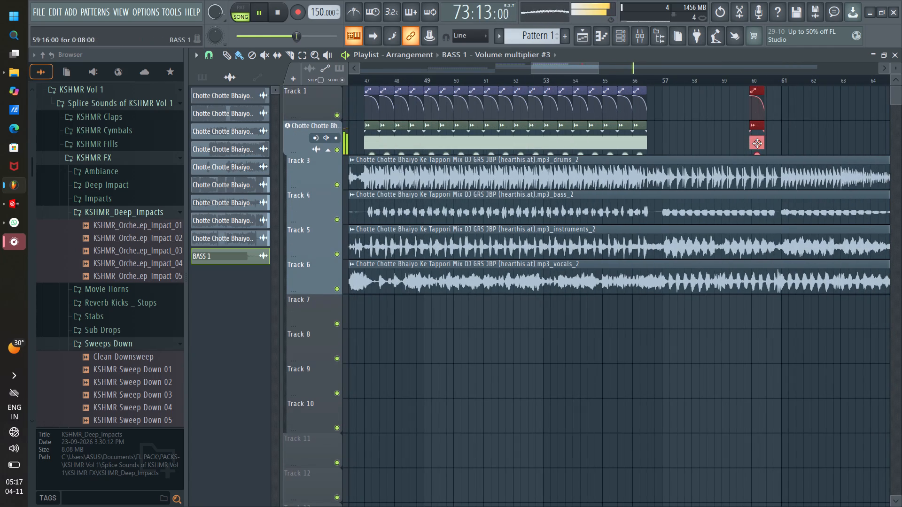
drag(757, 143, 791, 145)
key(Right)
key(Right)
key(Right)
key(Right)
key(Right)
key(Right)
key(Right)
key(Right)
key(Right)
key(Right)
key(Right)
key(Right)
key(Right)
key(Right)
key(Right)
key(Right)
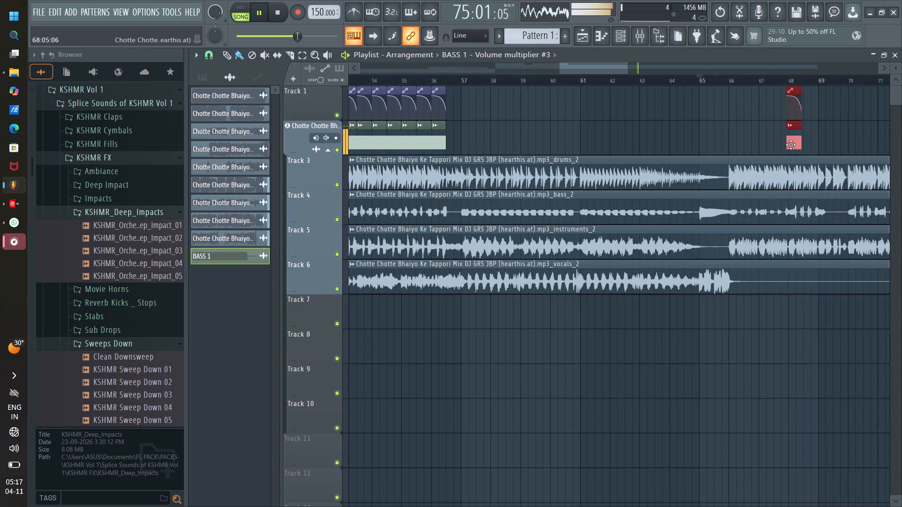
drag(791, 145, 547, 162)
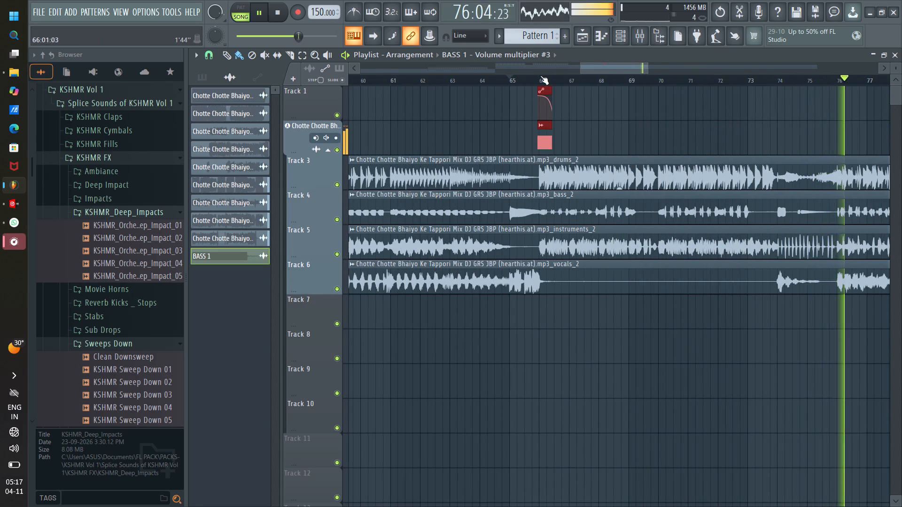
scroll(542, 77, up, 20)
scroll(542, 77, up, 3)
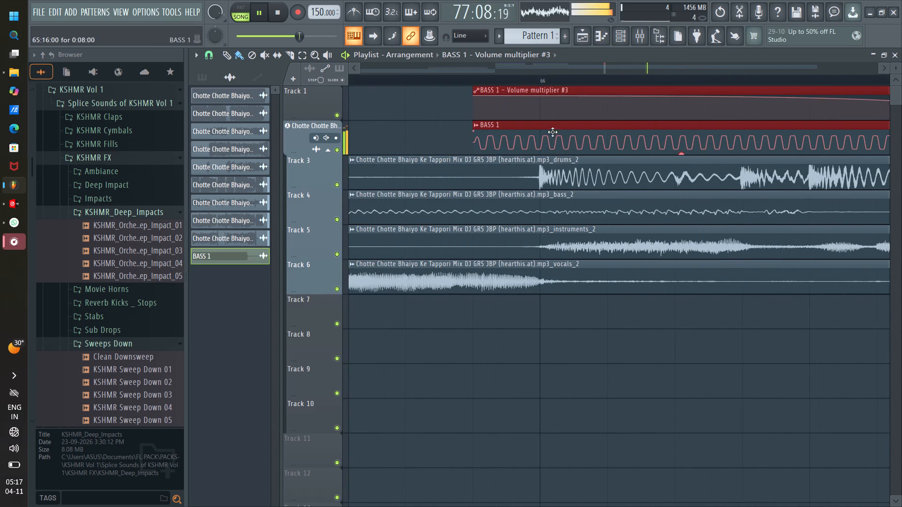
drag(552, 133, 601, 139)
Shorten the BASS 1 hit at bar 66 and its Volume multiplier #3 clip to three steps.
scroll(565, 81, down, 4)
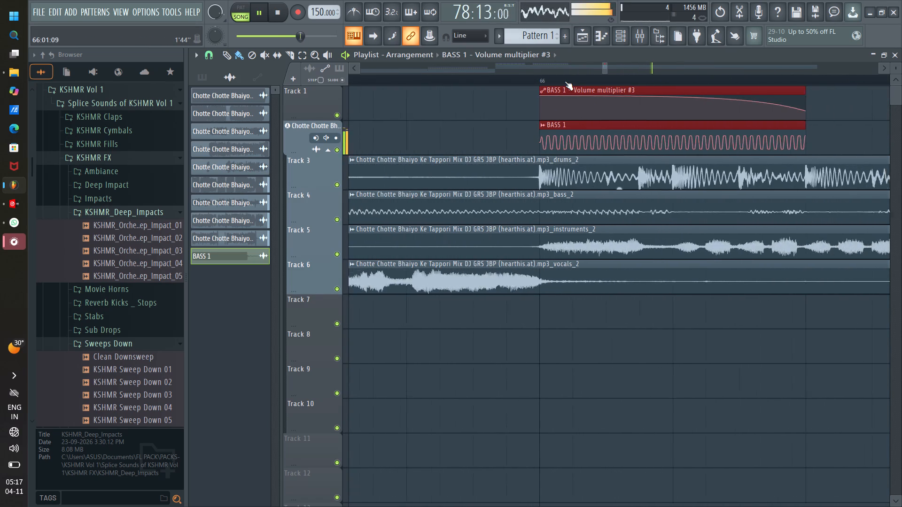
scroll(565, 81, down, 4)
drag(695, 88, 624, 92)
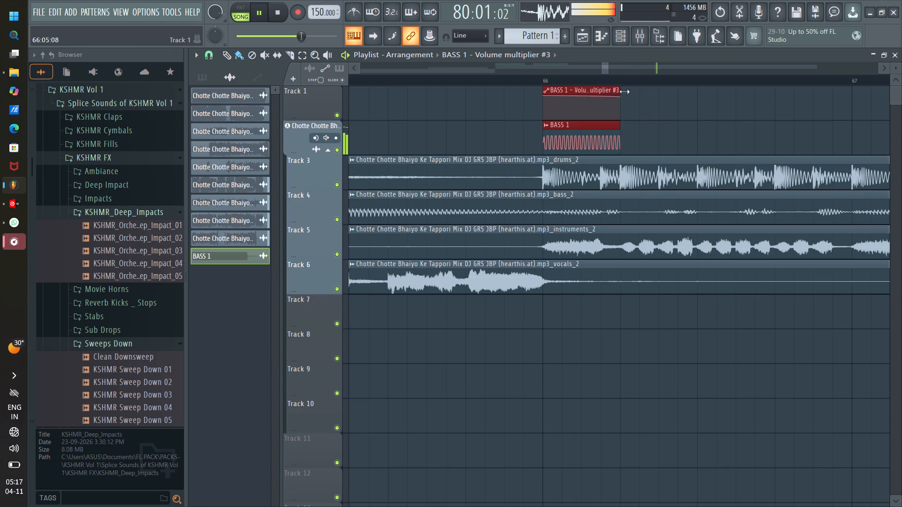
drag(624, 92, 598, 94)
Duplicate the shortened hit and its automation clip to make four hits across bar 66, spaced four steps apart.
scroll(620, 84, down, 2)
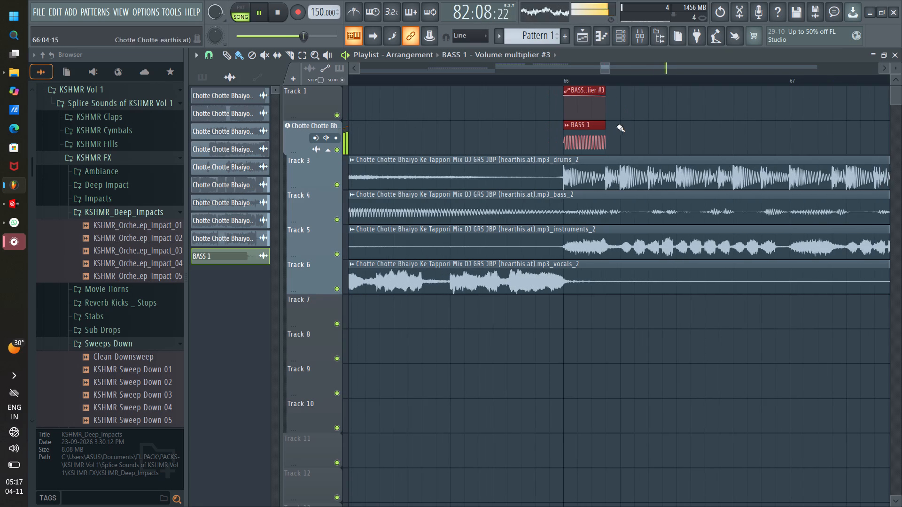
key(ctrl+b)
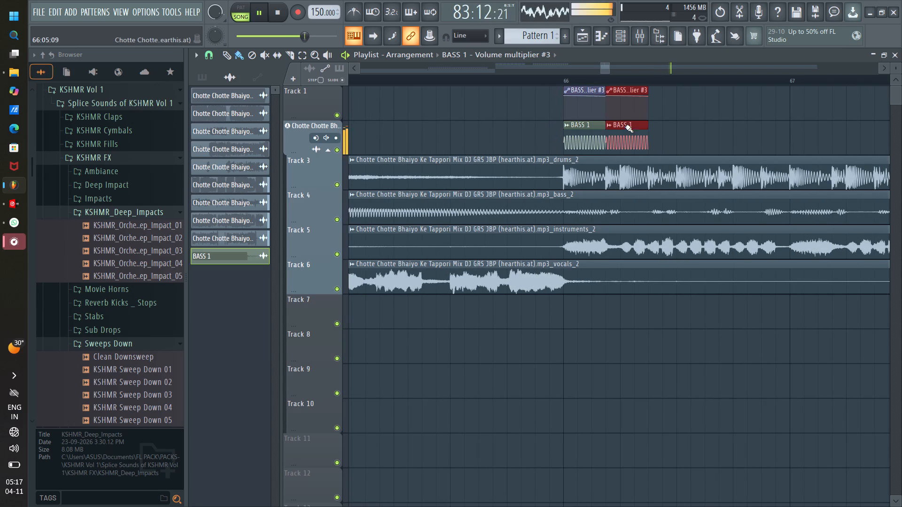
drag(625, 135, 638, 139)
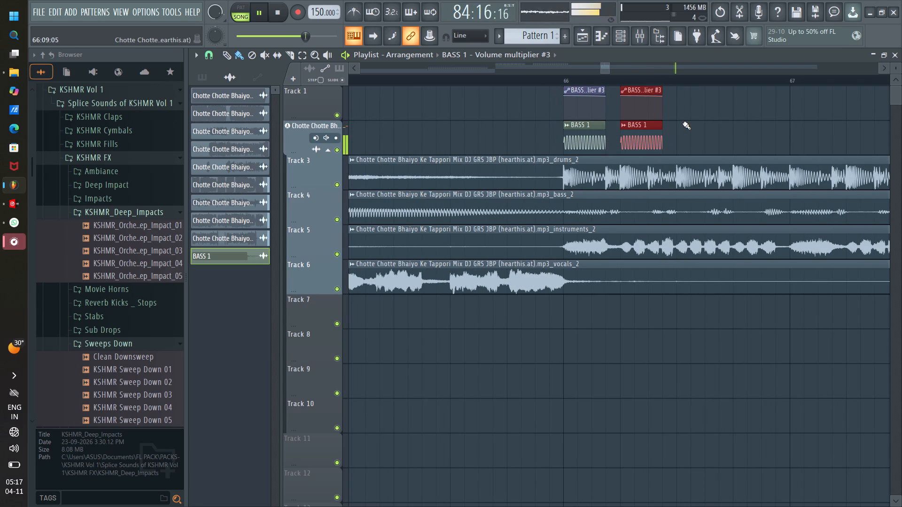
ctrl+drag(688, 123, 535, 146)
ctrl+drag(715, 130, 558, 123)
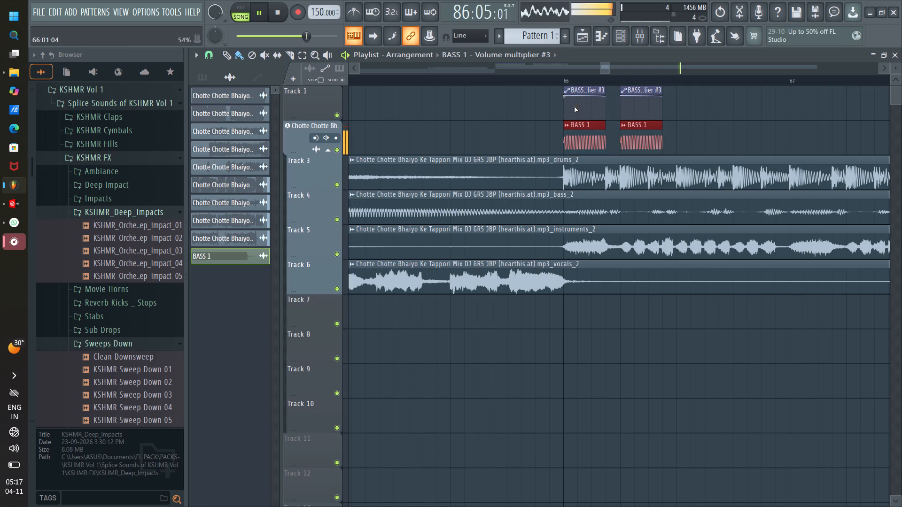
ctrl+drag(718, 129, 558, 110)
key(ctrl+b)
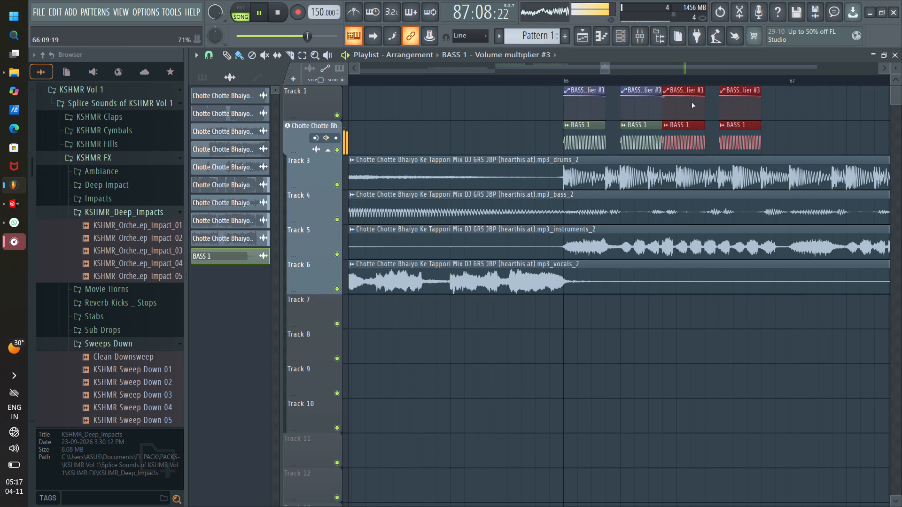
drag(687, 145, 701, 147)
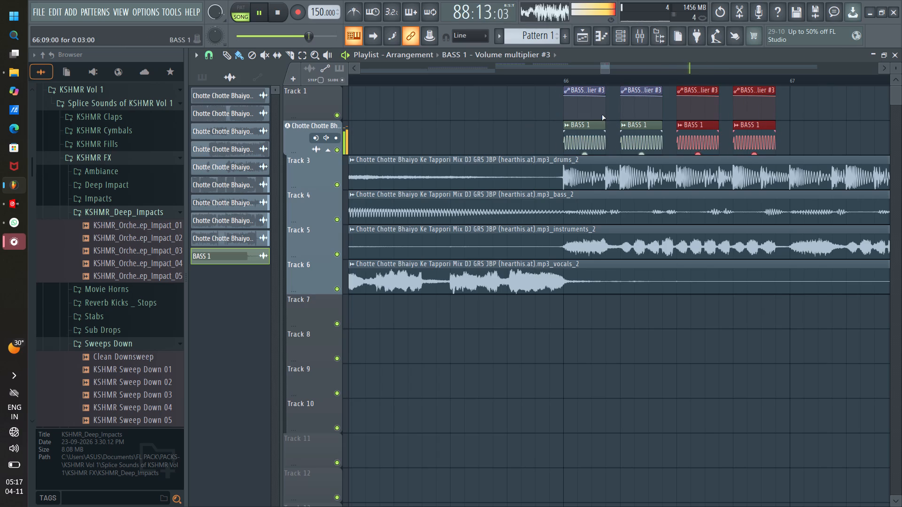
Play from bar 65 to hear the four BASS 1 hits against the drop at bar 66, undoing any accidentally painted clip.
click(464, 80)
scroll(469, 81, down, 2)
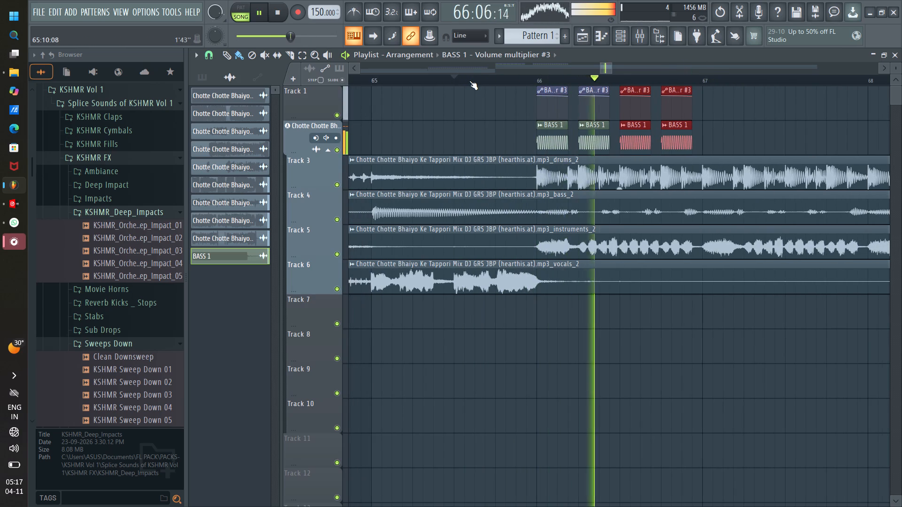
scroll(469, 81, down, 9)
scroll(462, 118, up, 3)
click(452, 86)
key(ctrl+z)
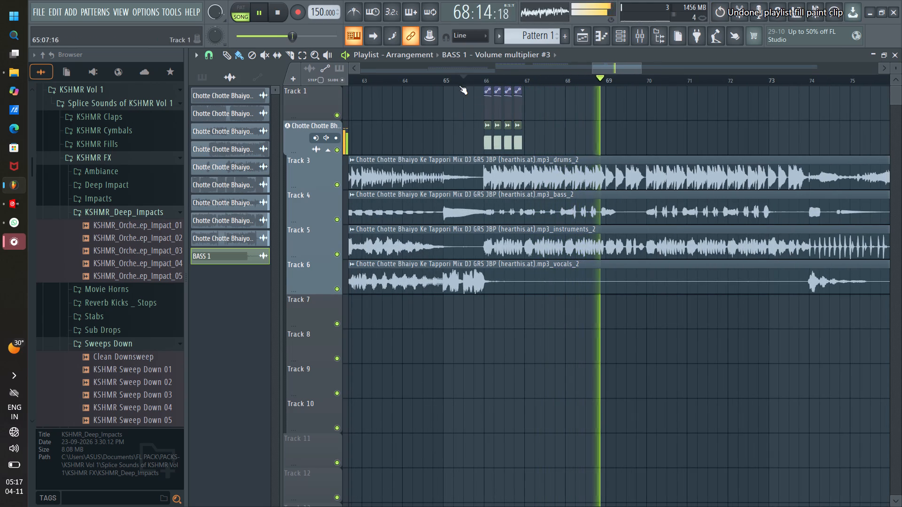
click(451, 81)
scroll(546, 148, up, 6)
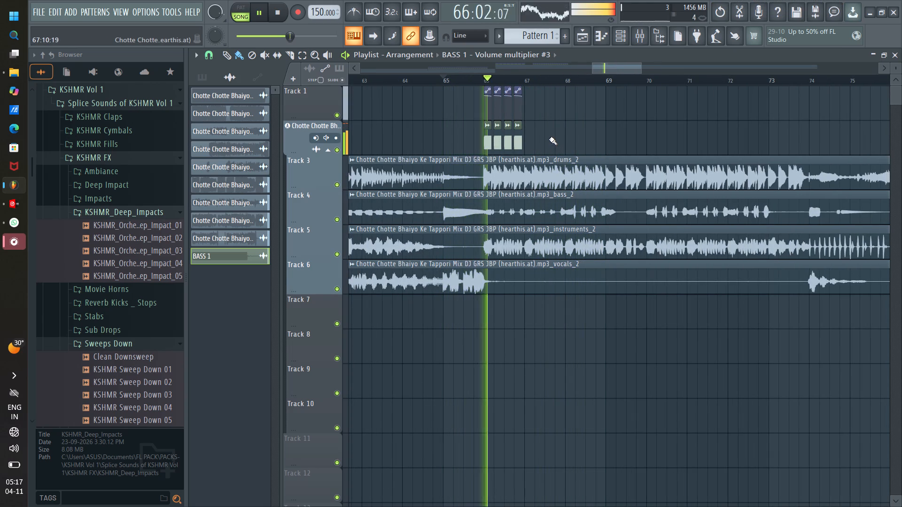
scroll(498, 81, up, 12)
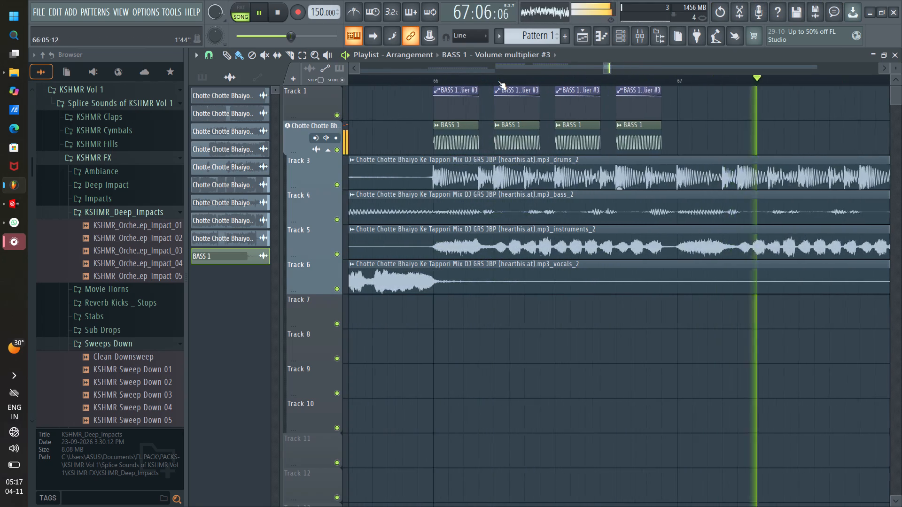
scroll(498, 81, up, 1)
scroll(498, 81, down, 6)
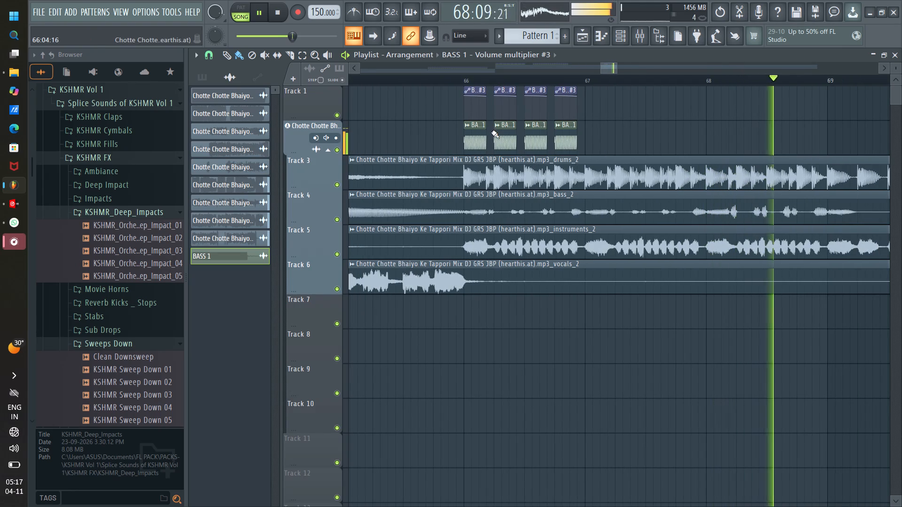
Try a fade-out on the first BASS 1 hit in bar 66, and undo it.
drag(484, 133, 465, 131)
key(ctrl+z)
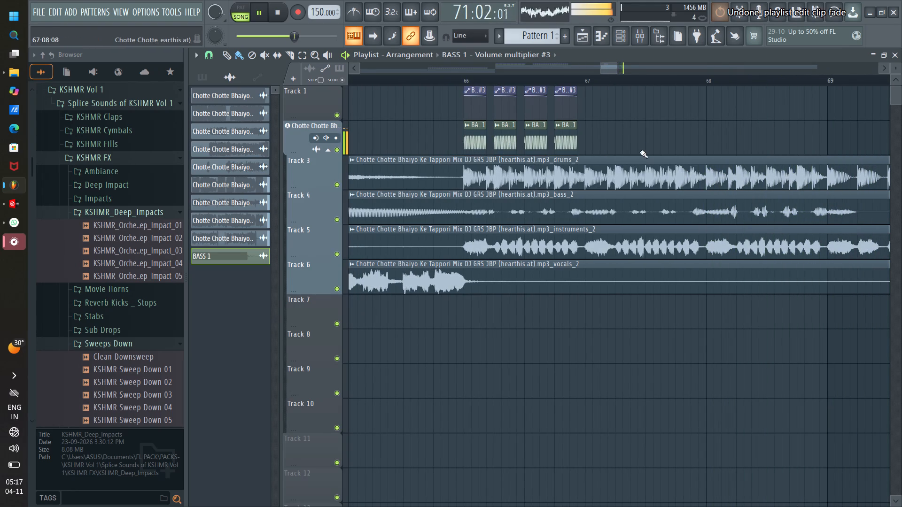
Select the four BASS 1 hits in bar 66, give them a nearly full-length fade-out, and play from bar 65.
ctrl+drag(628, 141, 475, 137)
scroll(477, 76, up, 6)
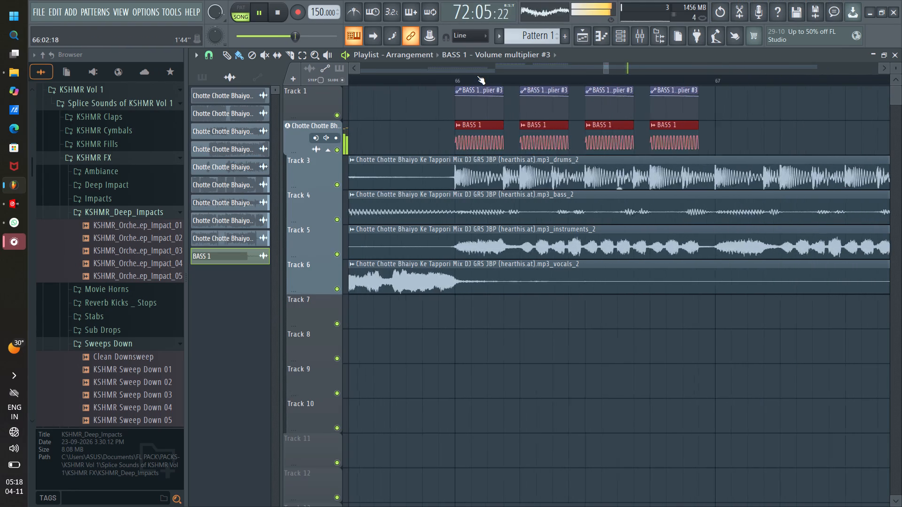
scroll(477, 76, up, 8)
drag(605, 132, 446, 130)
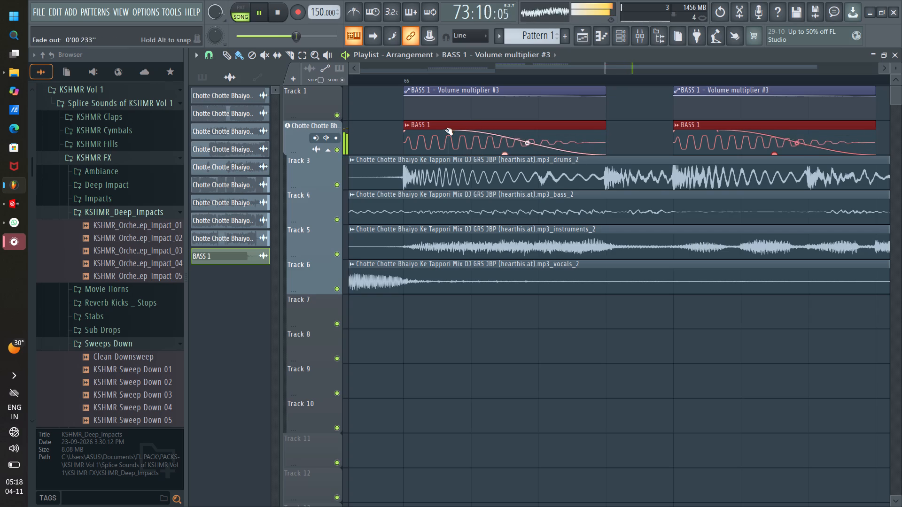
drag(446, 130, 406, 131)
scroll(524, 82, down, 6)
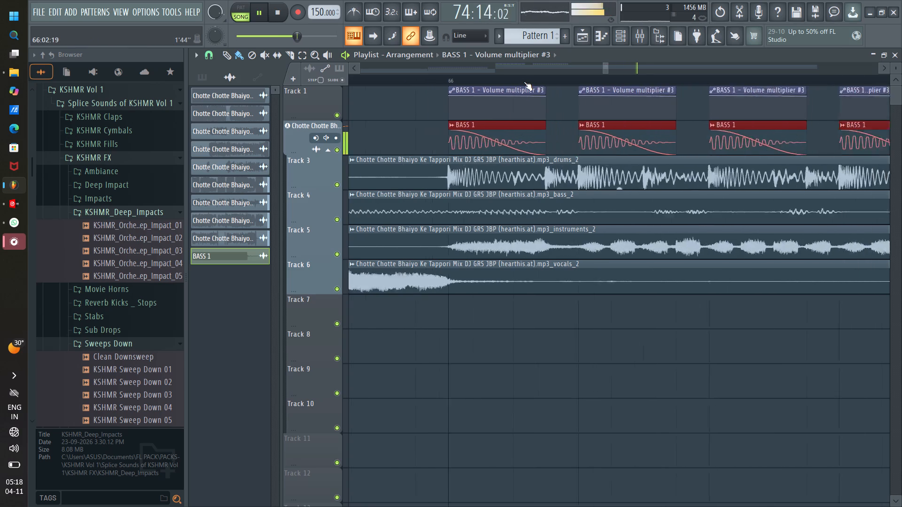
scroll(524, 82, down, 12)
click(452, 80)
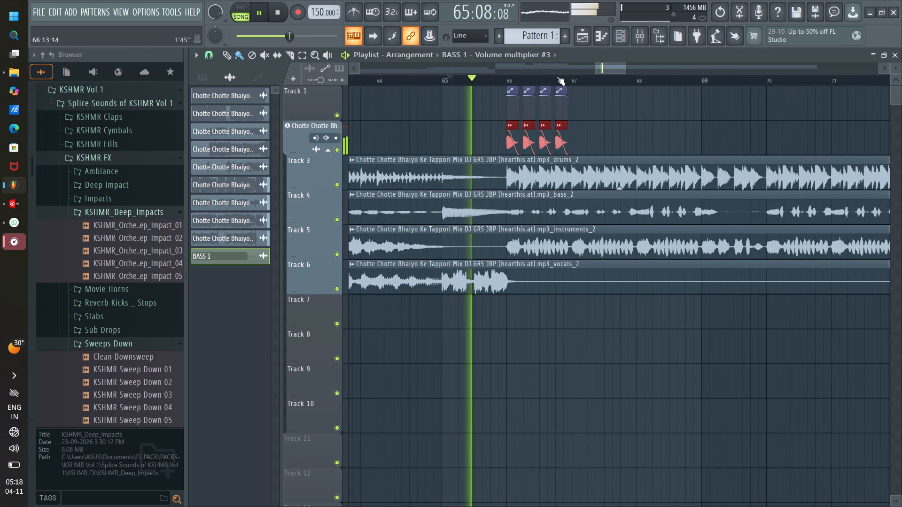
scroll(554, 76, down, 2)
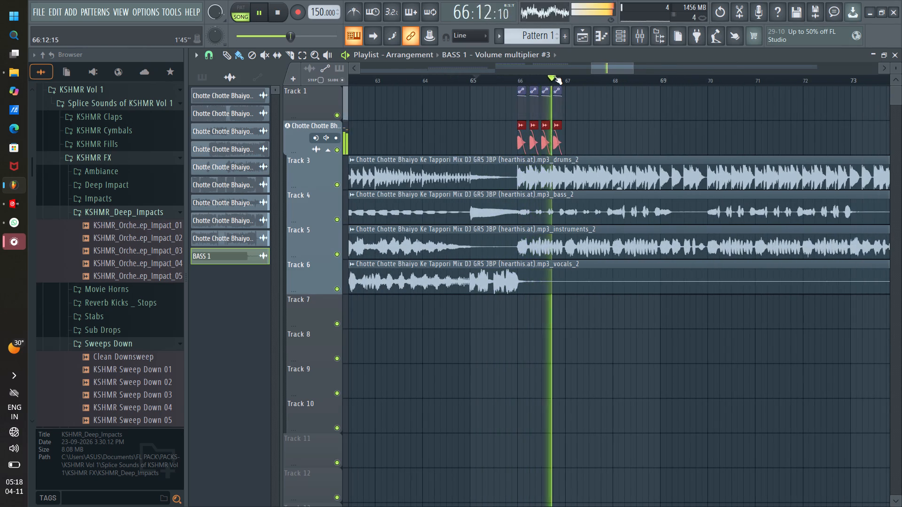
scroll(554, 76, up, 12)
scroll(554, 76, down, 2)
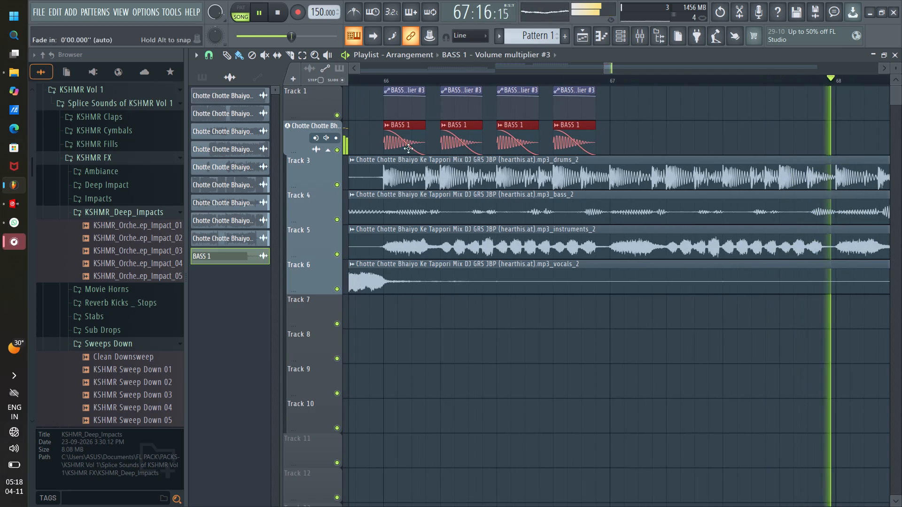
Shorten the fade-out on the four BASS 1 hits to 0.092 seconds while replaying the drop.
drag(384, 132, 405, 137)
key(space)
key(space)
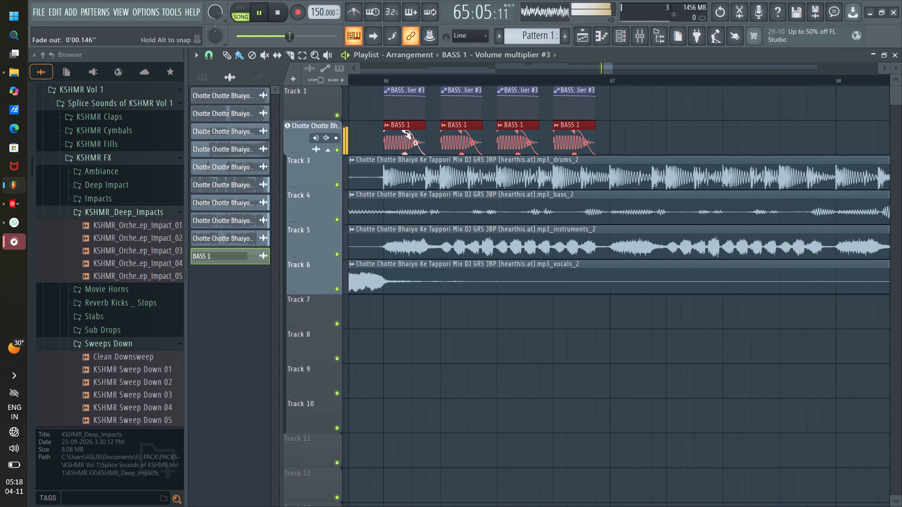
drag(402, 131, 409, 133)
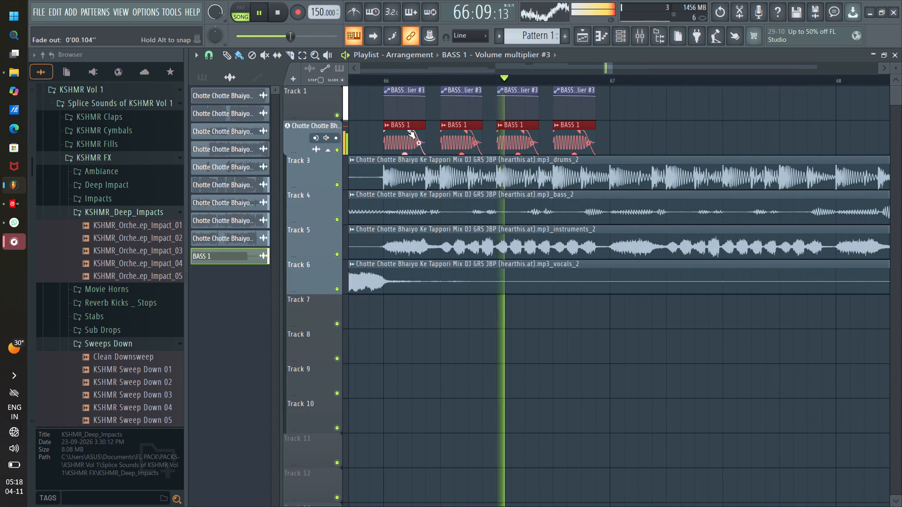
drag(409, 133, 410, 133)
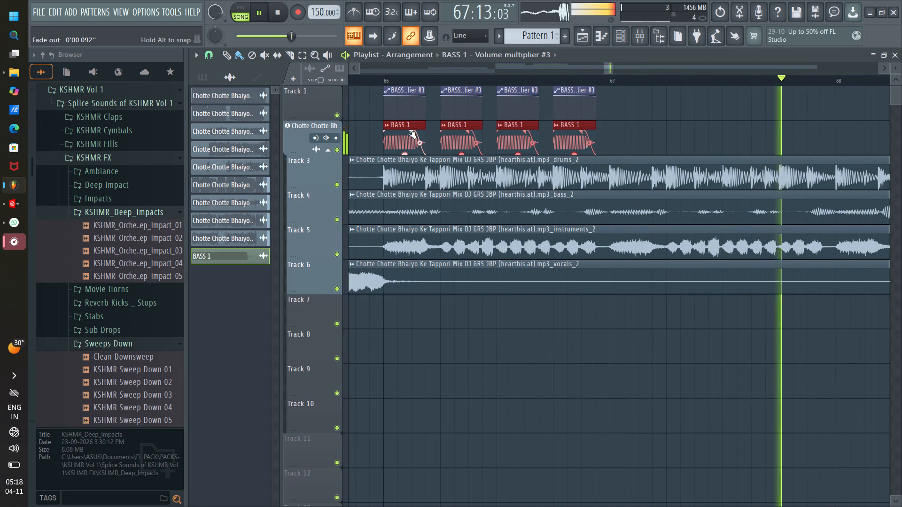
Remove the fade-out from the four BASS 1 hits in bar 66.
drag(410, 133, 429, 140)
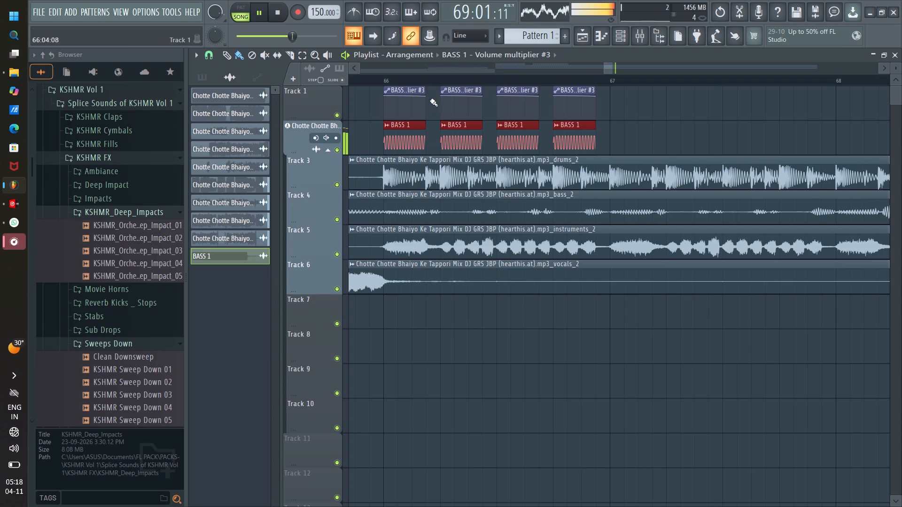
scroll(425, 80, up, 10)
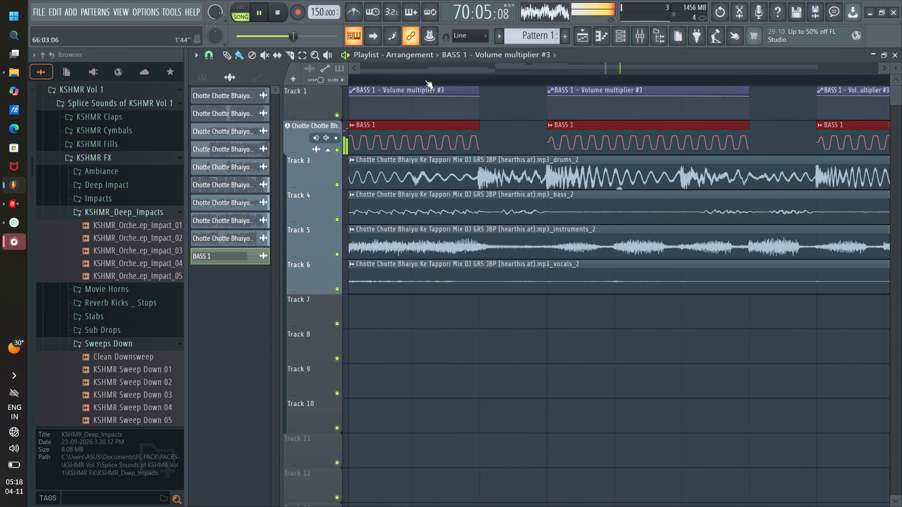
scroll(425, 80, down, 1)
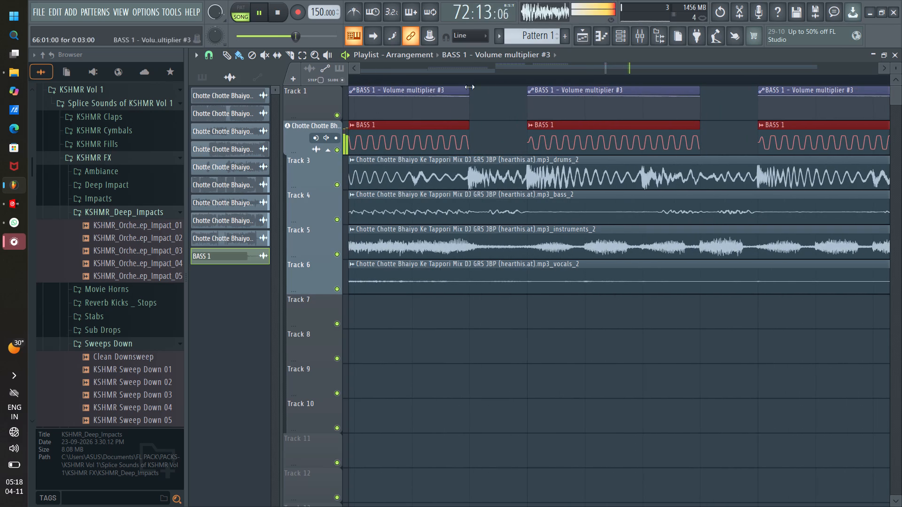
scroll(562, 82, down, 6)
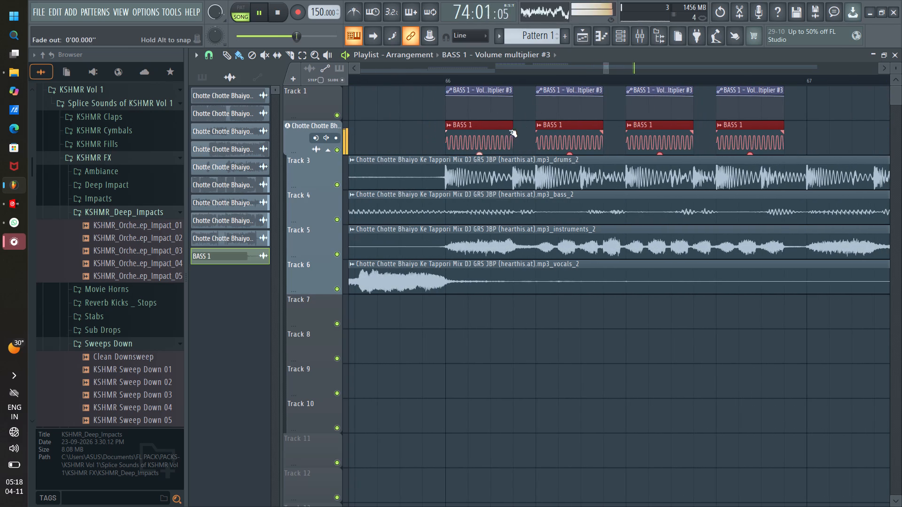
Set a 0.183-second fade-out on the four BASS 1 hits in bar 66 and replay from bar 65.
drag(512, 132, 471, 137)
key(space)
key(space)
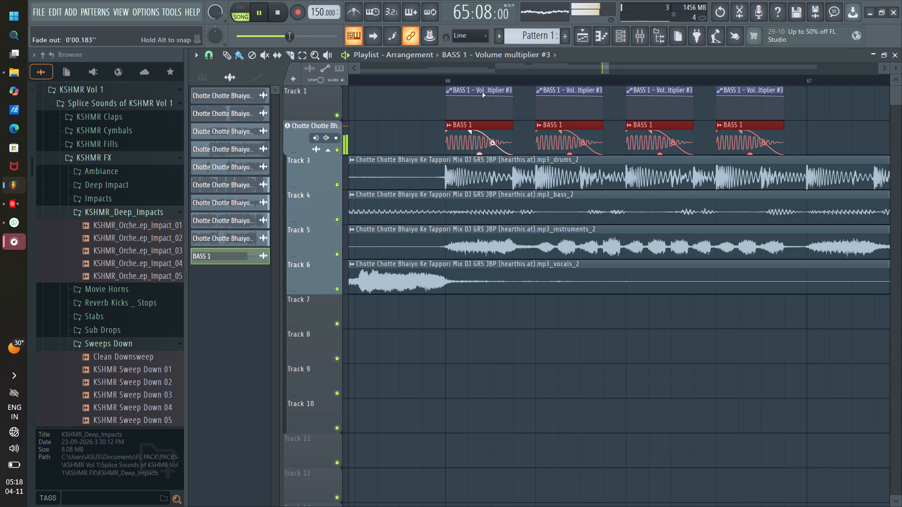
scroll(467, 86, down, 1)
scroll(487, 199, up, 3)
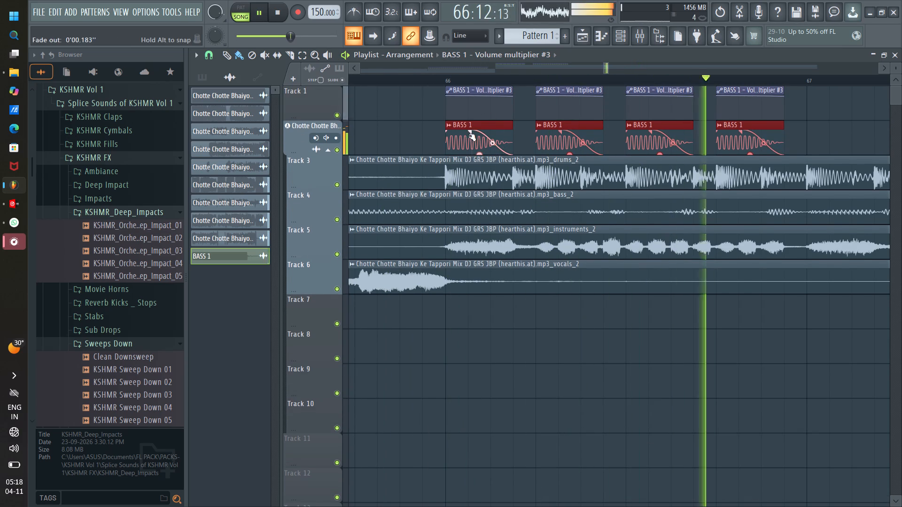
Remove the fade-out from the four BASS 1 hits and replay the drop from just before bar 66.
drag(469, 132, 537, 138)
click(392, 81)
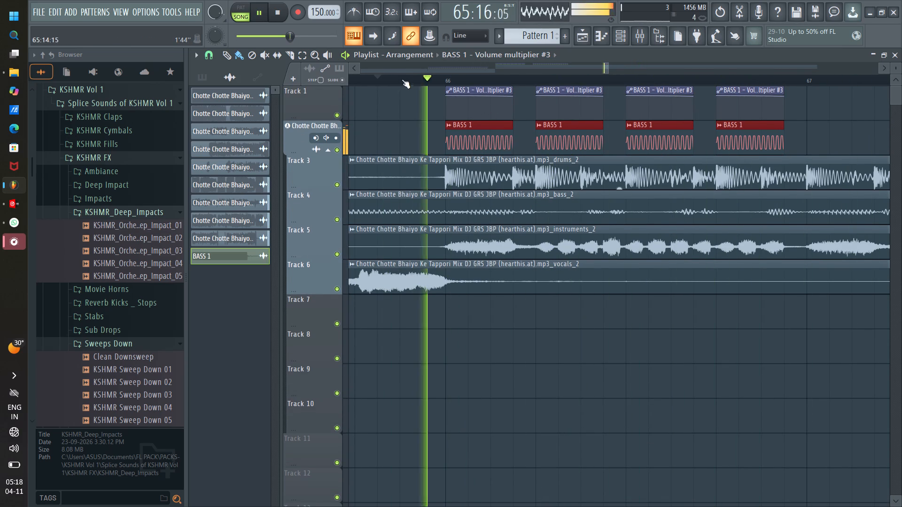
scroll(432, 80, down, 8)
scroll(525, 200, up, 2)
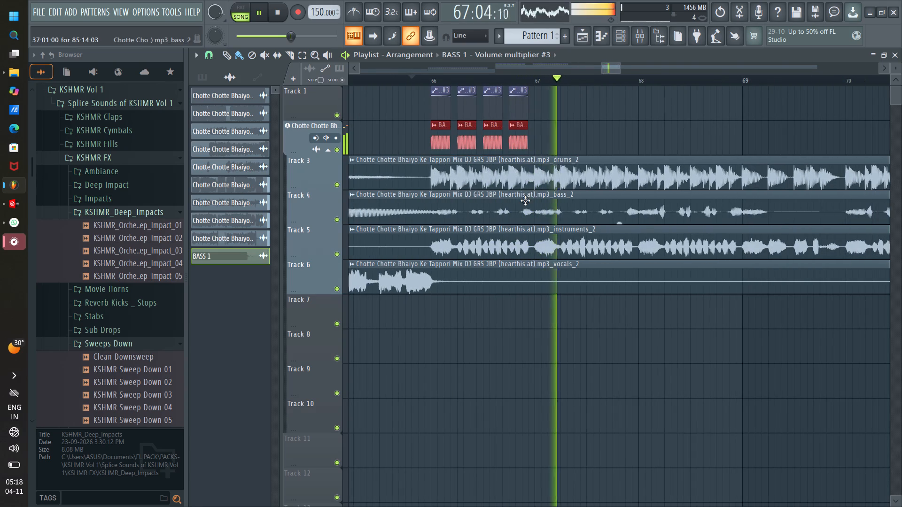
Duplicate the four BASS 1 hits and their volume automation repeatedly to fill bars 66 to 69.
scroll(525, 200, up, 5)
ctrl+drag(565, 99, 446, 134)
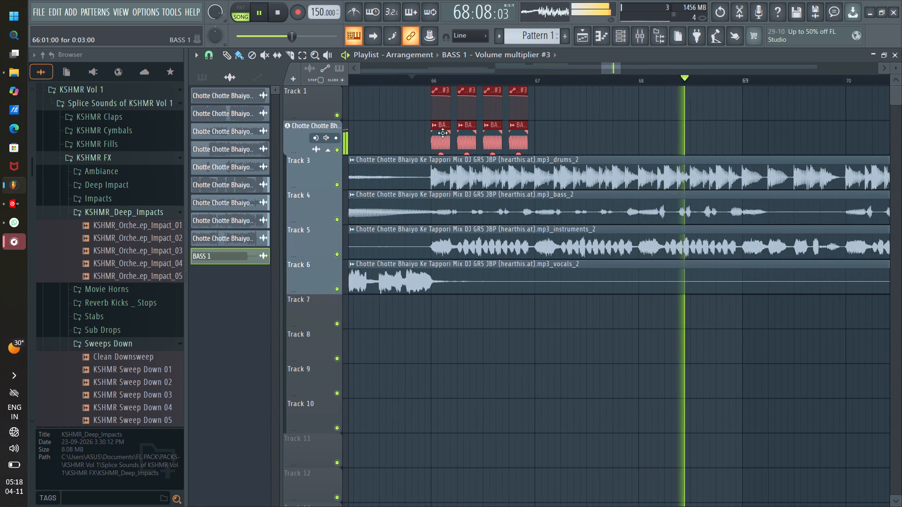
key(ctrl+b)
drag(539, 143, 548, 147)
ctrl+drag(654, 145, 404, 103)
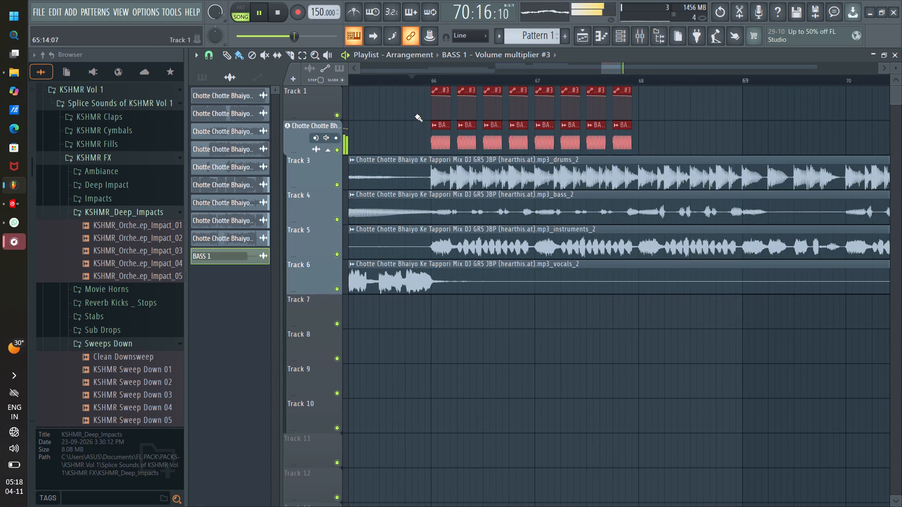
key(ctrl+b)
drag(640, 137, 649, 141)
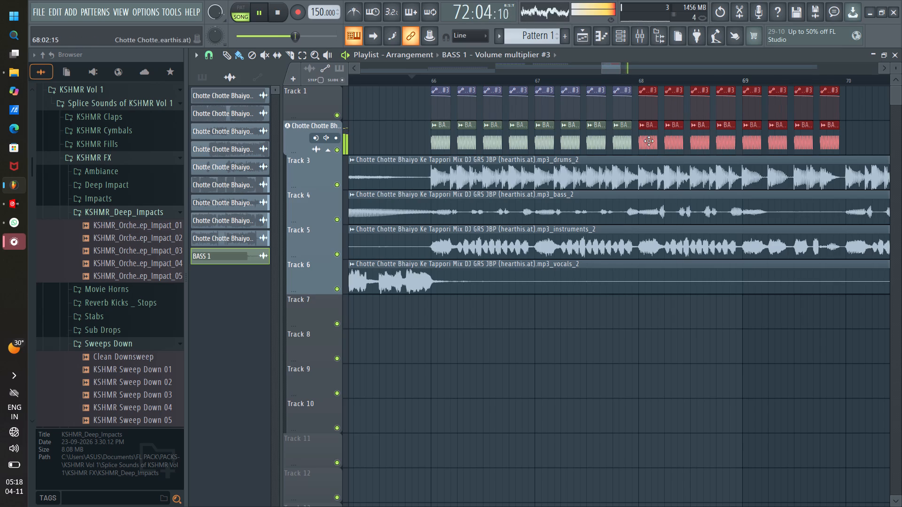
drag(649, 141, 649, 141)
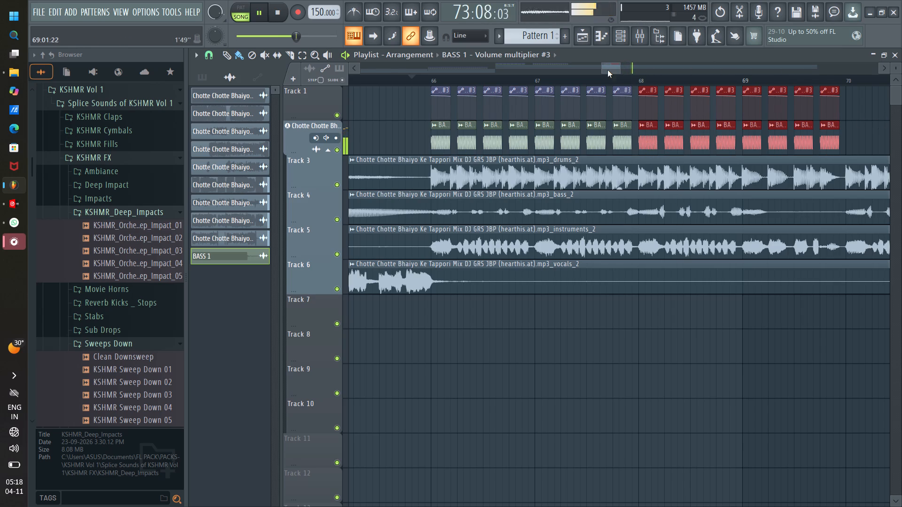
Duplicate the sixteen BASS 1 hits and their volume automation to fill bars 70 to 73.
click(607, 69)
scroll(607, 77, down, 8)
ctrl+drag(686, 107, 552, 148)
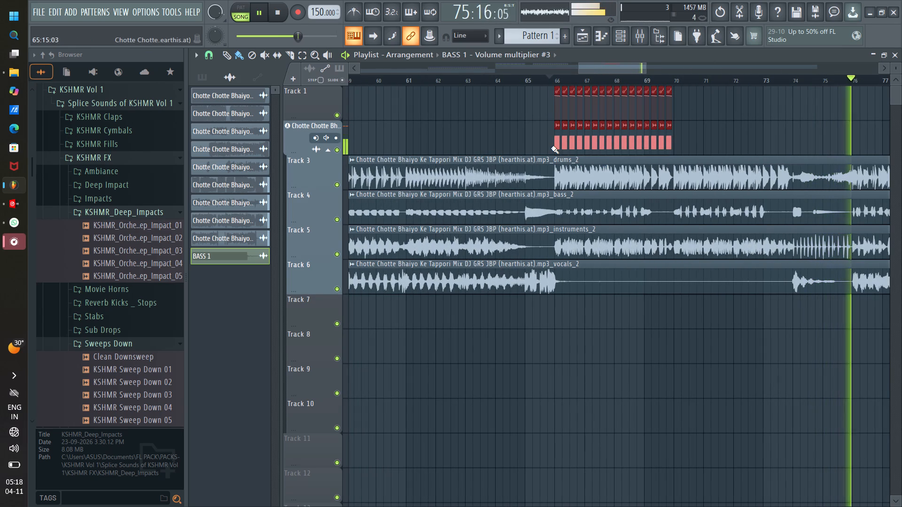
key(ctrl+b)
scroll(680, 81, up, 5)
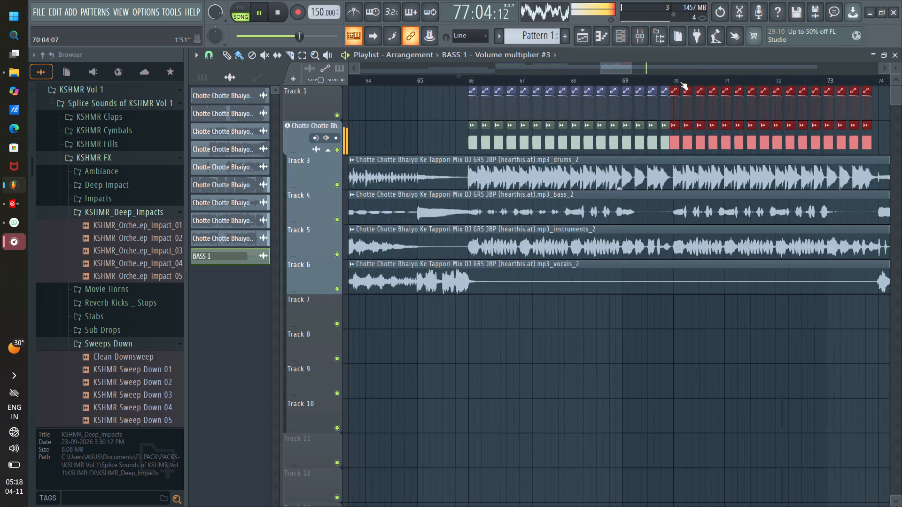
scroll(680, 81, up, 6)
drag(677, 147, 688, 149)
Replay from bars 64 and 65 into the drop to check the repeated BASS 1 hits.
scroll(646, 78, down, 12)
click(517, 81)
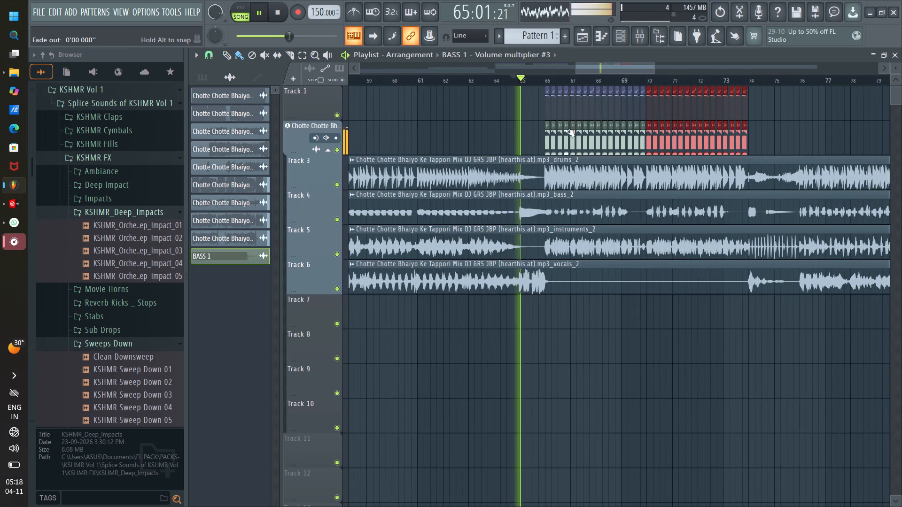
scroll(548, 81, up, 6)
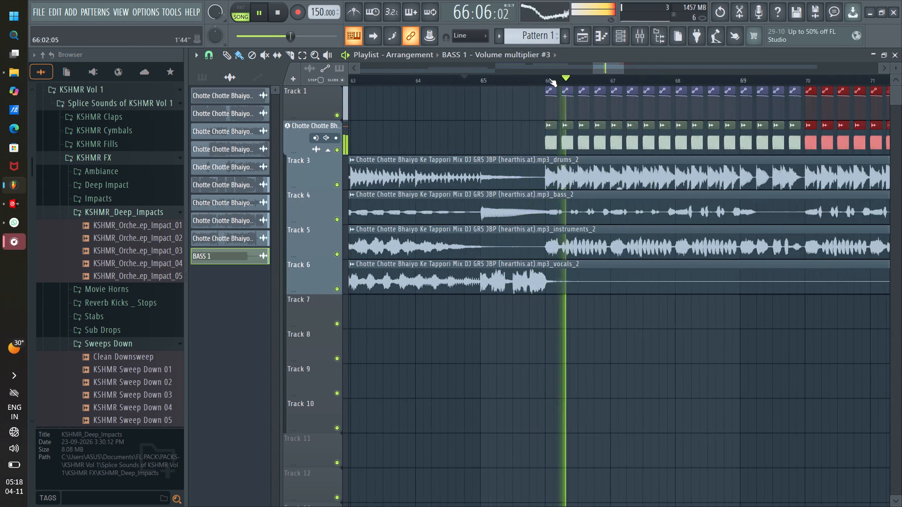
scroll(549, 78, up, 1)
scroll(550, 75, down, 9)
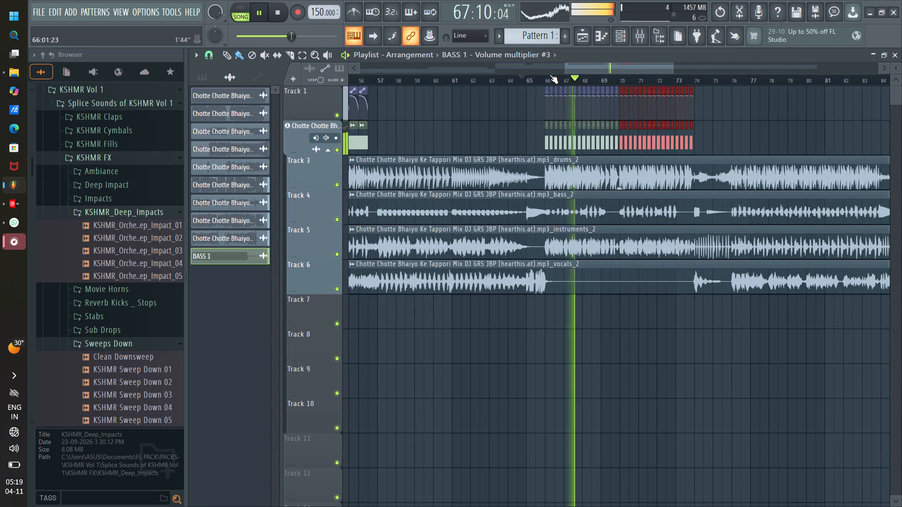
scroll(614, 77, down, 3)
click(551, 79)
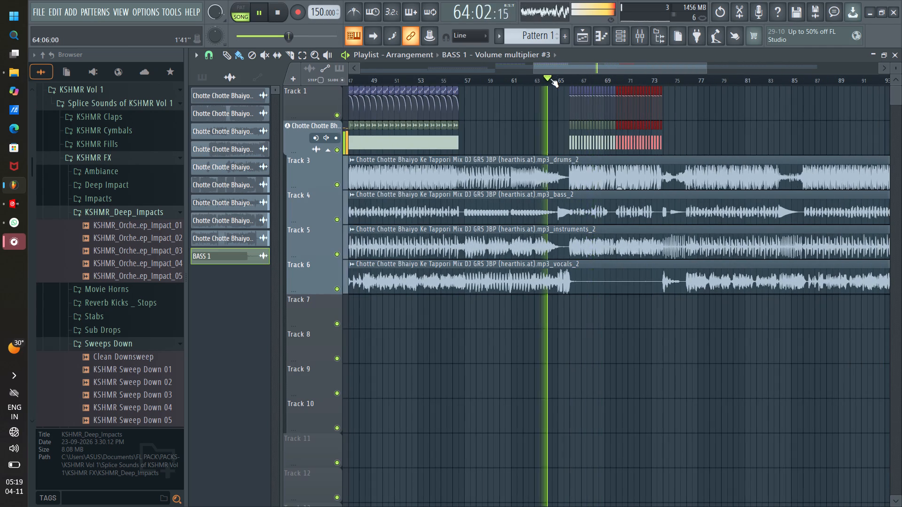
scroll(554, 78, up, 8)
scroll(555, 77, down, 1)
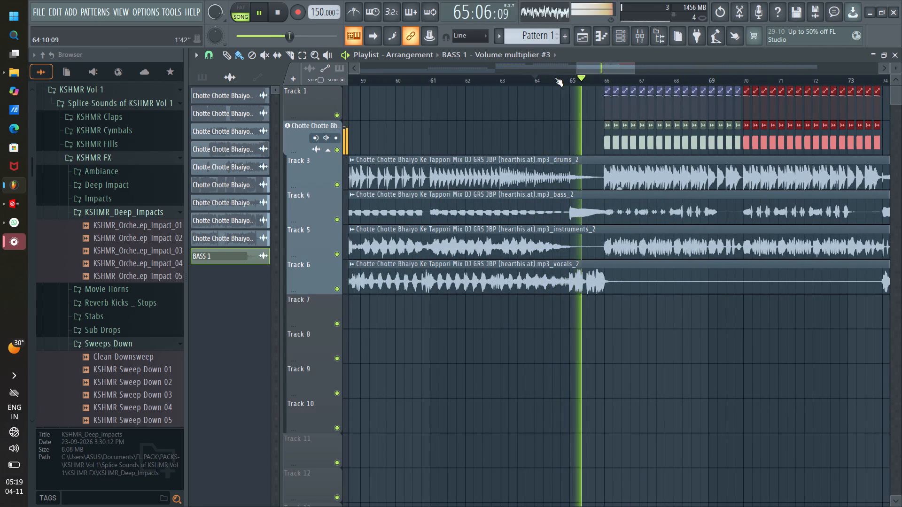
click(536, 76)
Slice the drums, bass, instruments and vocals stems at bar 65.
scroll(571, 77, up, 8)
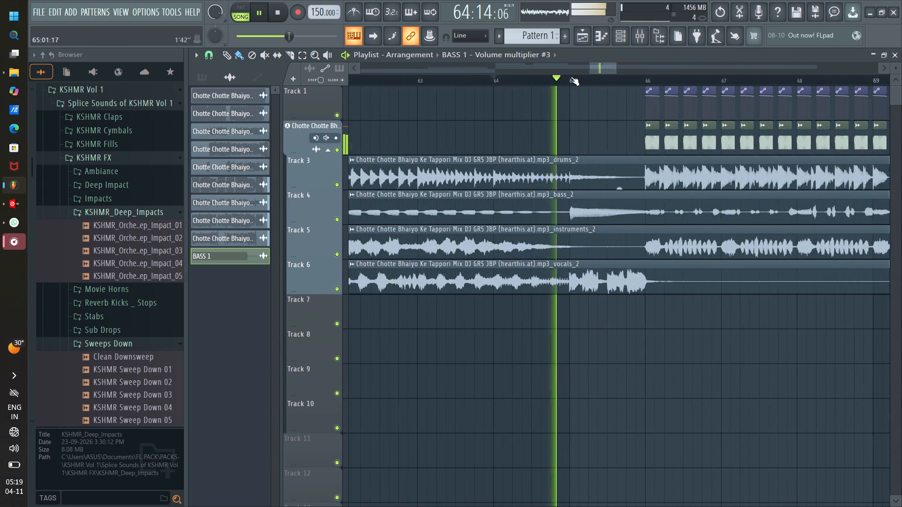
scroll(571, 77, up, 18)
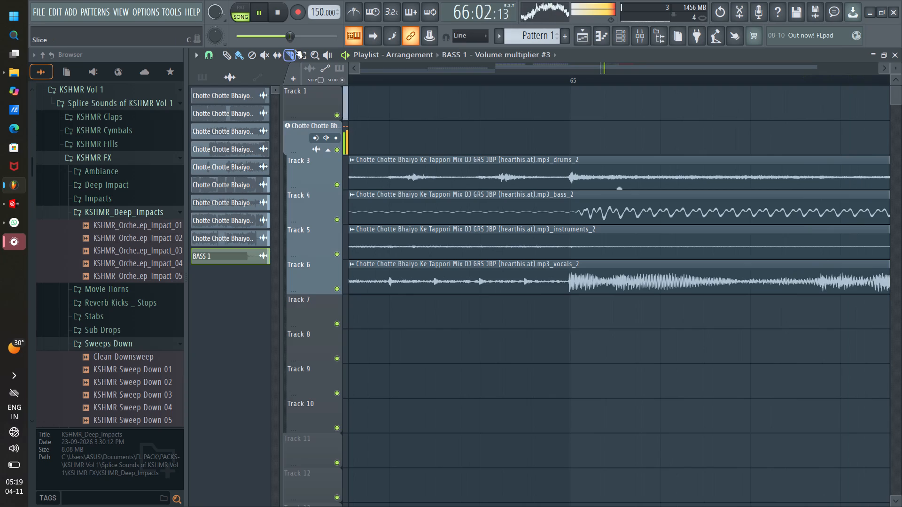
click(292, 50)
drag(571, 156, 572, 276)
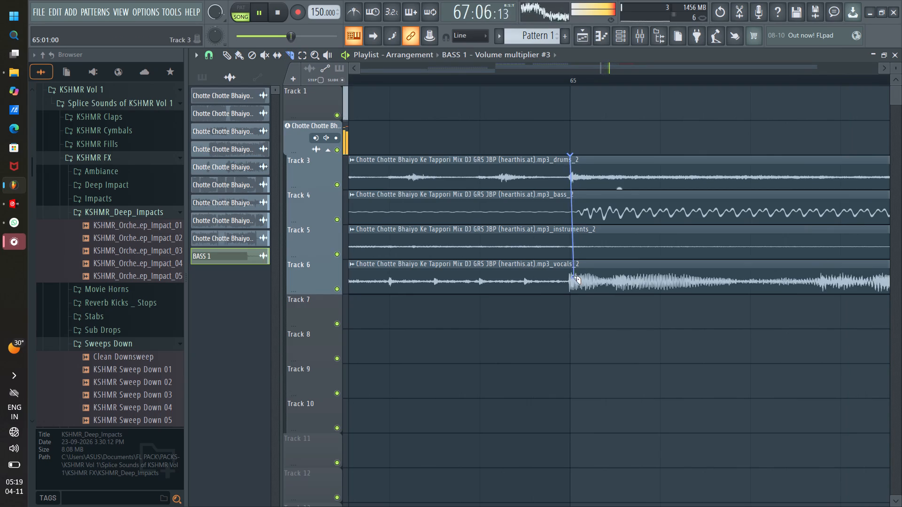
drag(572, 276, 571, 305)
Replay from bar 74 to check the end of the drop, and slice all four stems at bar 74.
scroll(491, 79, down, 5)
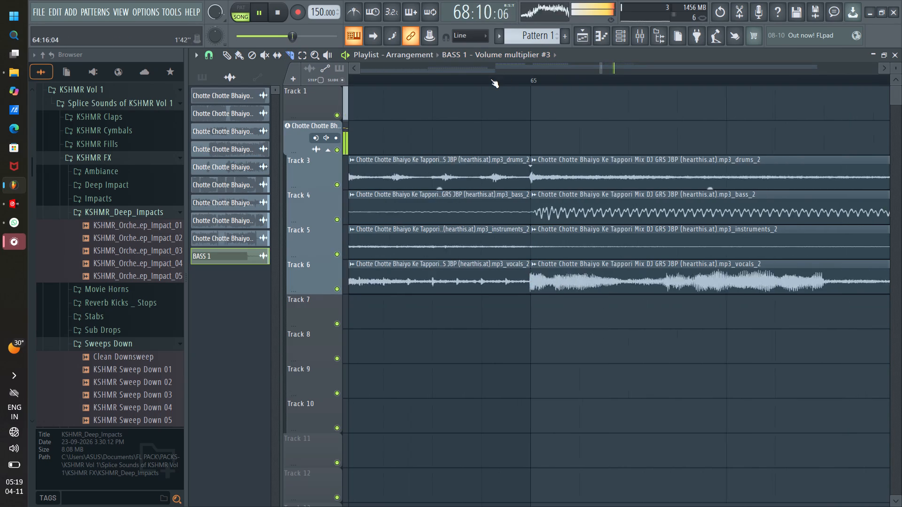
scroll(490, 79, down, 20)
scroll(490, 79, down, 3)
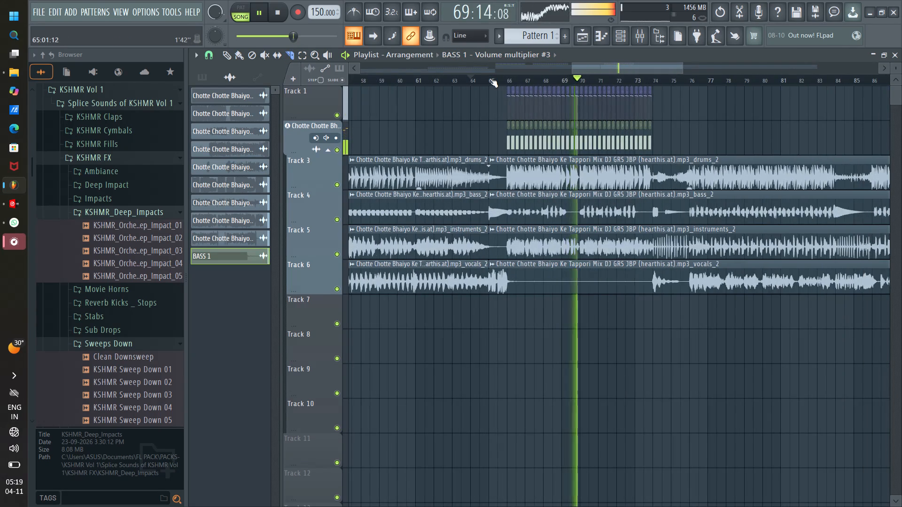
scroll(490, 78, down, 4)
click(530, 79)
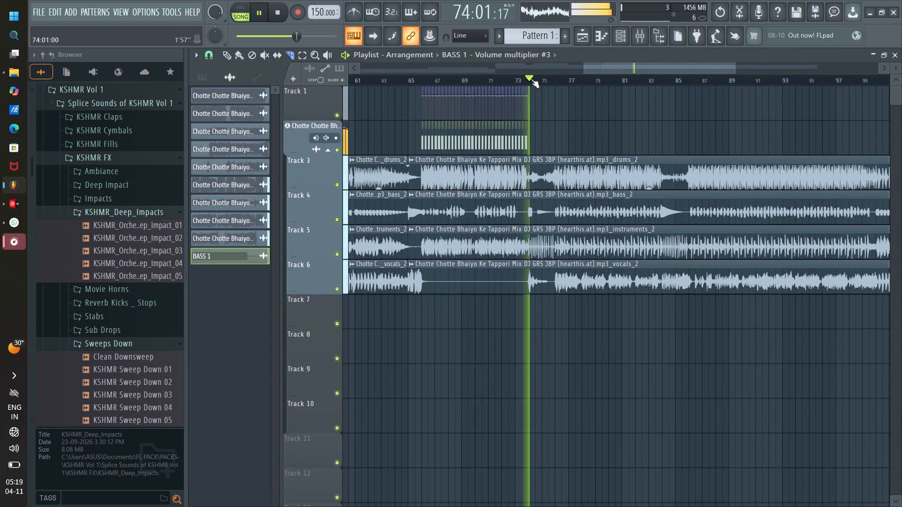
scroll(539, 79, up, 7)
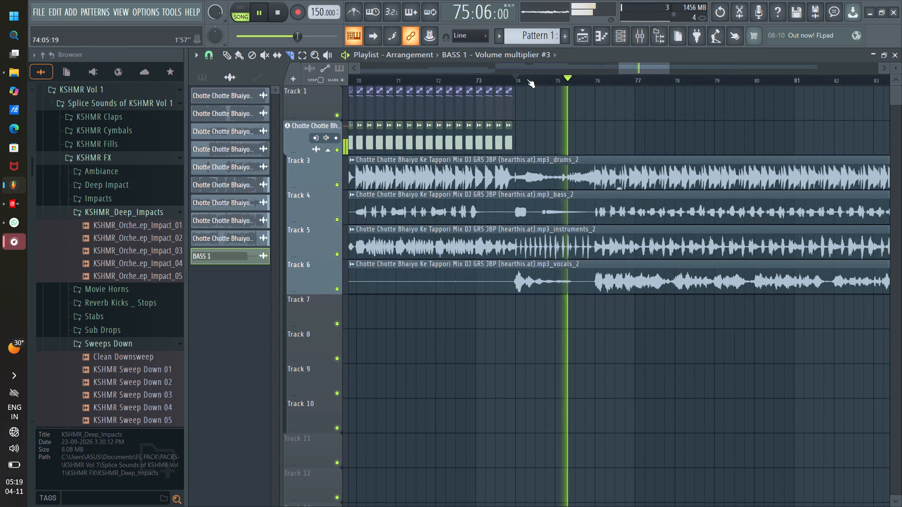
click(516, 79)
scroll(516, 79, up, 6)
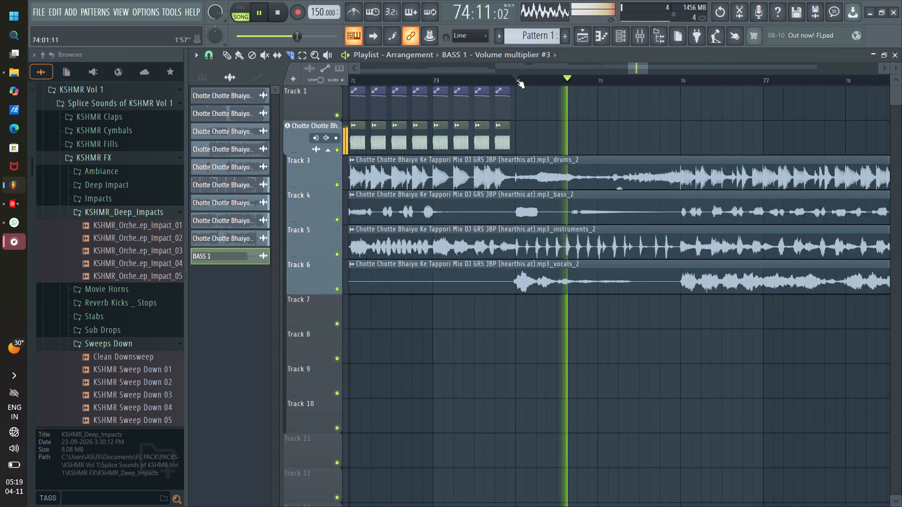
scroll(516, 79, up, 13)
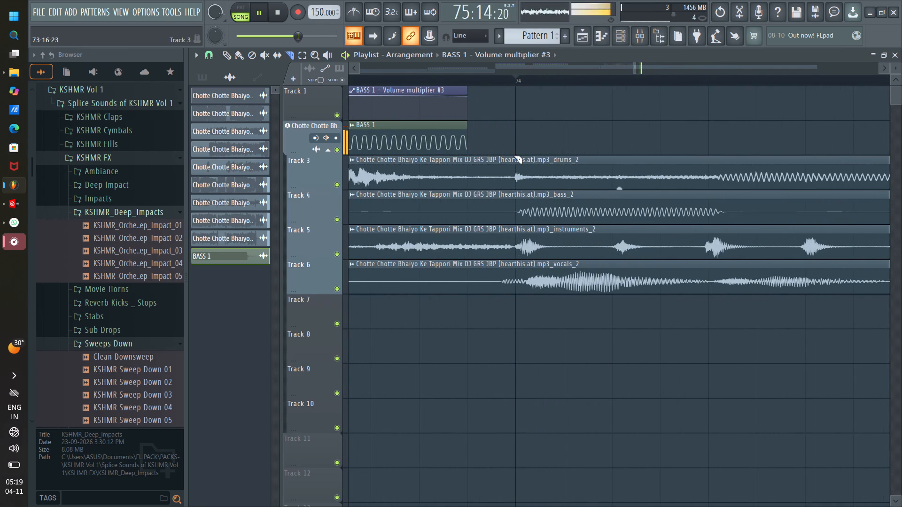
drag(516, 154, 529, 301)
Delete the four stem sections between bars 65 and 74 together with the BASS 1 hits and automation above them.
scroll(534, 76, down, 20)
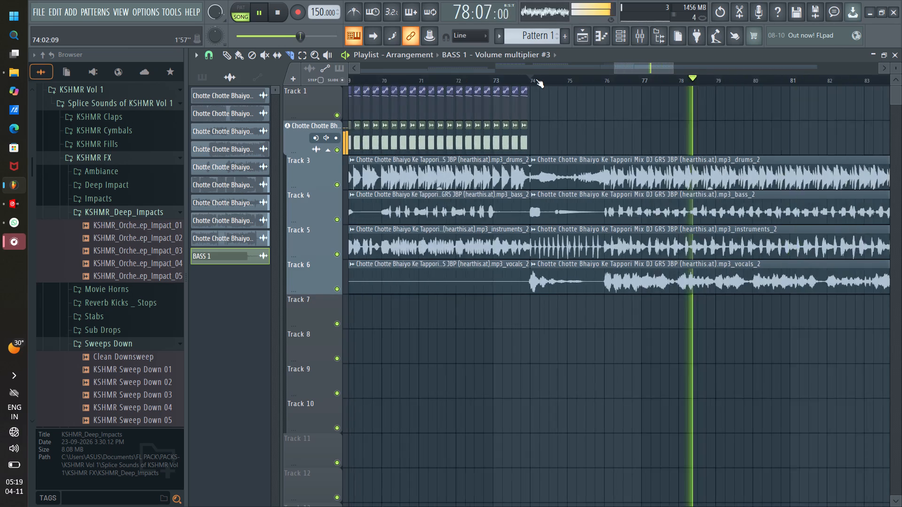
scroll(536, 79, down, 8)
click(238, 55)
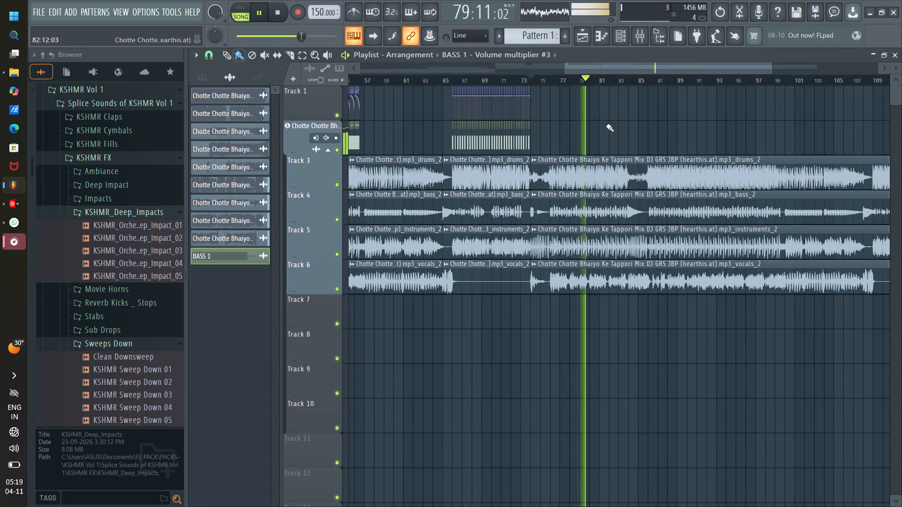
ctrl+drag(457, 313, 478, 264)
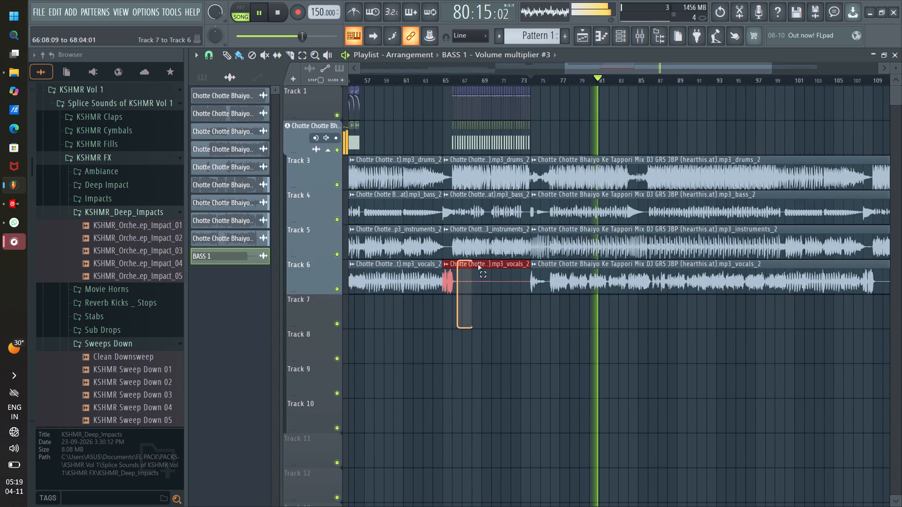
ctrl+drag(478, 264, 485, 107)
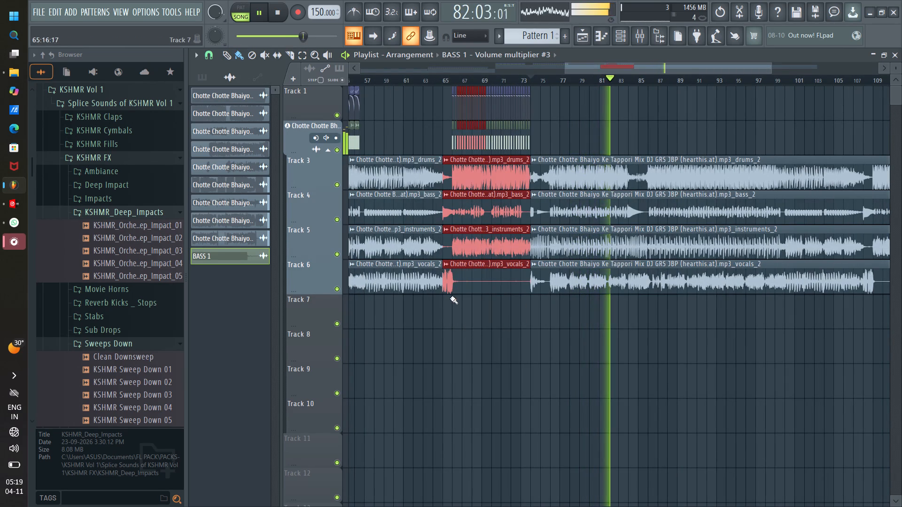
ctrl+drag(445, 303, 505, 102)
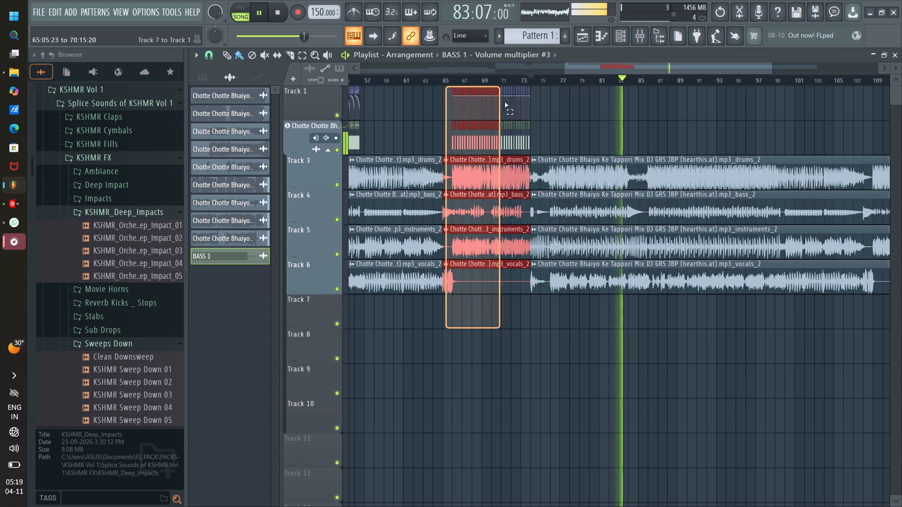
ctrl+drag(505, 102, 530, 108)
key(Delete)
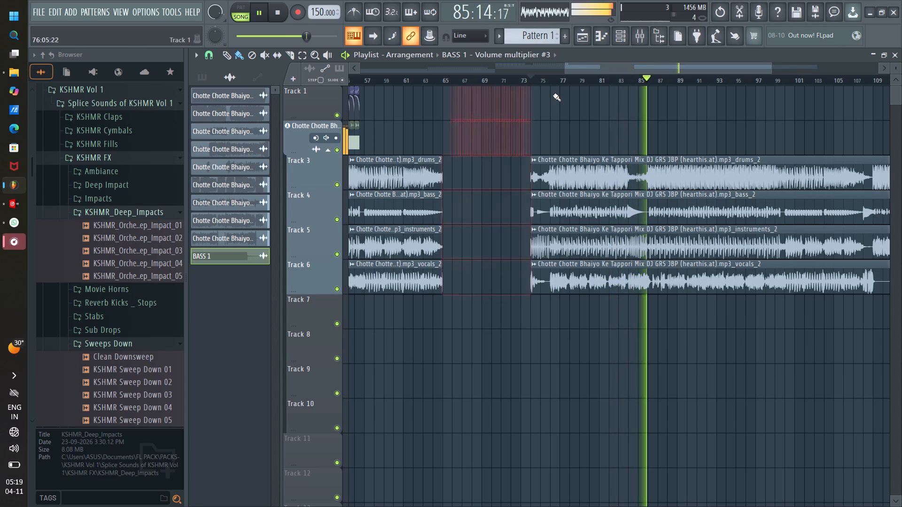
Set the playback position to bar 62 and stop playback.
scroll(529, 201, up, 3)
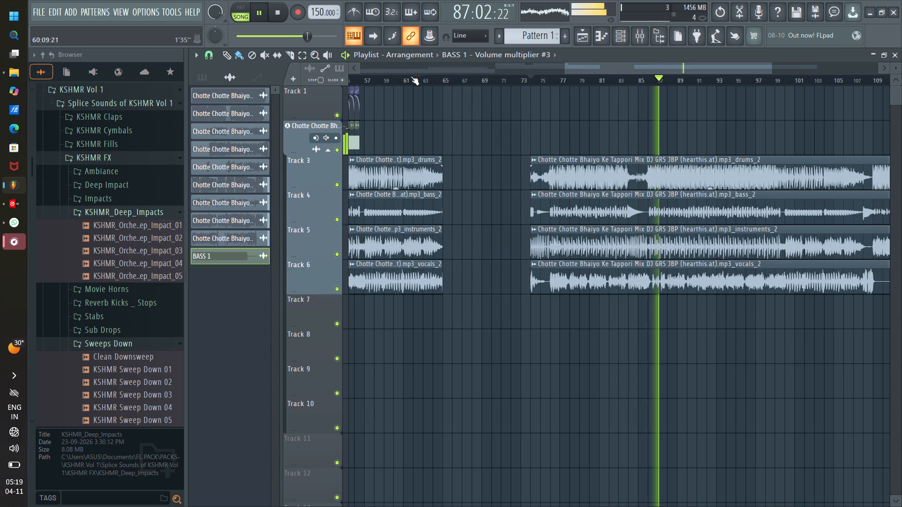
click(419, 76)
key(space)
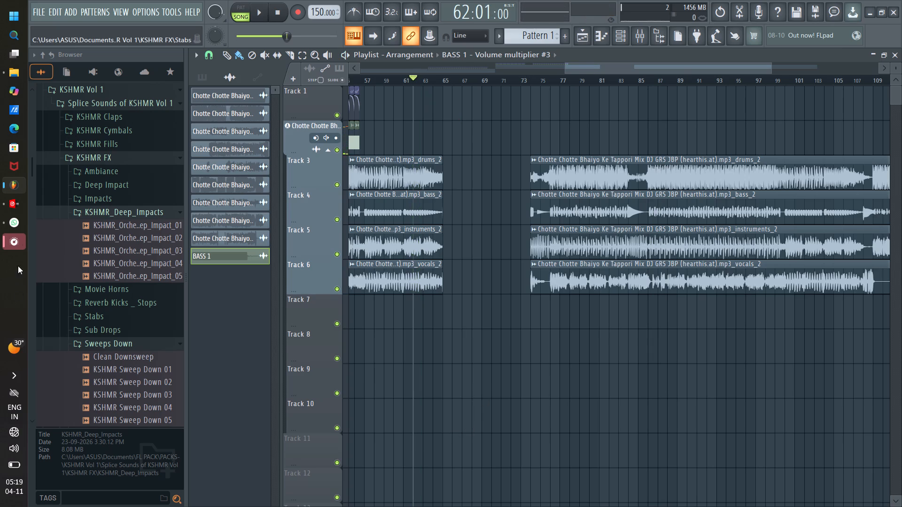
Switch to VirtualDJ, closing the Realtek Audio Console window.
click(18, 206)
click(15, 240)
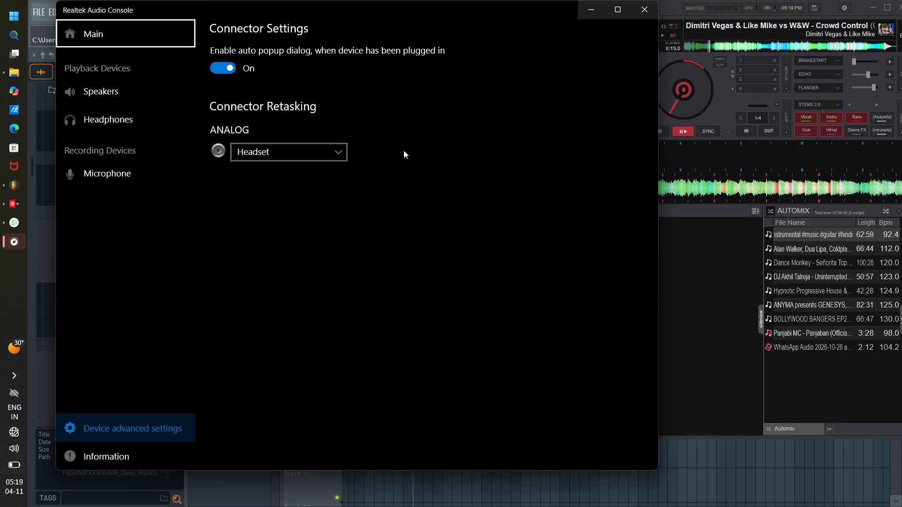
click(646, 12)
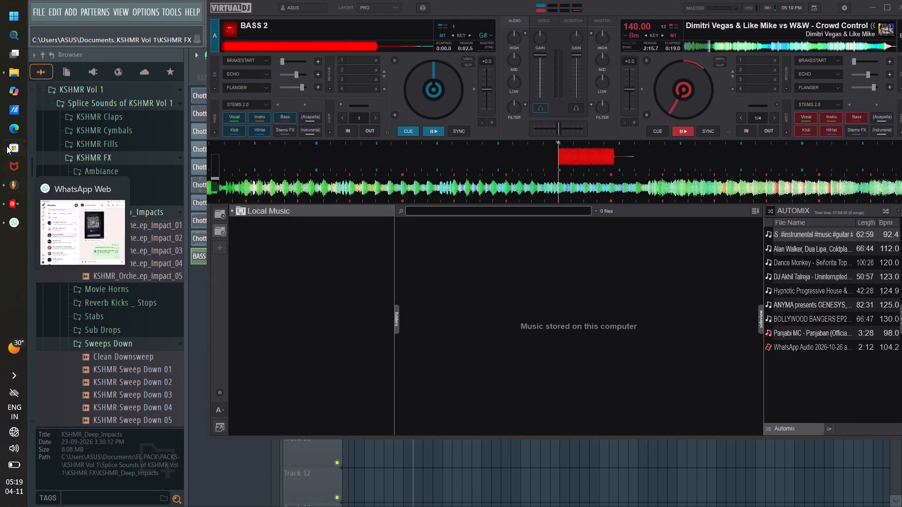
Load the Wiwek - Speedy Birds track from the FL PACK folder onto VirtualDJ's deck A.
click(9, 72)
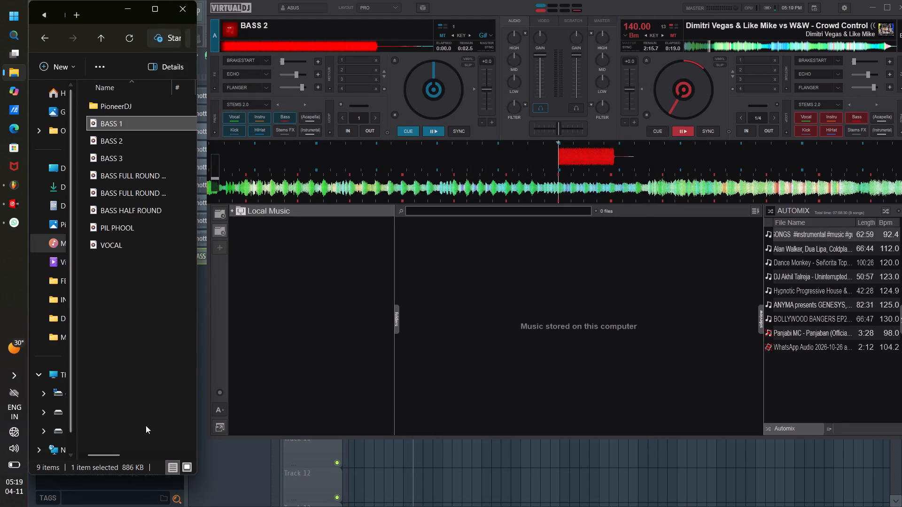
click(46, 41)
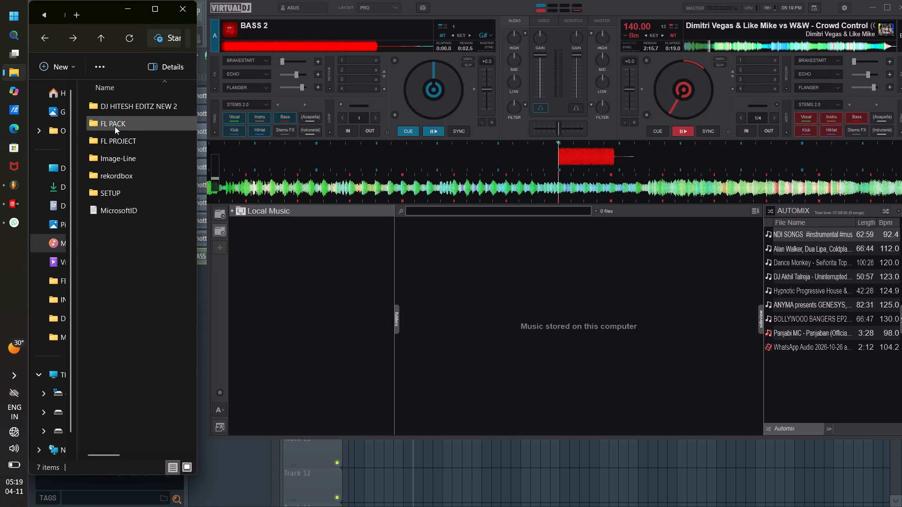
double_click(116, 119)
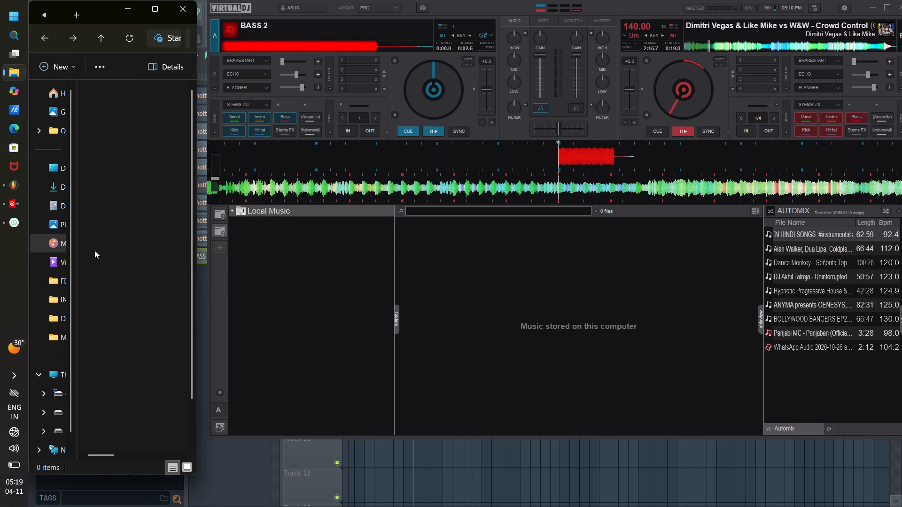
scroll(134, 375, down, 4)
drag(136, 445, 451, 92)
Play Speedy Birds on deck A and skip ahead to around the middle of the track to audition it.
click(435, 131)
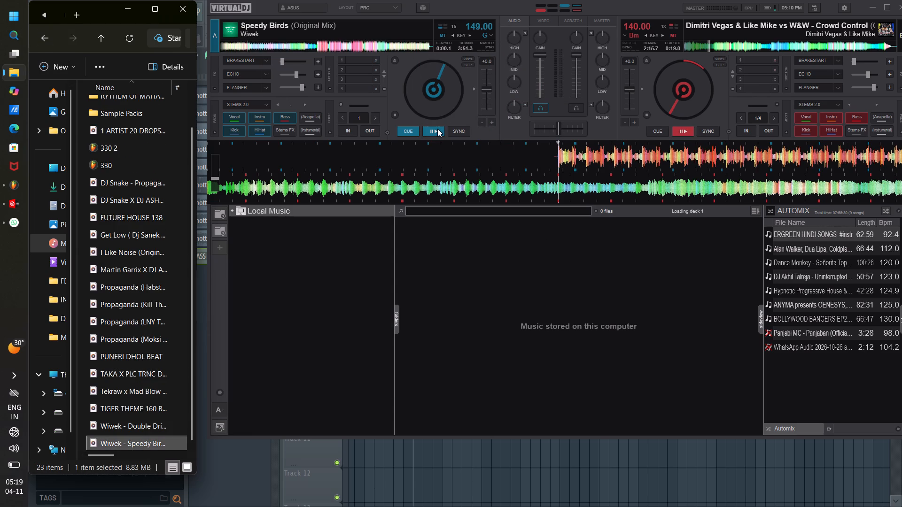
click(316, 50)
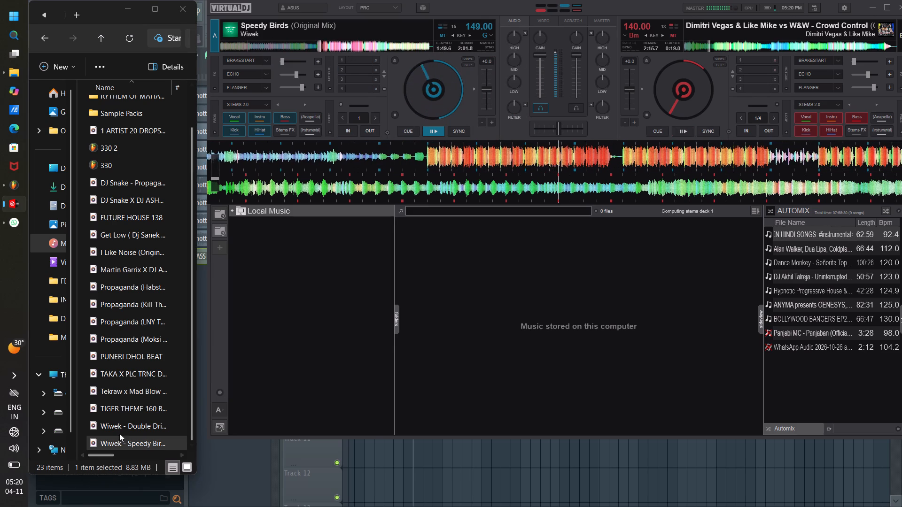
Load Wiwek's Double Dribble onto deck A, replacing the current track, and audition it around its first drop.
drag(121, 429, 434, 127)
click(536, 237)
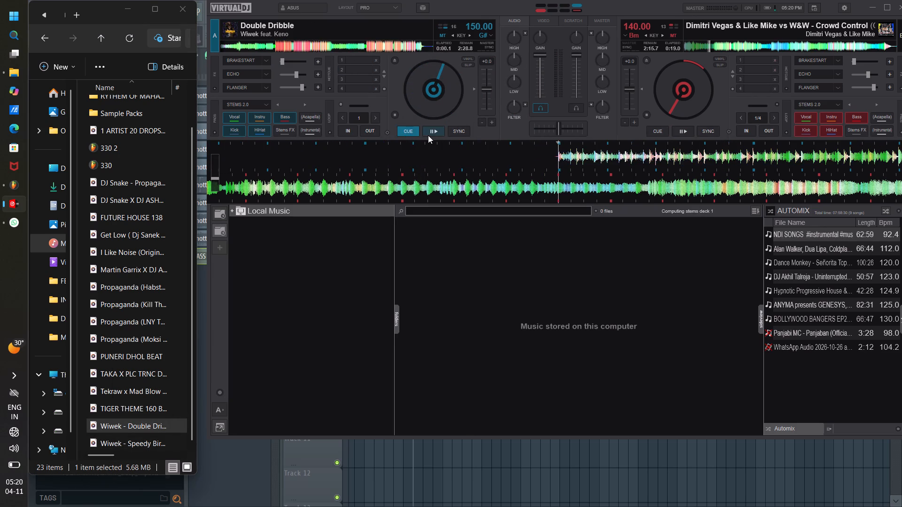
click(430, 133)
click(274, 49)
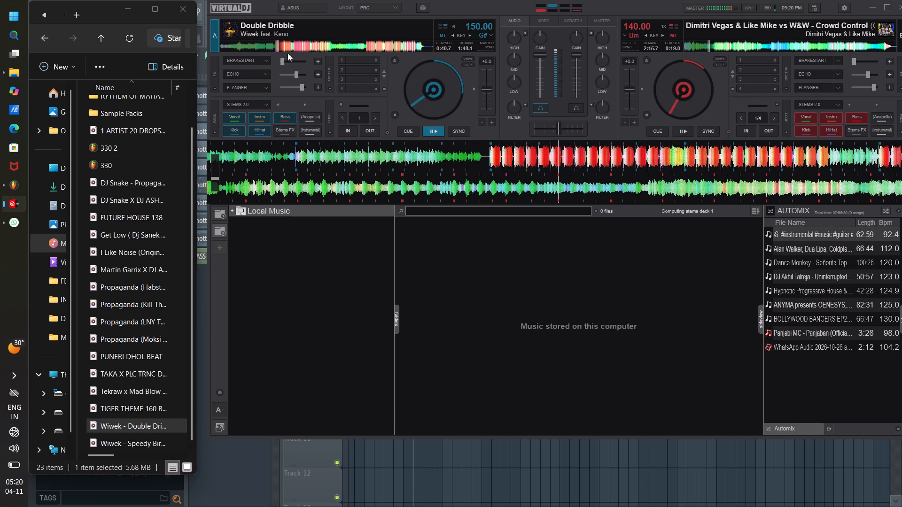
click(273, 48)
click(274, 48)
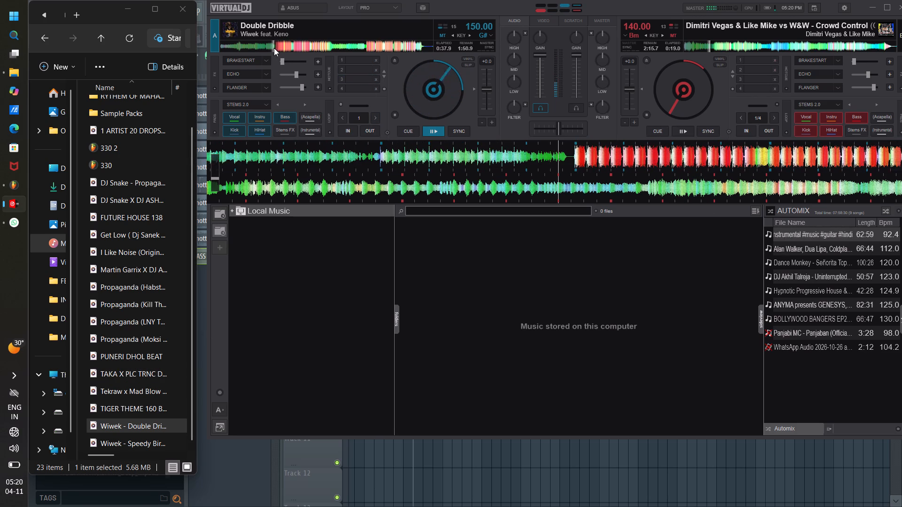
click(271, 48)
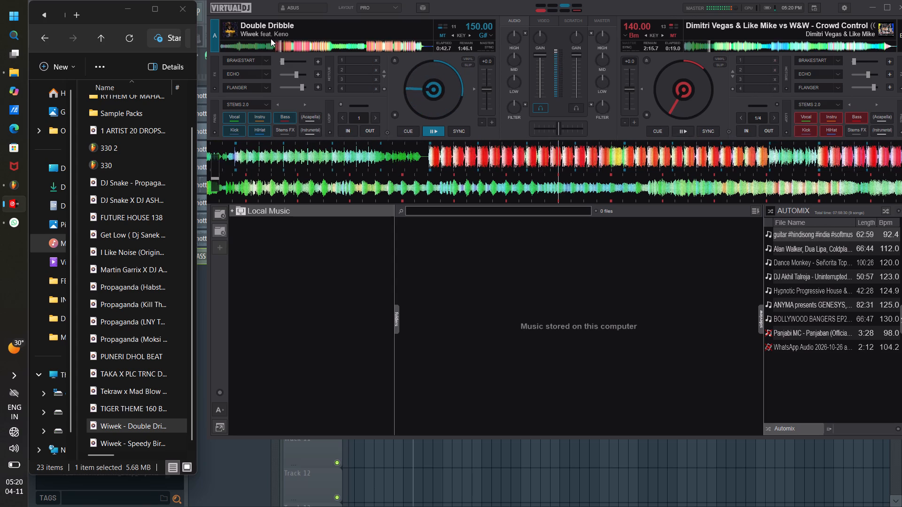
key(space)
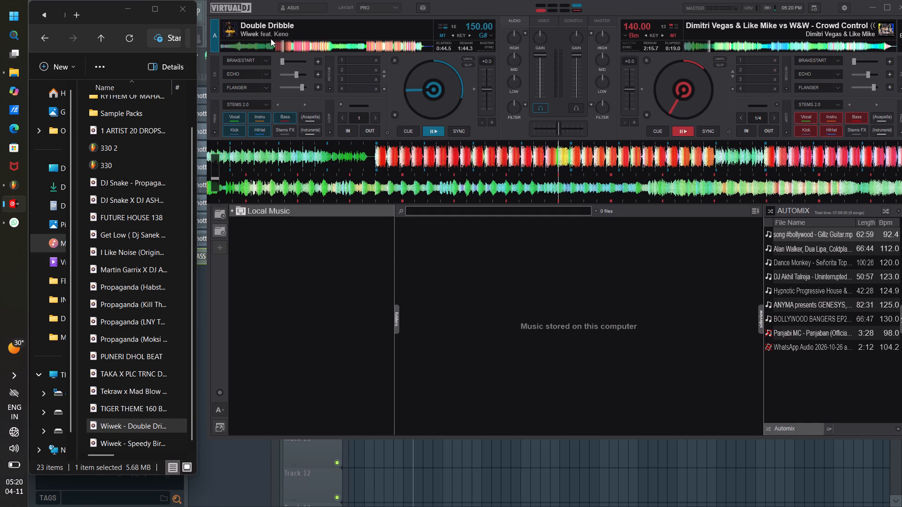
Lower deck A's volume level while auditioning Double Dribble.
click(533, 85)
click(437, 136)
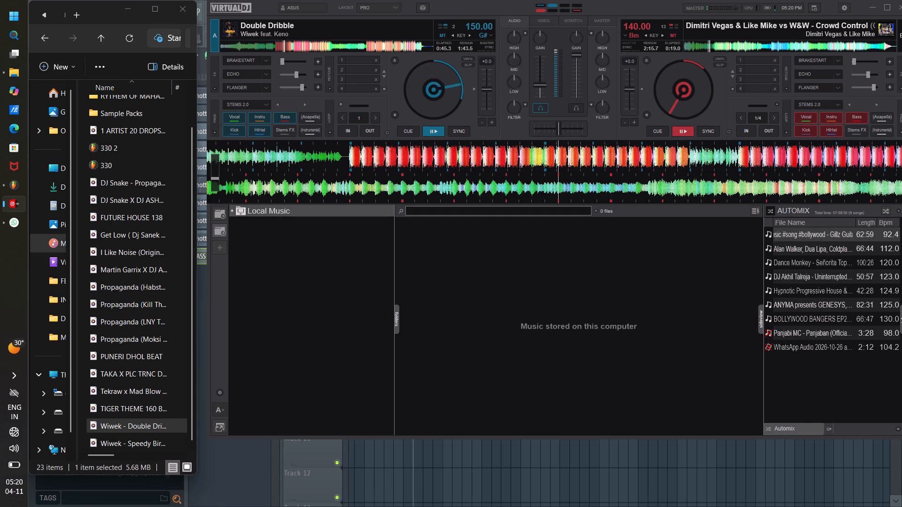
scroll(539, 90, up, 4)
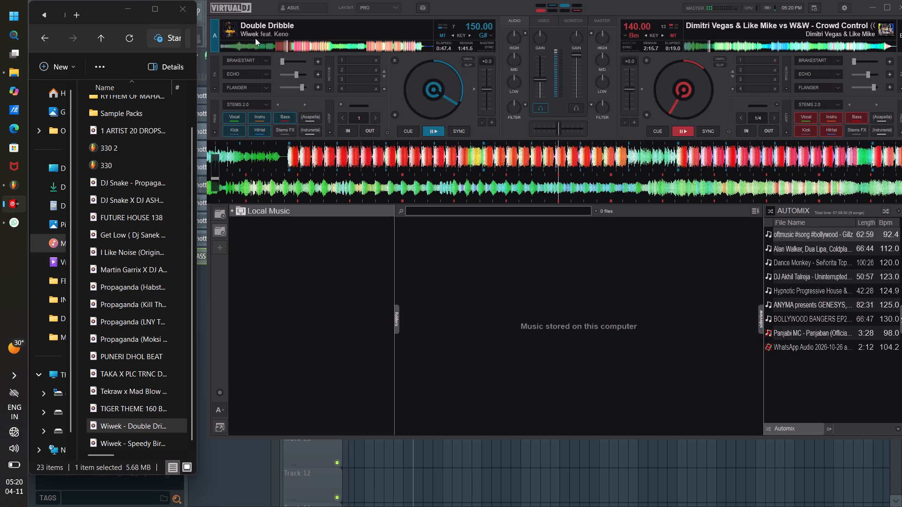
Load Tekraw x Mad Blow - Wakiza onto deck A in place of Double Dribble and audition its first drop.
drag(124, 406, 361, 78)
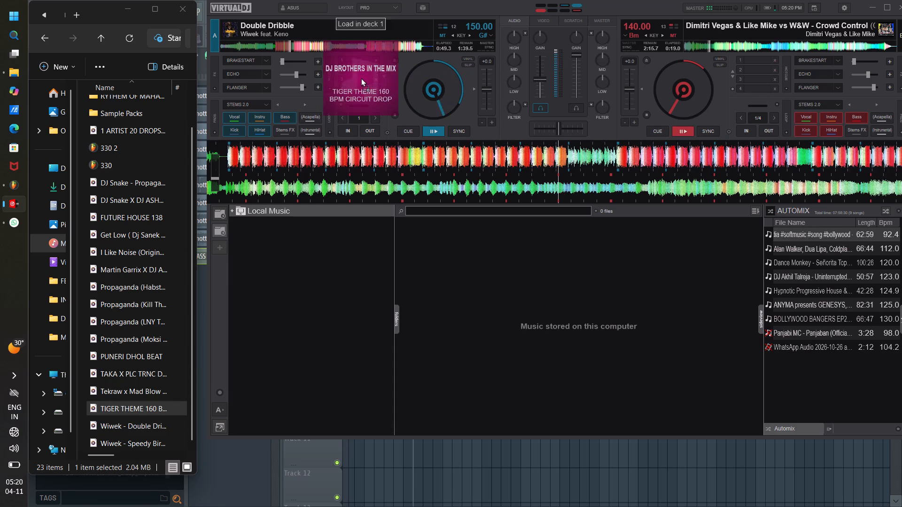
drag(361, 78, 143, 411)
drag(135, 388, 341, 67)
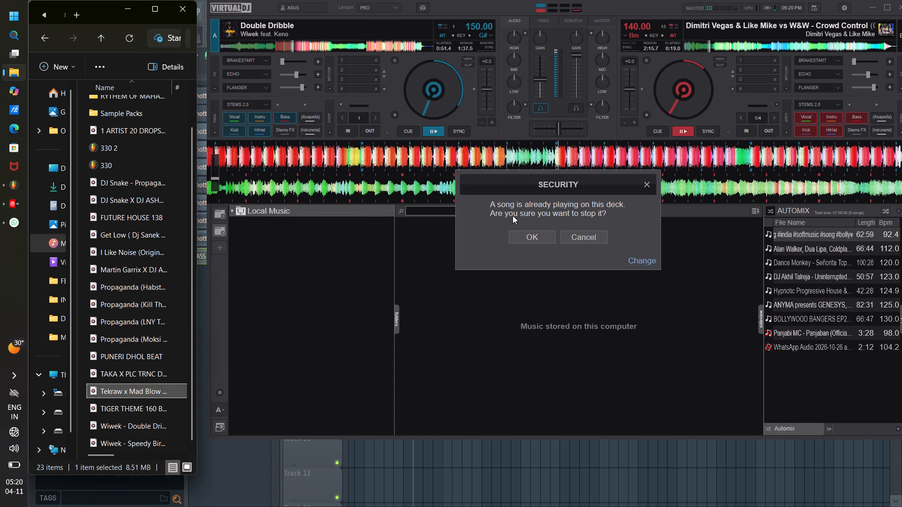
click(525, 237)
click(433, 131)
click(261, 47)
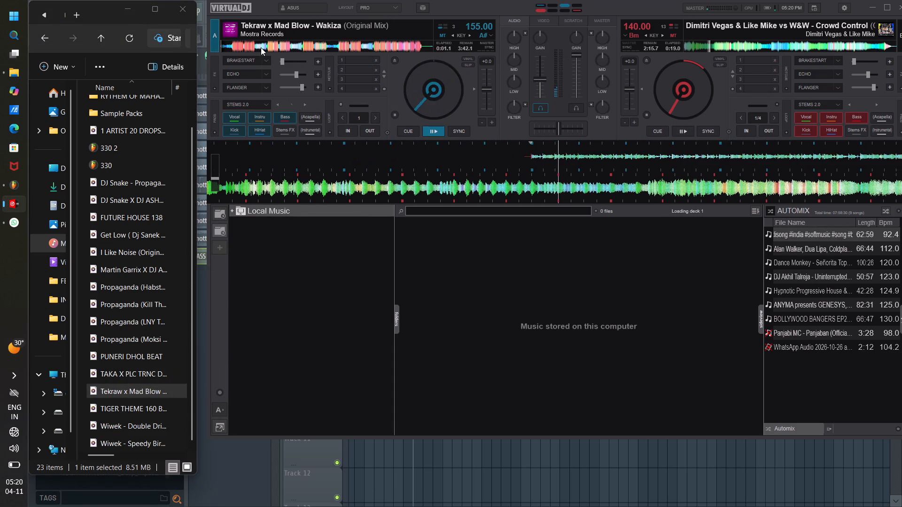
click(265, 50)
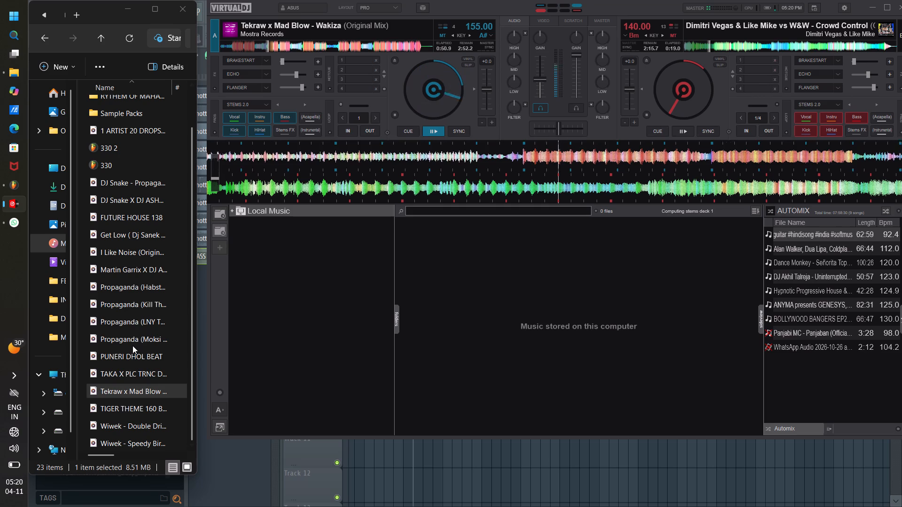
Load TAKA X PLC TRNC DROP onto deck A in place of the current track and play it.
drag(131, 376, 303, 77)
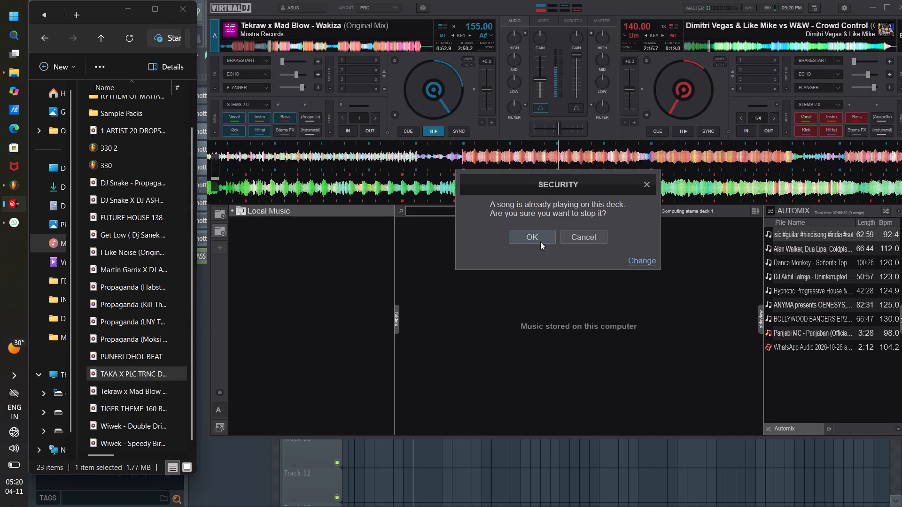
click(540, 242)
click(427, 131)
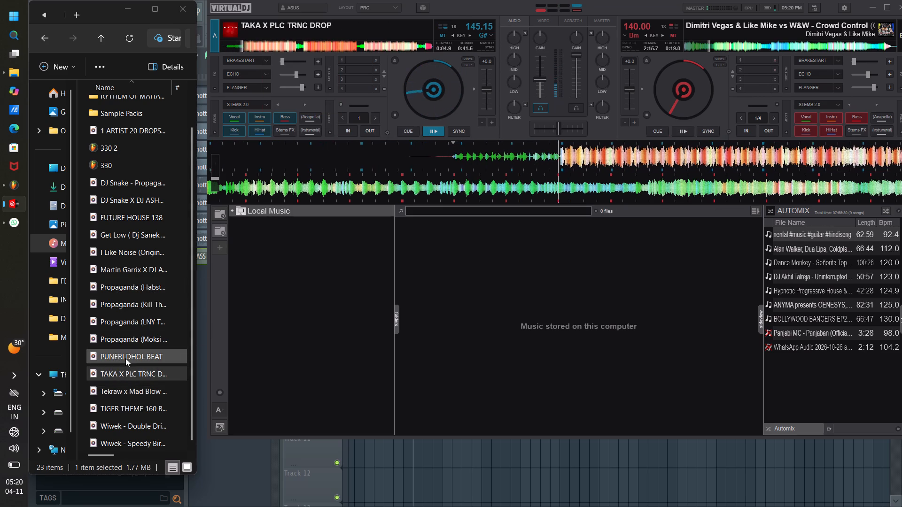
Load Propaganda (Moksi Remix) onto deck A, play it, and skip ahead to audition its drops.
drag(125, 358, 109, 349)
drag(112, 453, 92, 451)
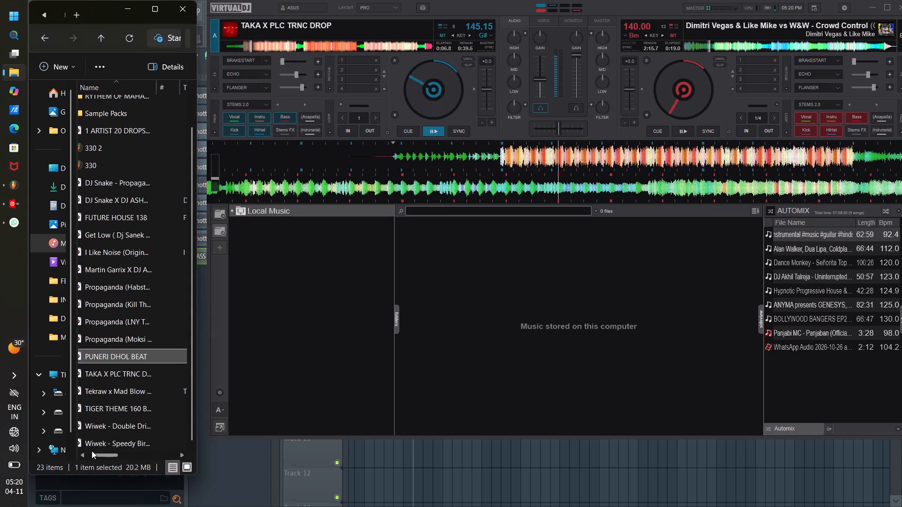
drag(92, 451, 74, 446)
drag(122, 340, 314, 88)
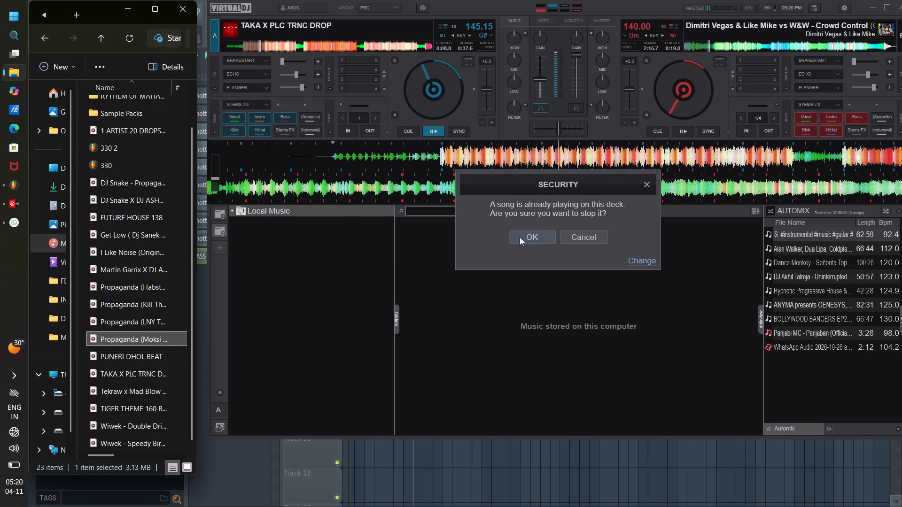
click(520, 237)
click(428, 129)
click(255, 43)
click(279, 47)
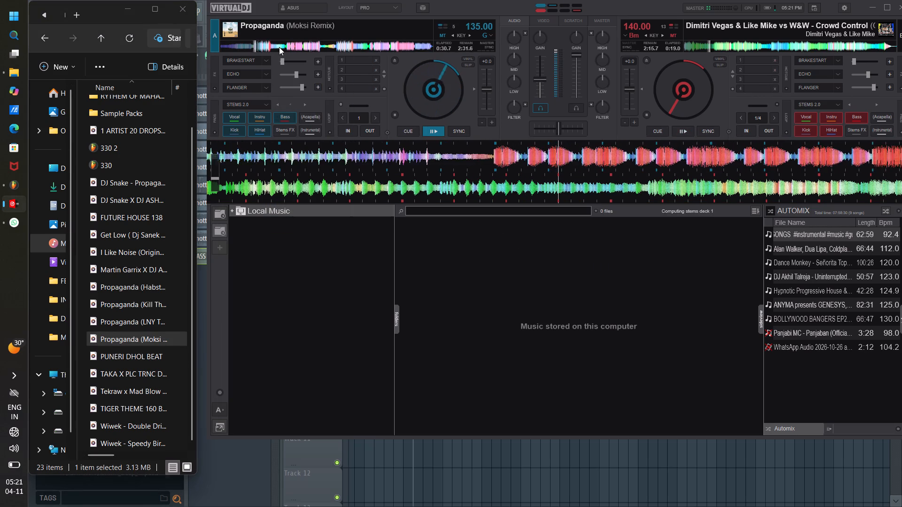
click(285, 49)
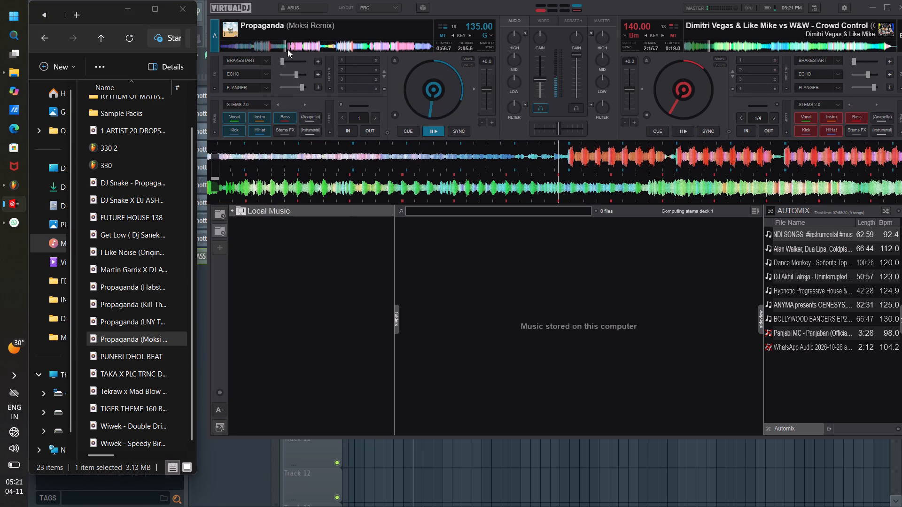
Load Propaganda (LNY TNZ Remix) onto deck A, play it, and skip ahead to audition its first drop.
drag(115, 320, 188, 297)
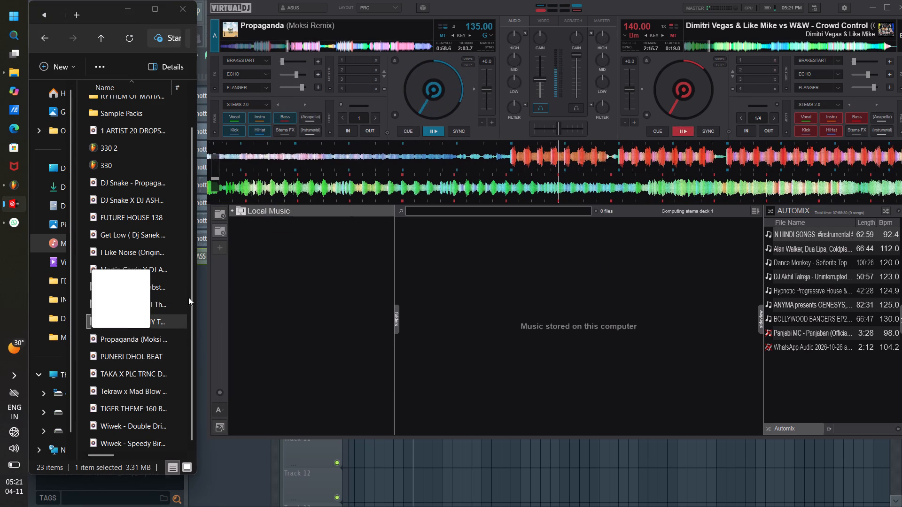
drag(188, 297, 372, 96)
click(530, 246)
click(522, 233)
click(430, 127)
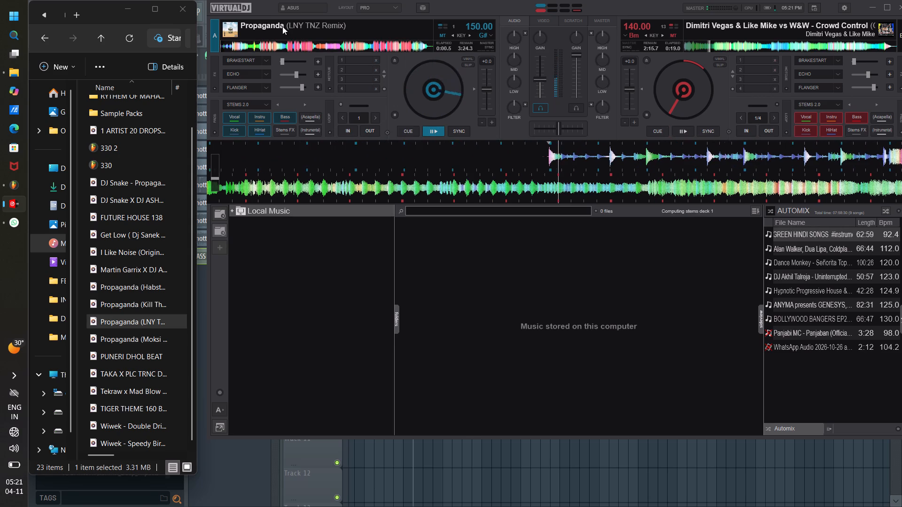
click(272, 50)
click(283, 49)
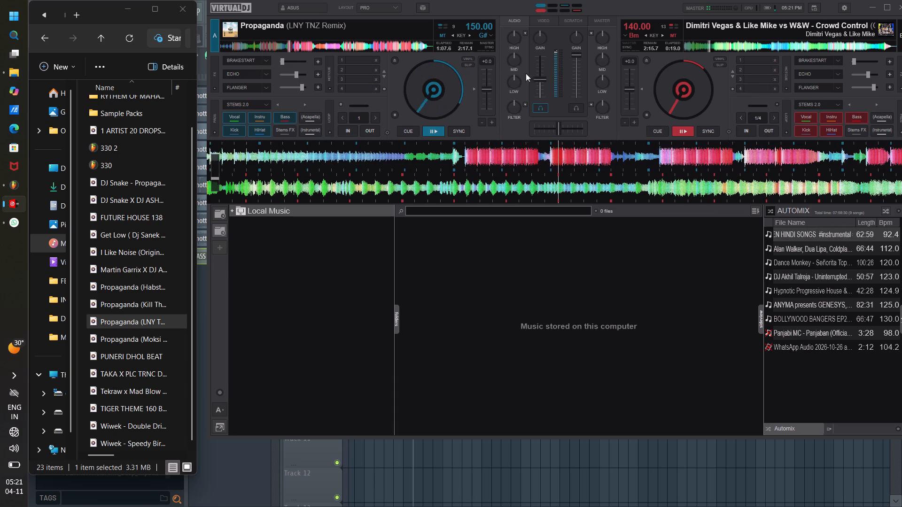
Raise deck A's volume level to 62%.
scroll(538, 75, up, 5)
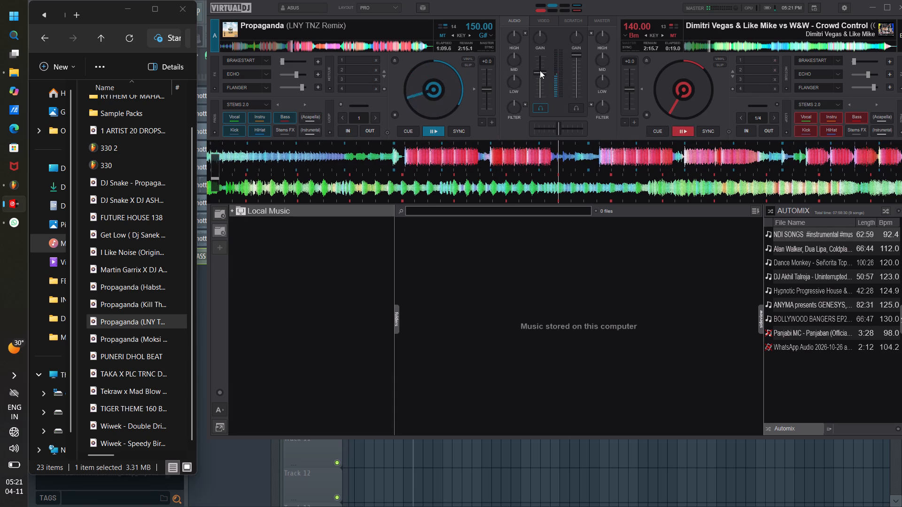
scroll(540, 70, up, 1)
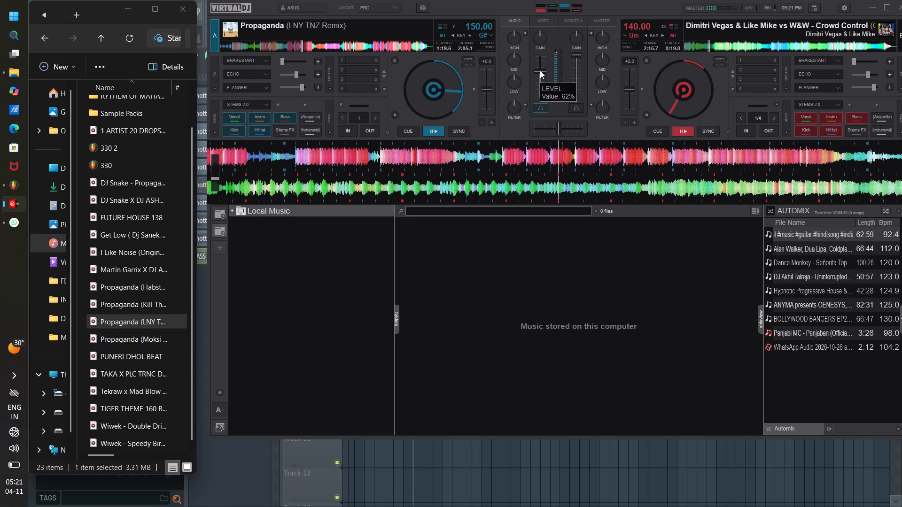
Minimize VirtualDJ to return to the FL Studio playlist.
triple_click(506, 2)
click(506, 2)
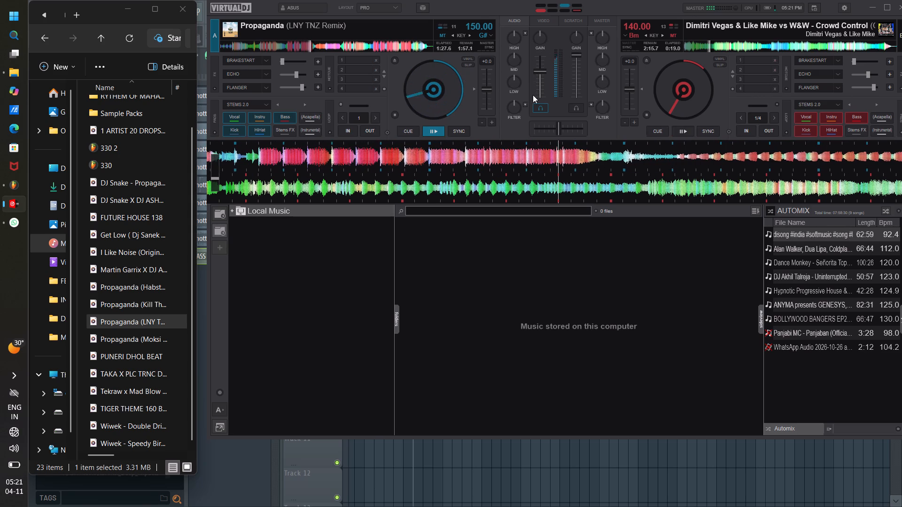
click(874, 8)
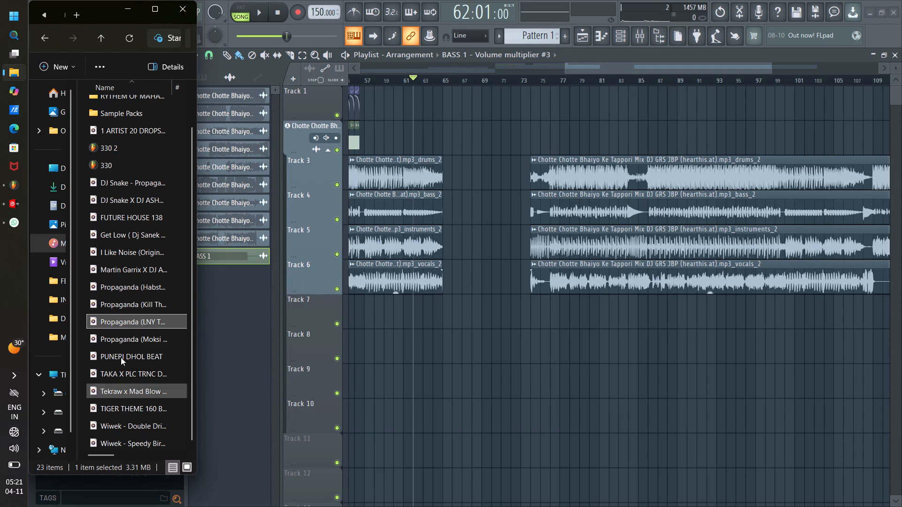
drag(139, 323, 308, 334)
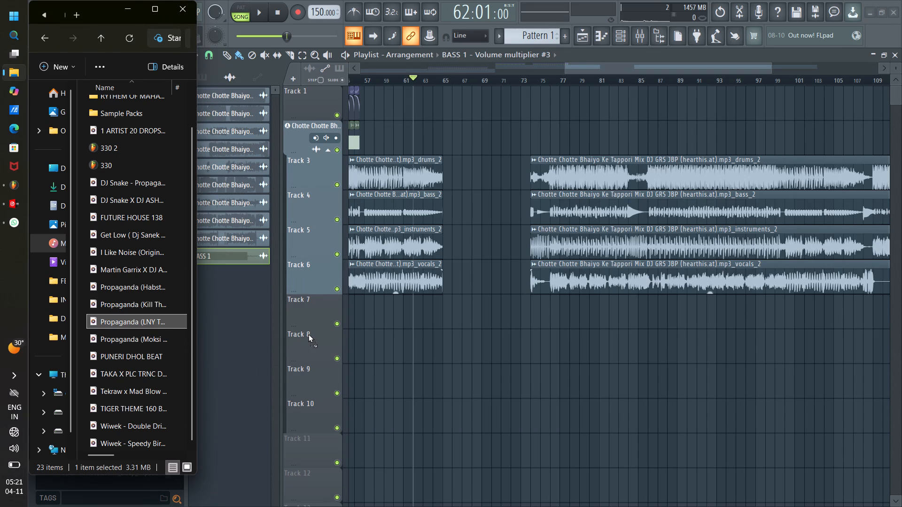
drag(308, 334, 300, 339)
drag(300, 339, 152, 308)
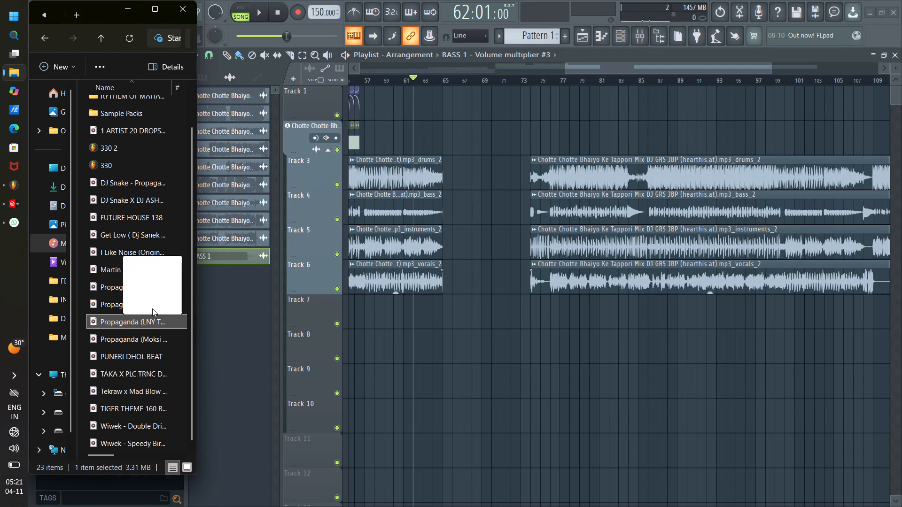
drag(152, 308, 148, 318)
Import Propaganda (LNY TNZ Remix) from the FL PACK folder onto playlist Track 11 as an audio track.
scroll(436, 77, down, 8)
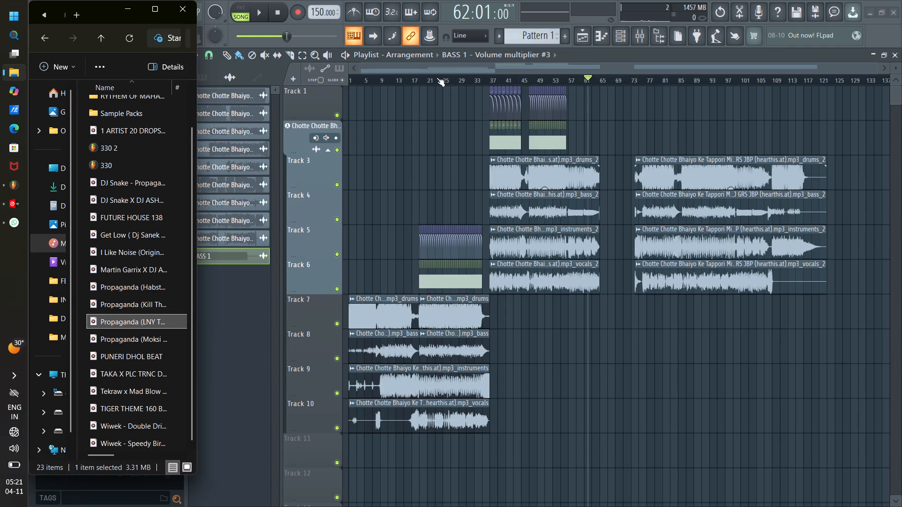
scroll(437, 185, up, 5)
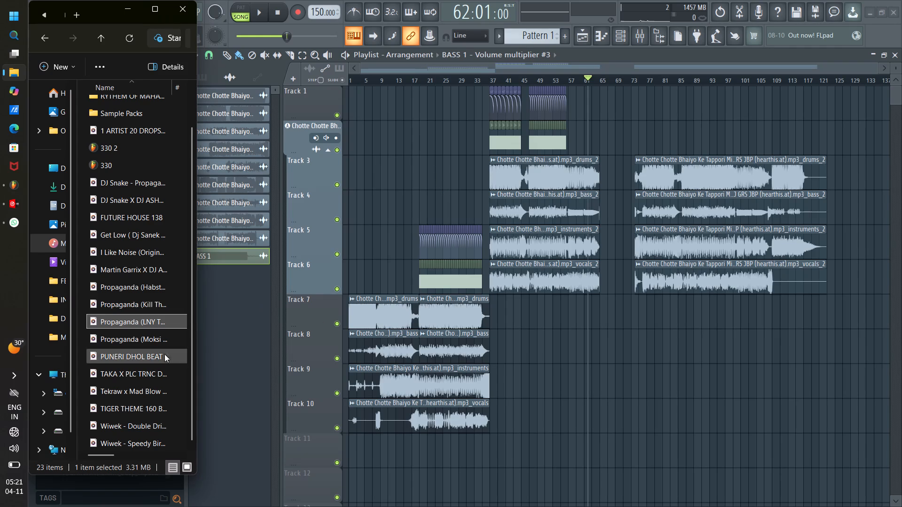
drag(135, 317, 315, 451)
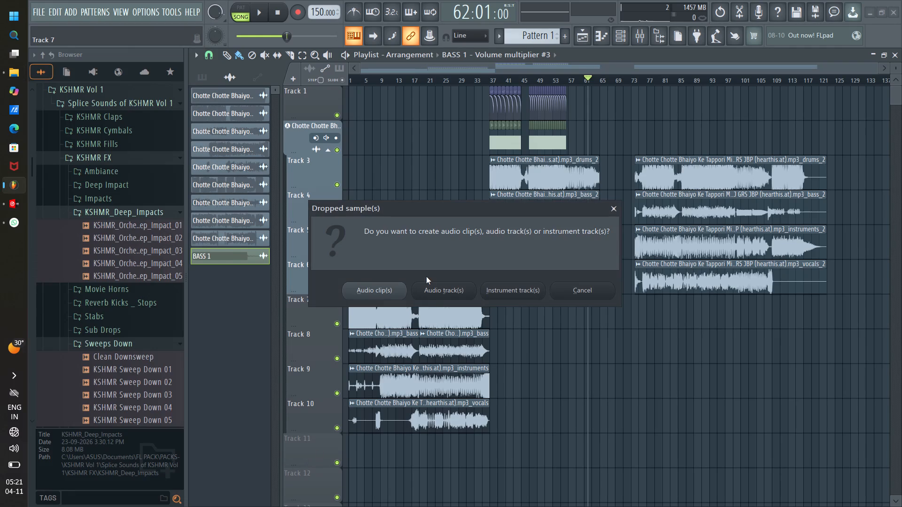
click(438, 290)
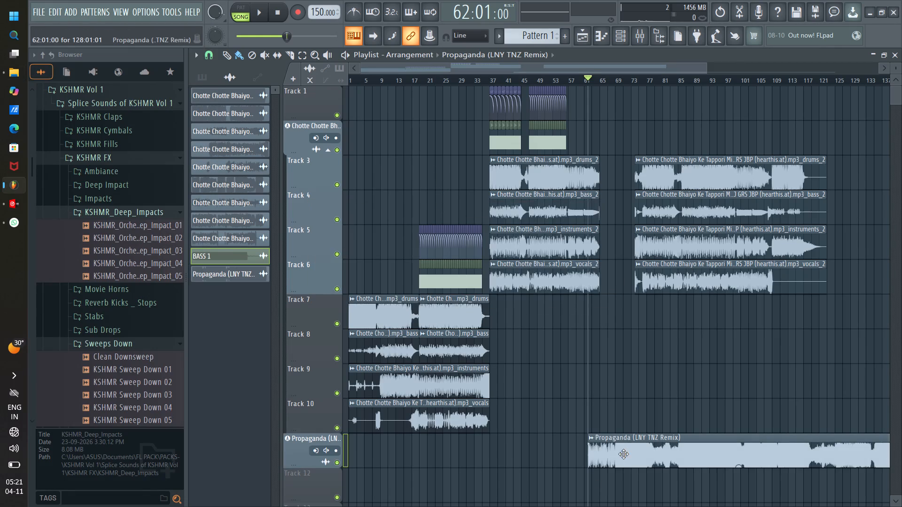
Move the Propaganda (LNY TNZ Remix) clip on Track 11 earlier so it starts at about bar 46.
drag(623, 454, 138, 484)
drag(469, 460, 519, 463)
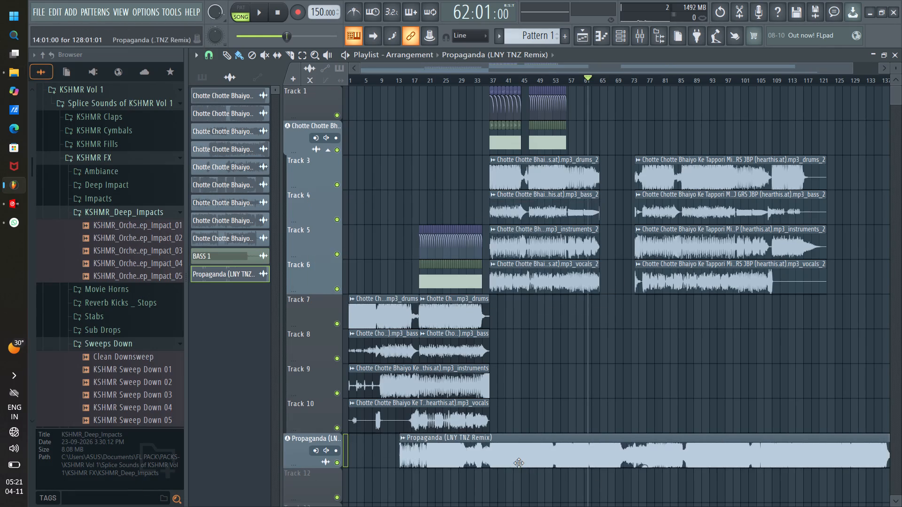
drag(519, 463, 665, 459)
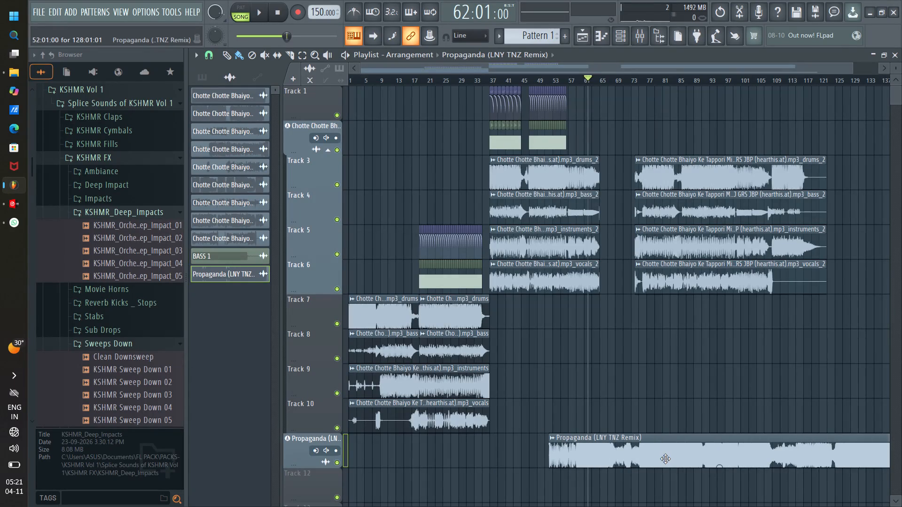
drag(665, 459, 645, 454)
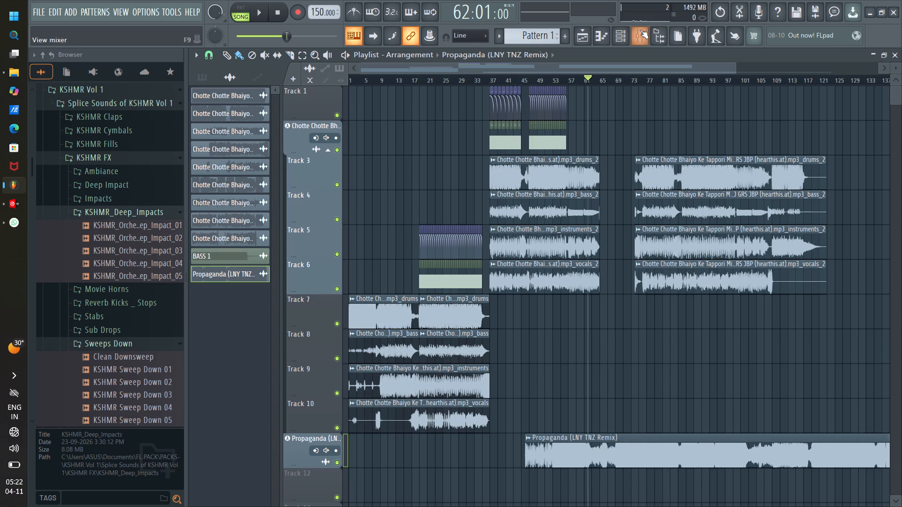
Set the song position to 65:09 and, after a brief switch to VirtualDJ, play the FL Studio arrangement from there.
scroll(631, 80, up, 11)
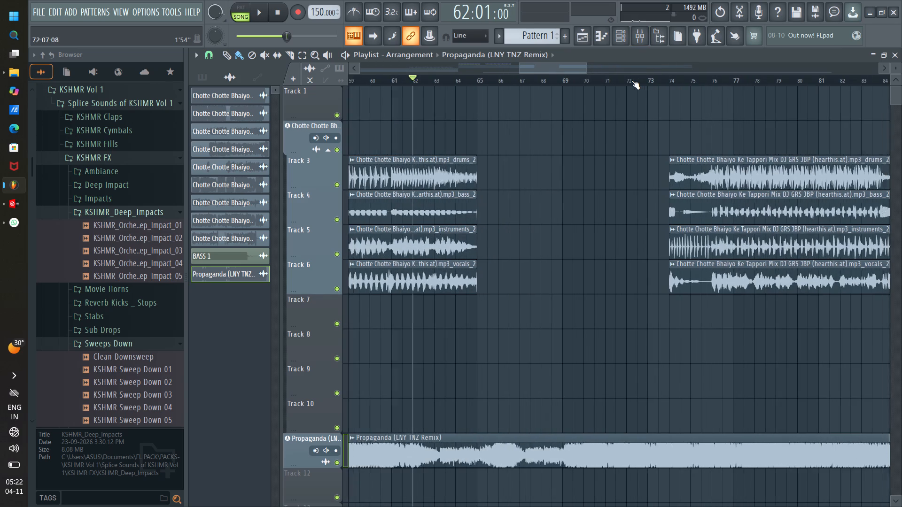
click(486, 81)
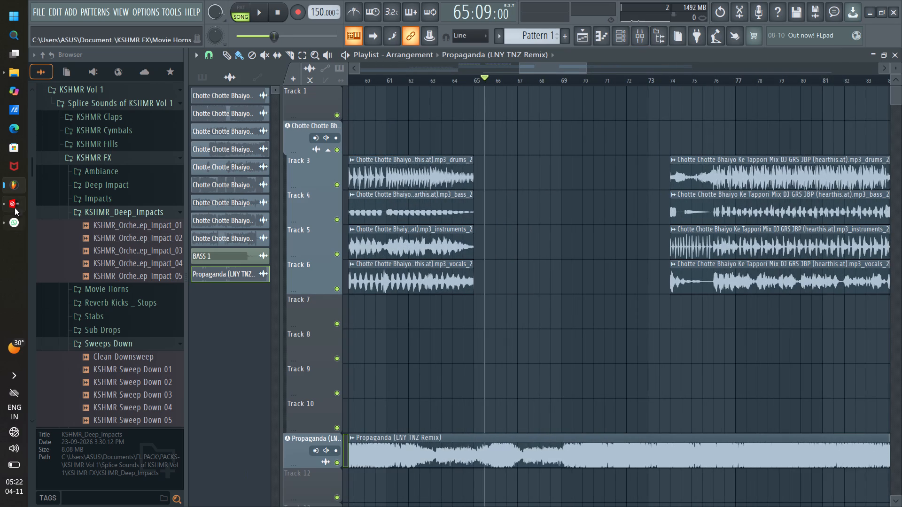
click(15, 203)
click(438, 131)
click(241, 459)
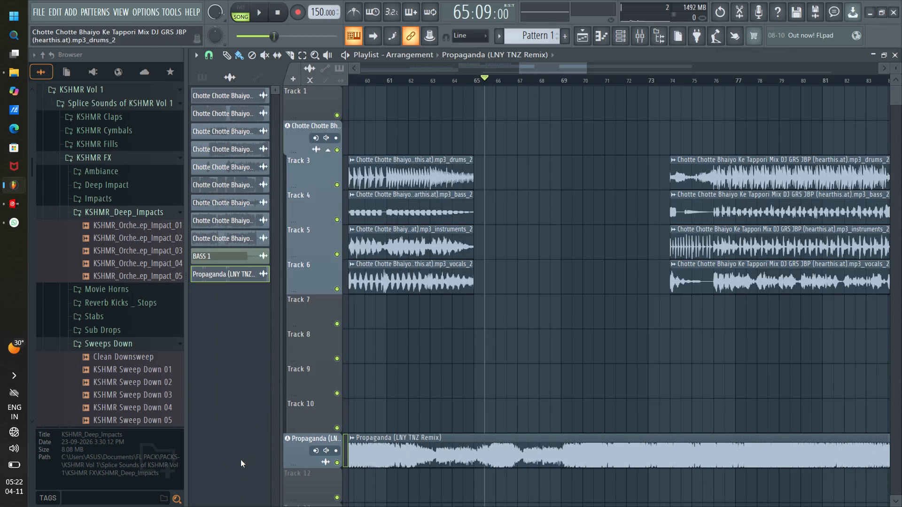
click(259, 12)
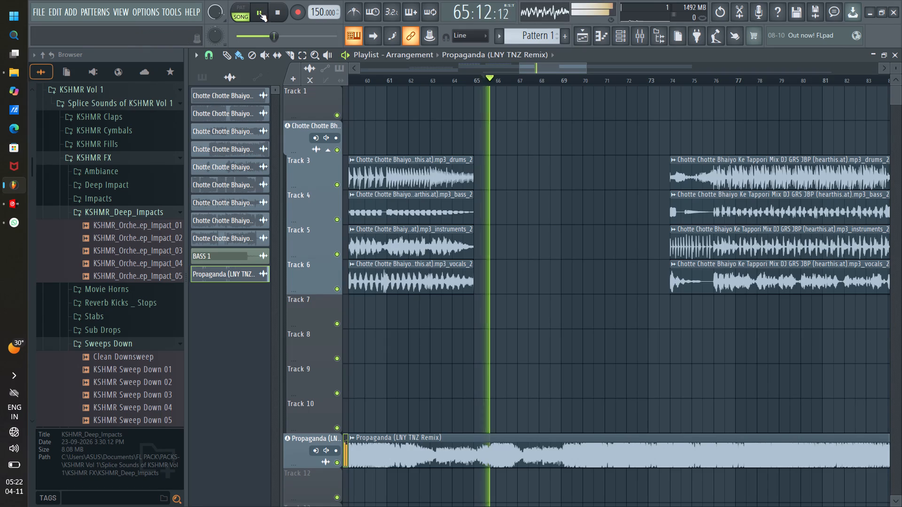
Move the Propaganda clip earlier so it starts at 25:09 and its drop falls near bar 66, then stop playback.
scroll(508, 82, down, 3)
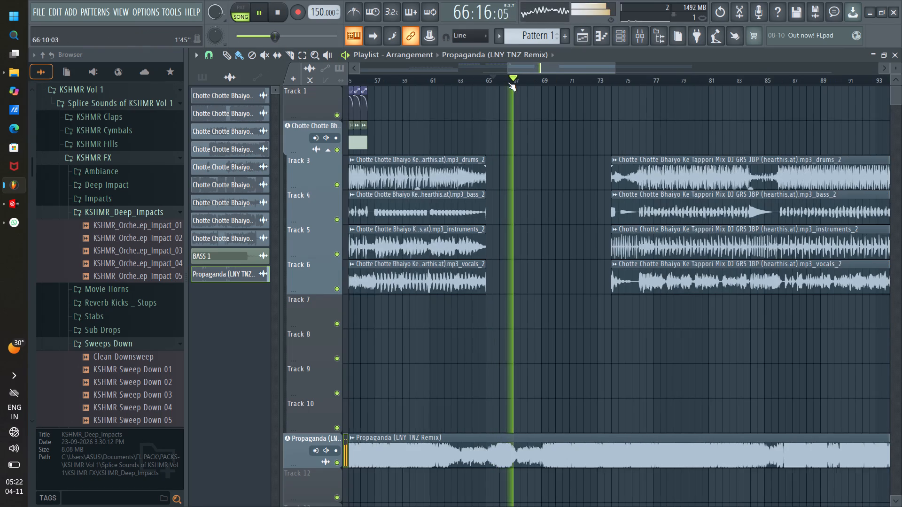
drag(536, 65, 495, 68)
drag(573, 444, 509, 430)
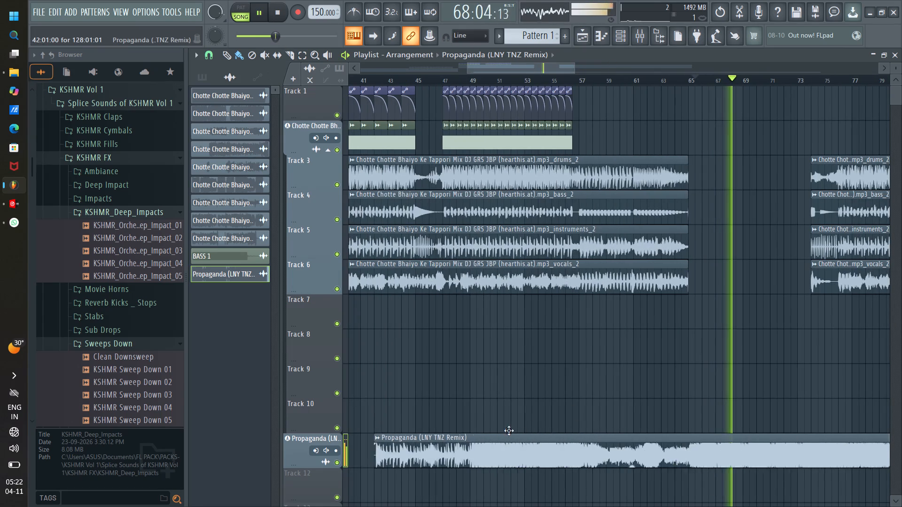
drag(509, 430, 472, 430)
drag(776, 456, 629, 463)
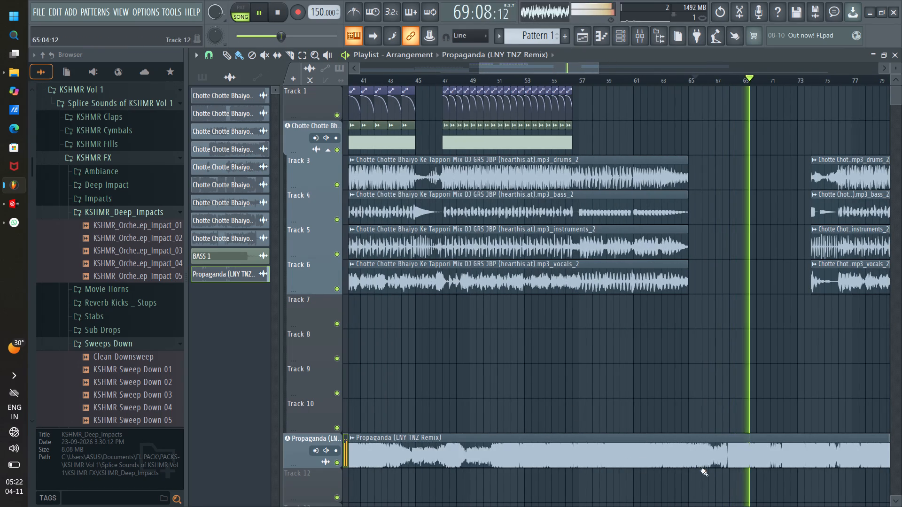
drag(741, 458, 714, 456)
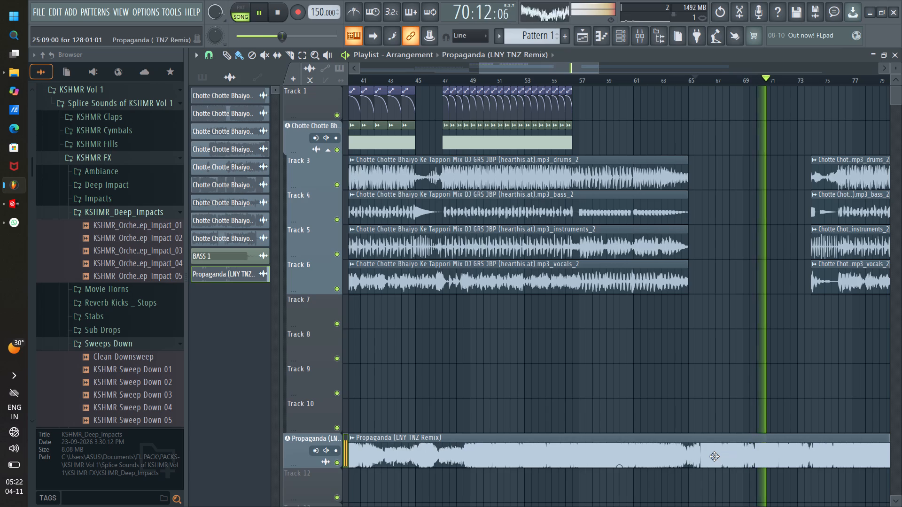
drag(714, 456, 714, 456)
scroll(700, 78, up, 5)
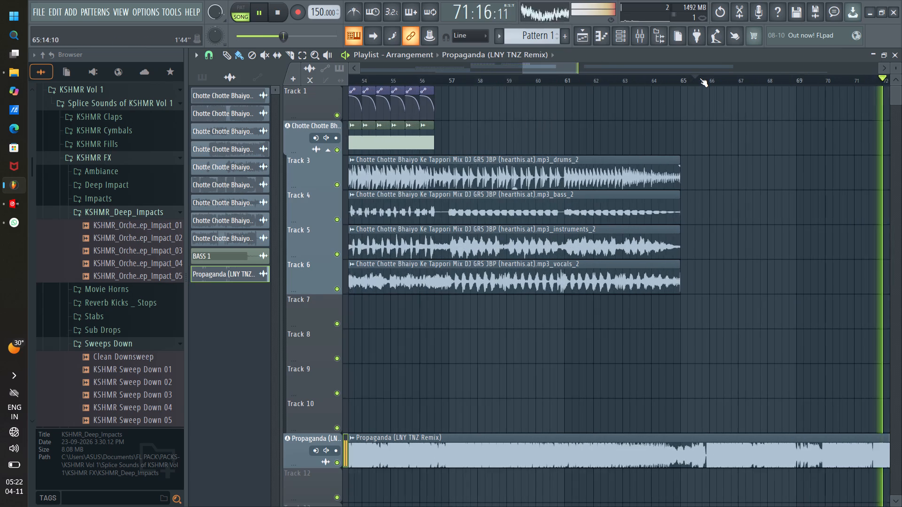
key(space)
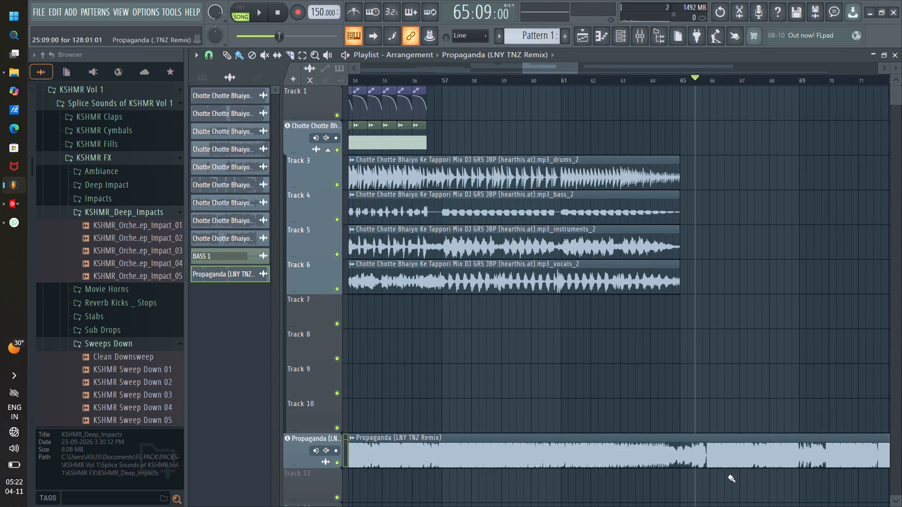
Nudge the Propaganda clip later so the first beat of its drop lands exactly on the bar 66 line.
scroll(711, 77, up, 12)
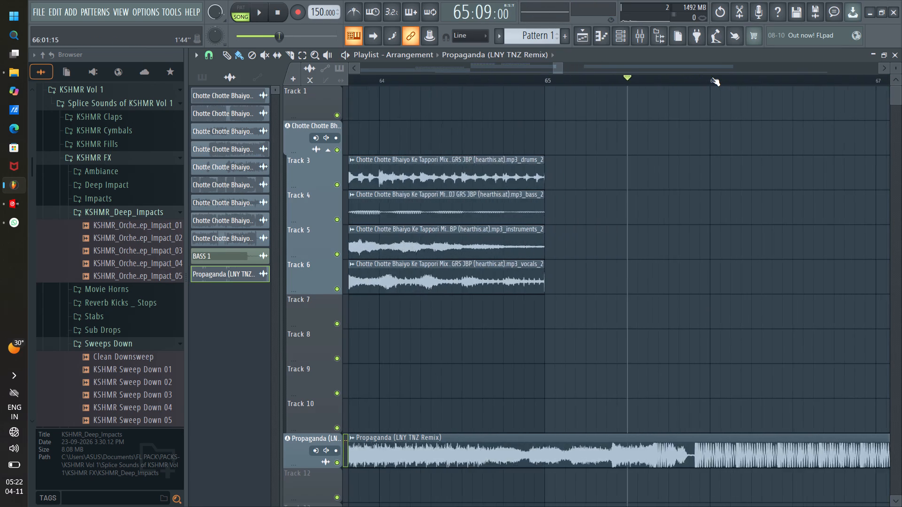
scroll(712, 77, up, 20)
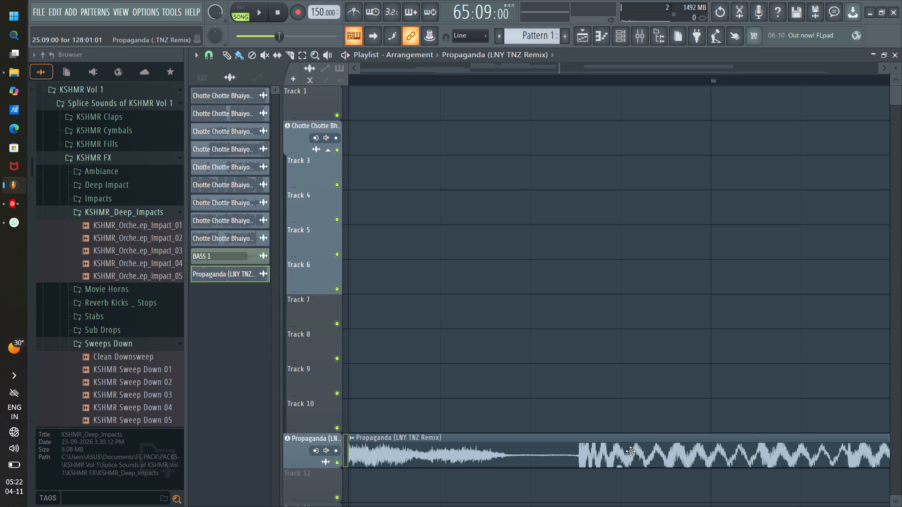
drag(630, 451, 761, 470)
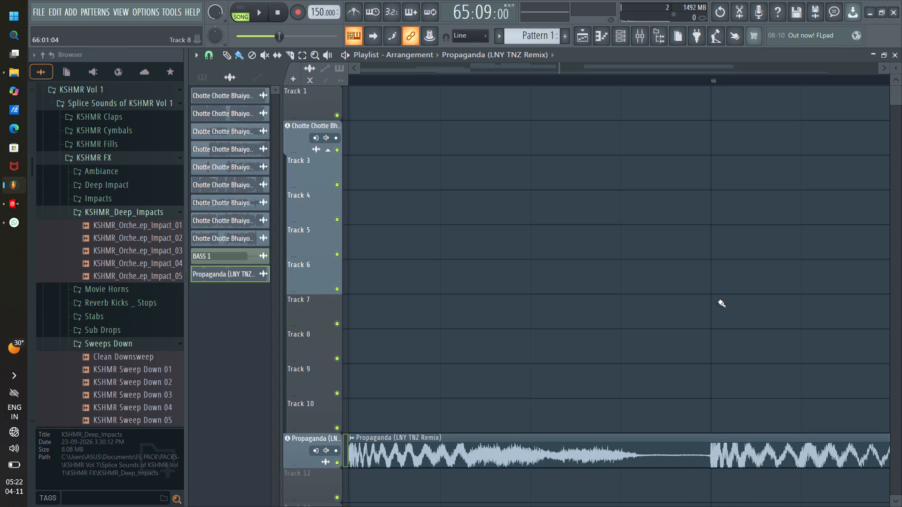
Play the transition into Propaganda from bar 65, and again from about 64:08, to check the drop's timing.
scroll(693, 80, down, 13)
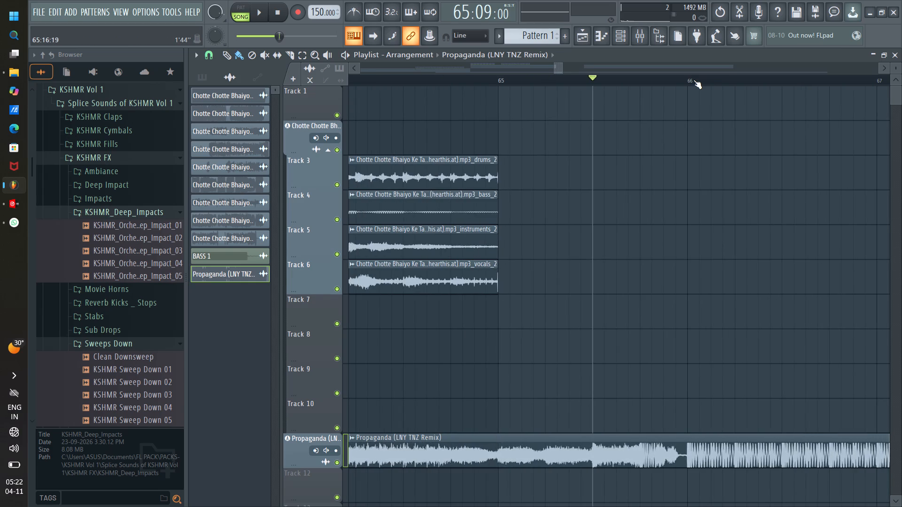
scroll(693, 80, down, 4)
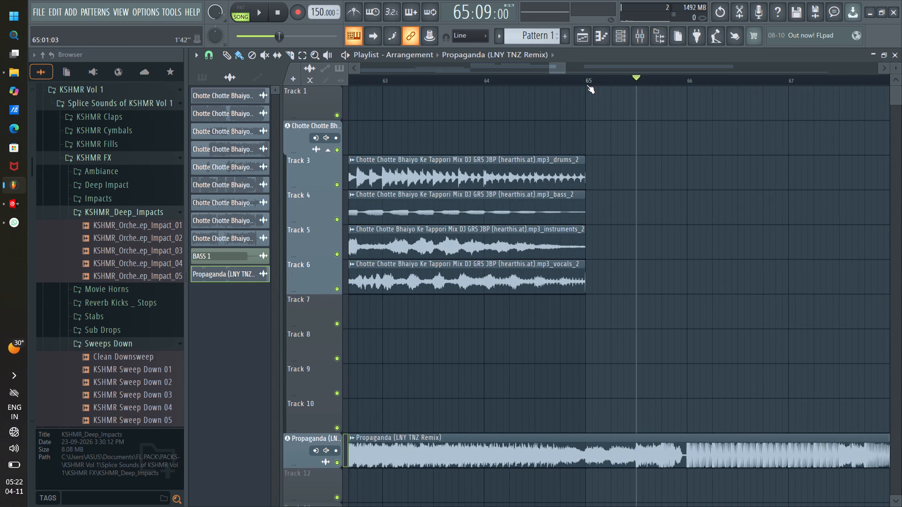
click(586, 84)
key(space)
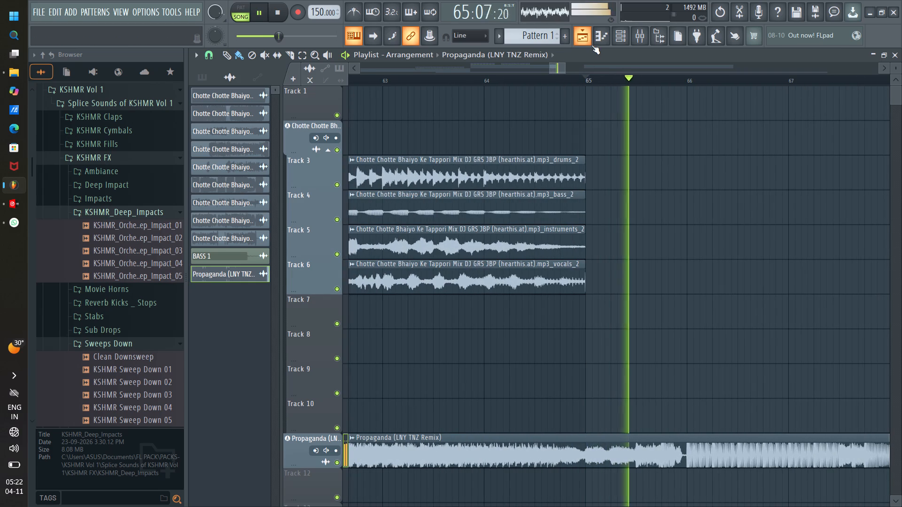
click(533, 80)
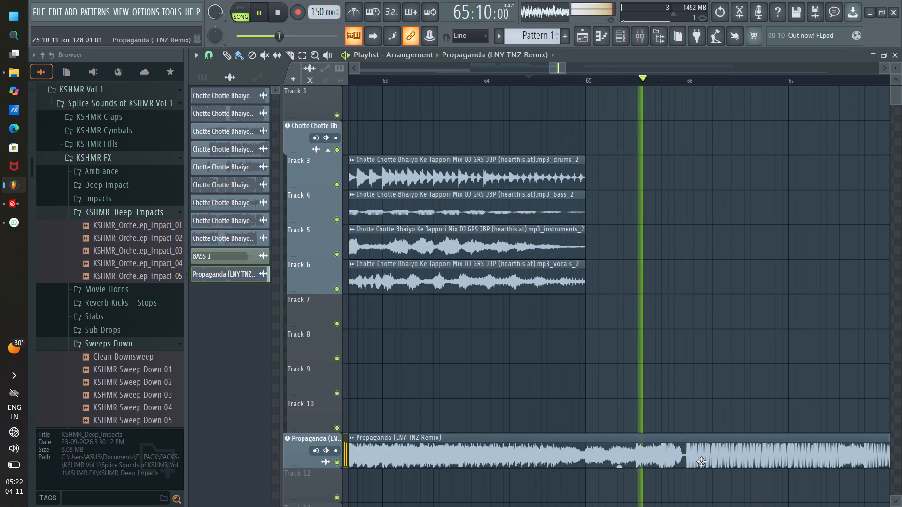
Shift the Propaganda clip four steps later, to start at 25:14:11, and replay the transition from bar 64.
drag(701, 461, 727, 463)
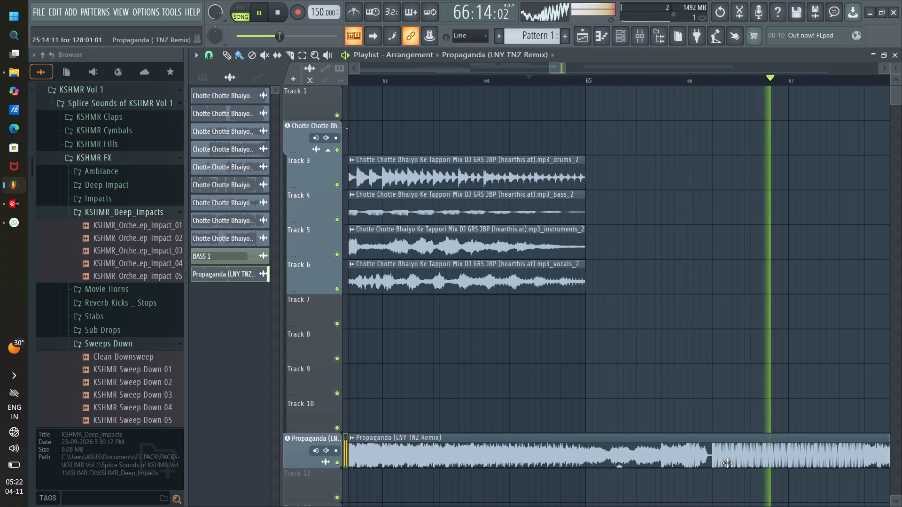
click(486, 77)
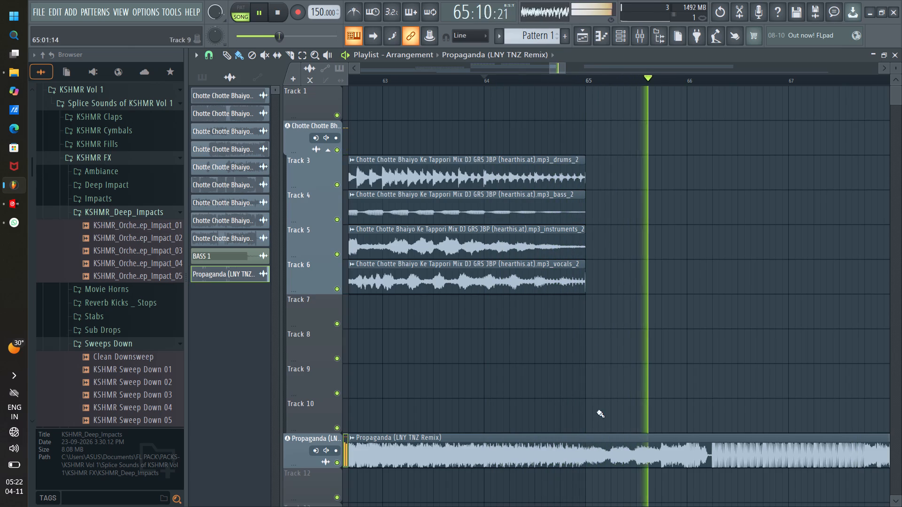
scroll(596, 86, down, 3)
scroll(600, 173, up, 3)
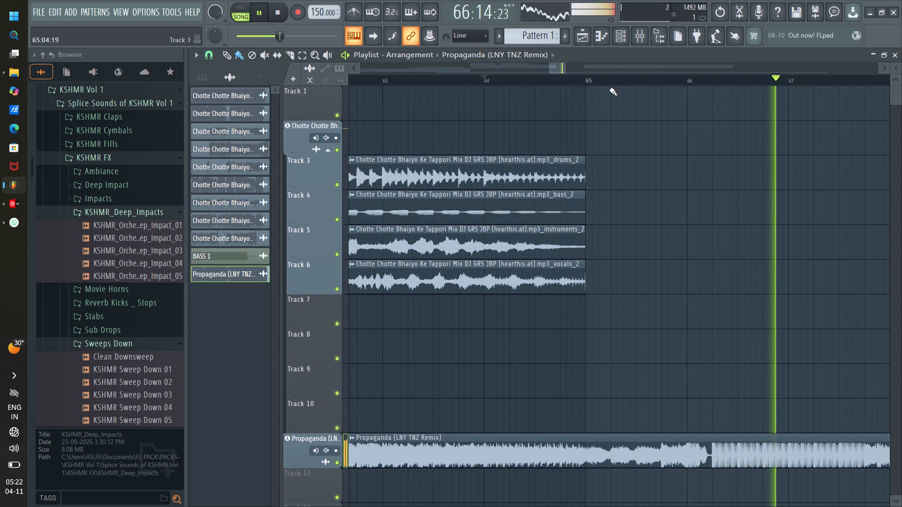
Trim off the beginning of the Propaganda clip so it starts exactly at bar 65, where the Chotte Chotte stems end.
scroll(604, 84, down, 16)
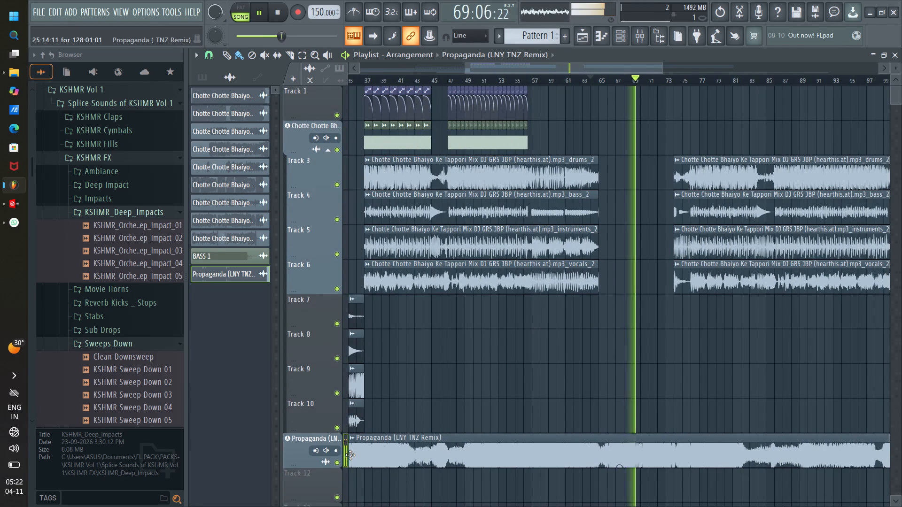
drag(552, 68, 427, 80)
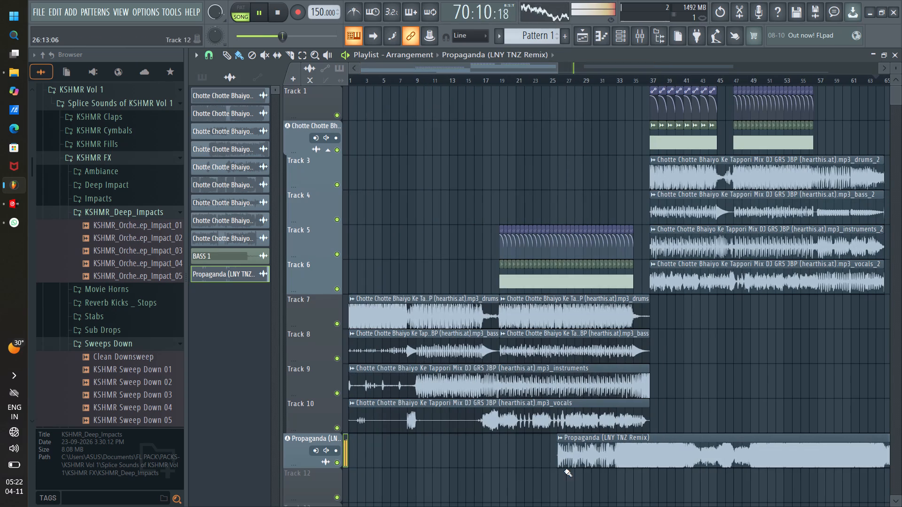
drag(560, 461, 767, 450)
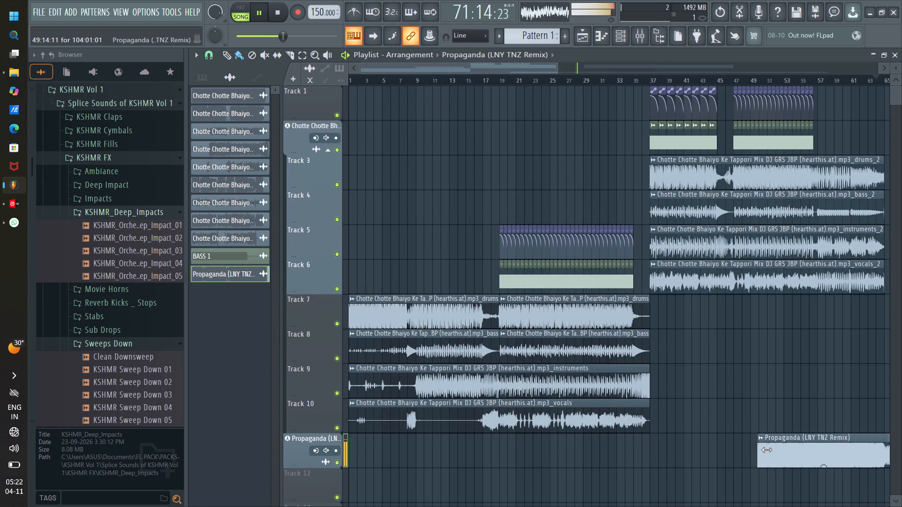
drag(767, 450, 755, 461)
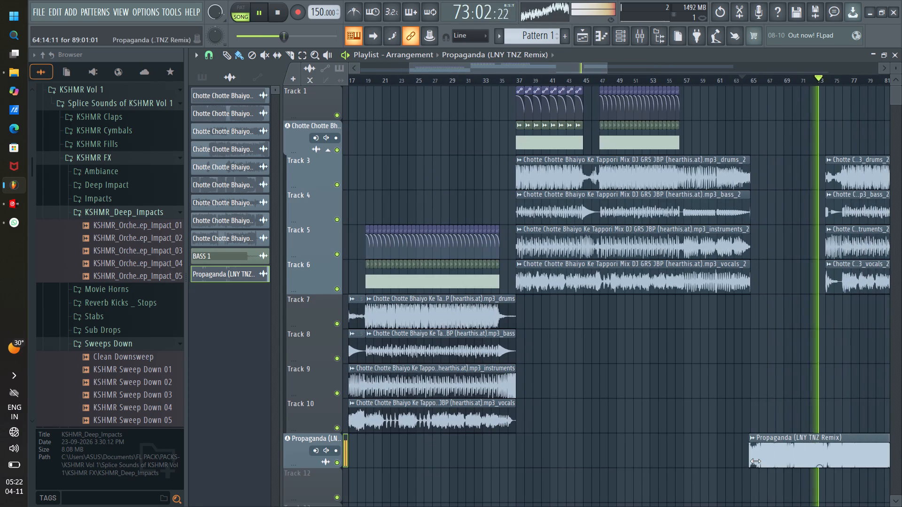
drag(755, 461, 757, 462)
scroll(751, 83, up, 4)
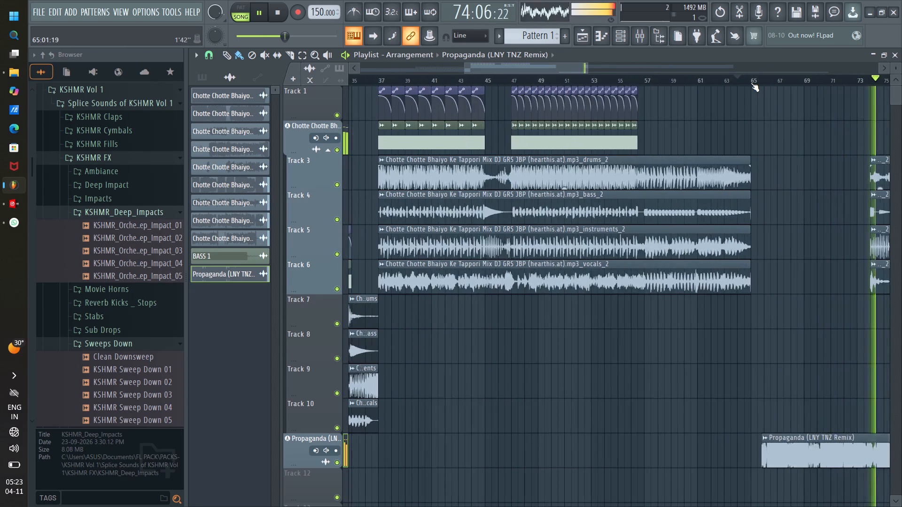
scroll(751, 83, up, 11)
click(711, 80)
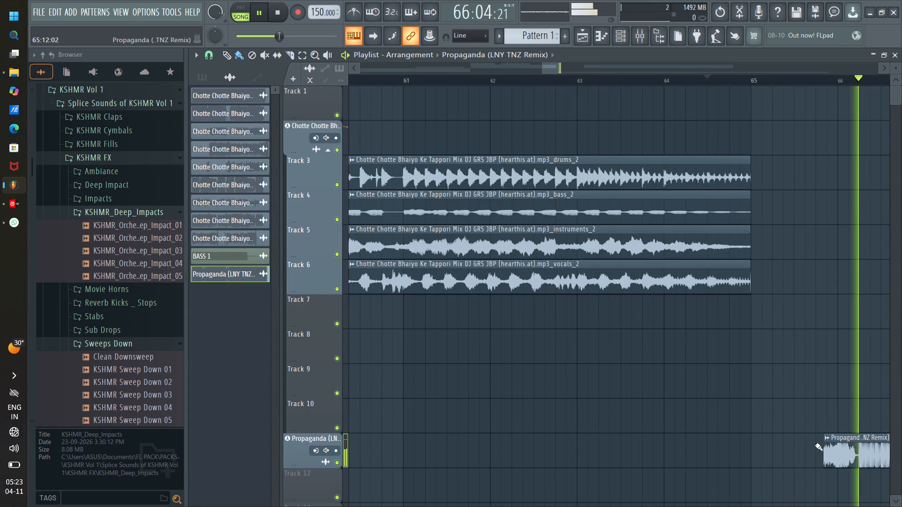
drag(824, 455, 750, 450)
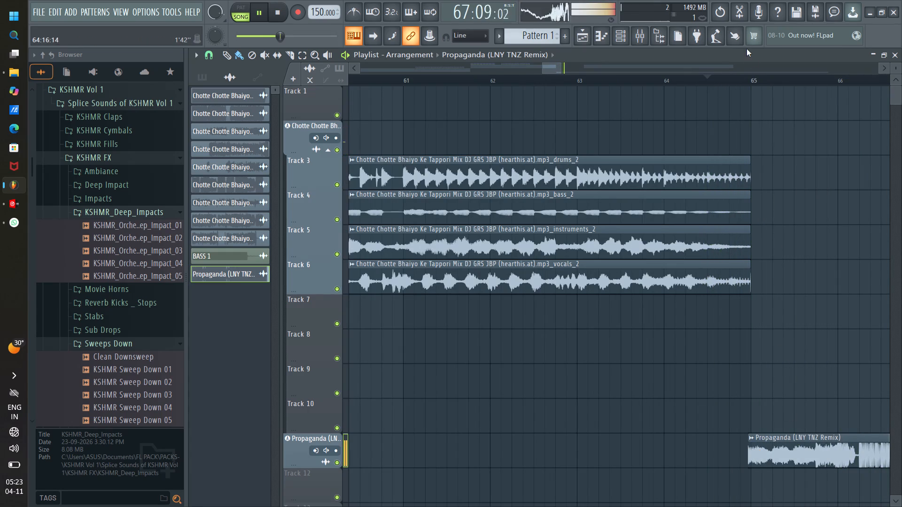
scroll(754, 79, up, 20)
scroll(754, 79, up, 6)
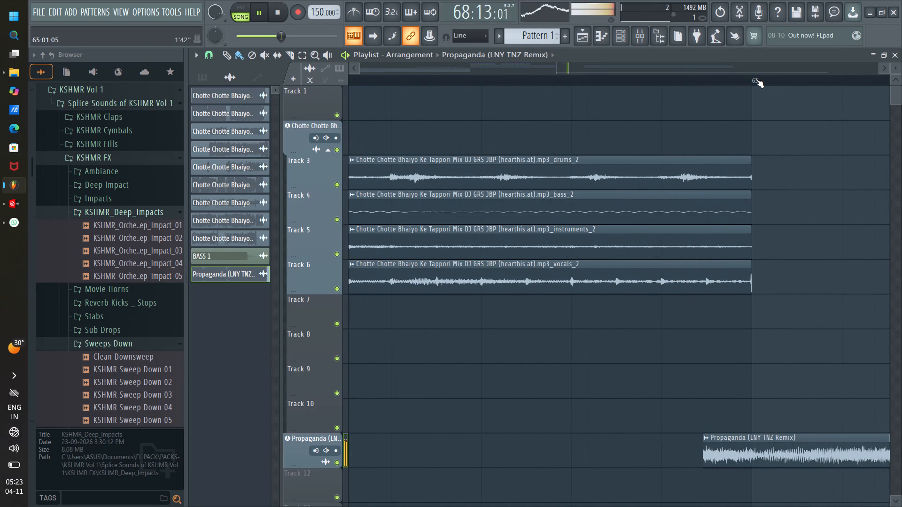
drag(704, 460, 753, 475)
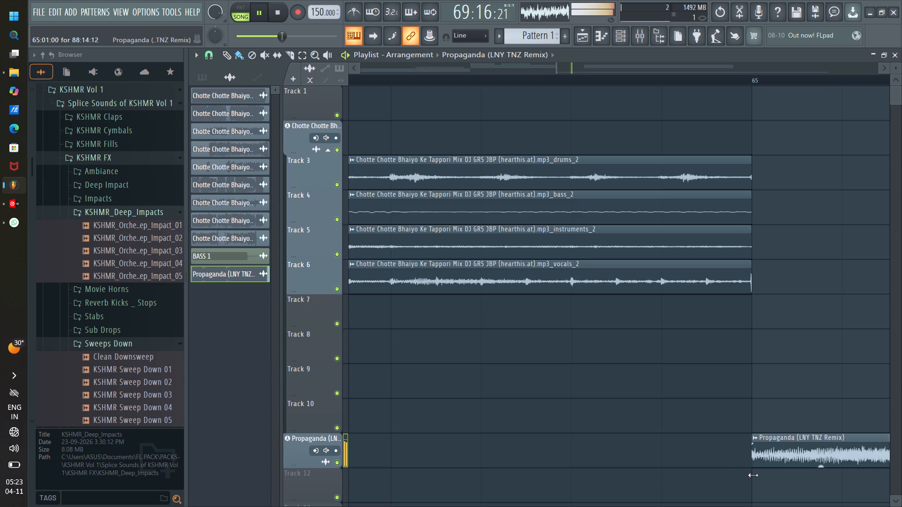
drag(753, 475, 751, 474)
Play the mix from about bar 62 to check how the trimmed Propaganda clip comes in at bar 65.
scroll(676, 84, down, 7)
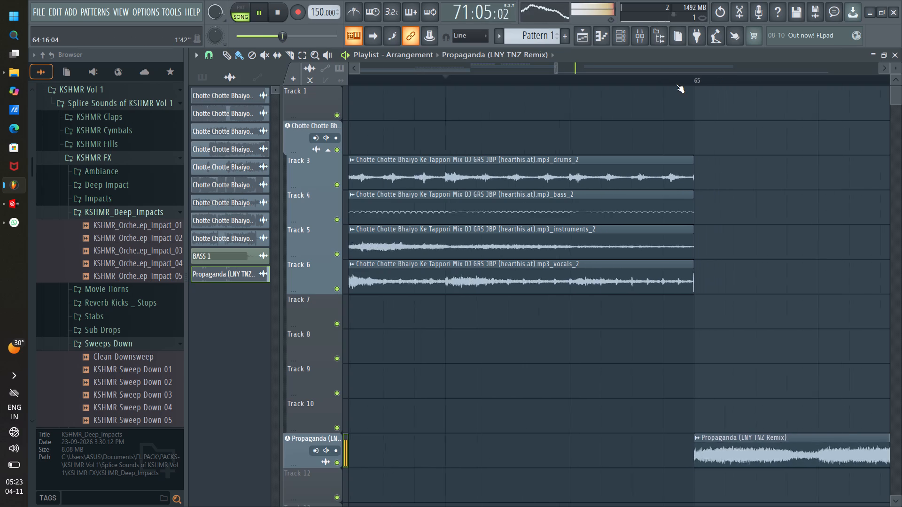
scroll(676, 84, down, 18)
click(606, 80)
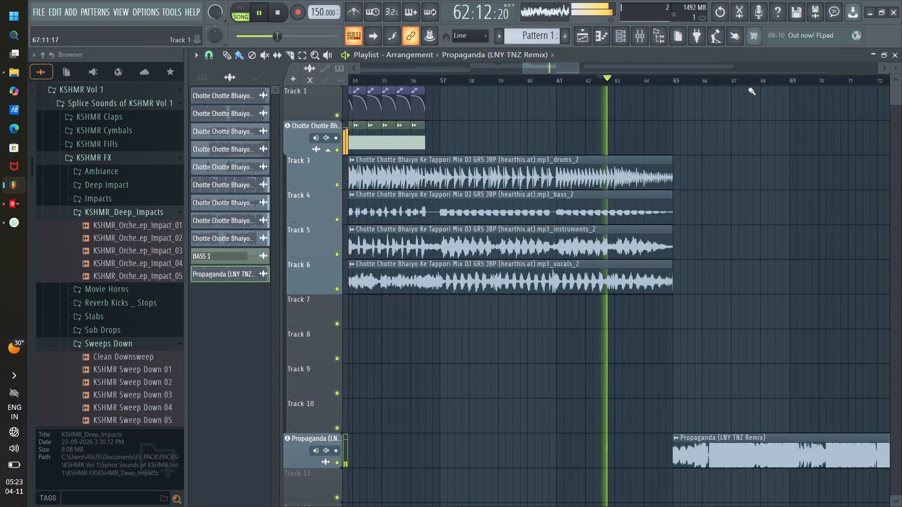
scroll(706, 142, up, 5)
scroll(691, 77, up, 5)
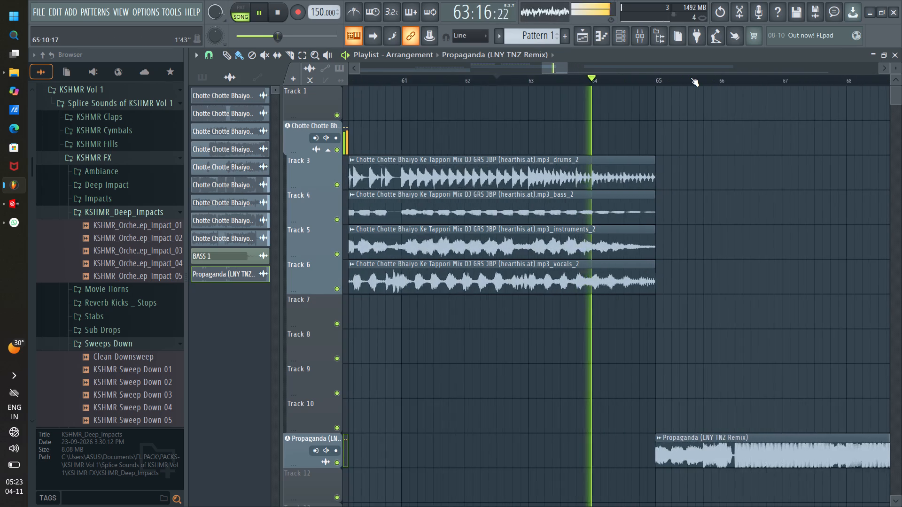
scroll(691, 77, up, 2)
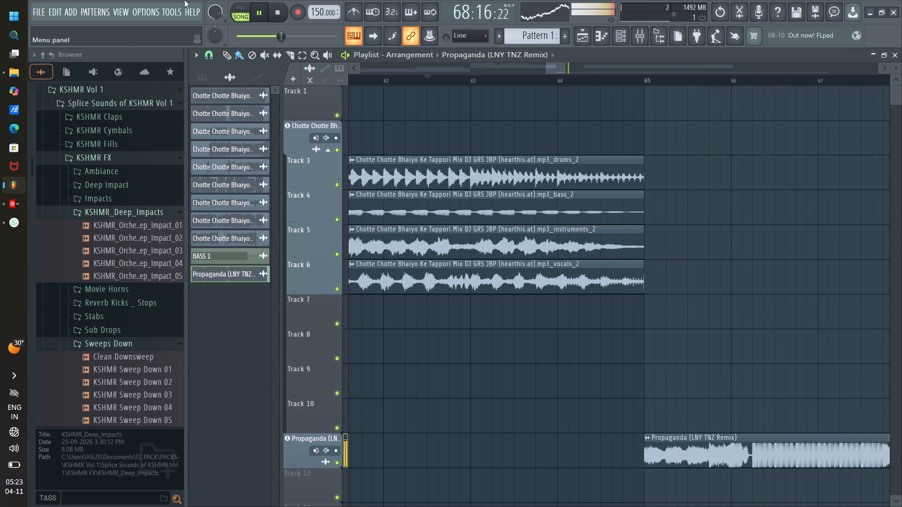
scroll(219, 14, down, 10)
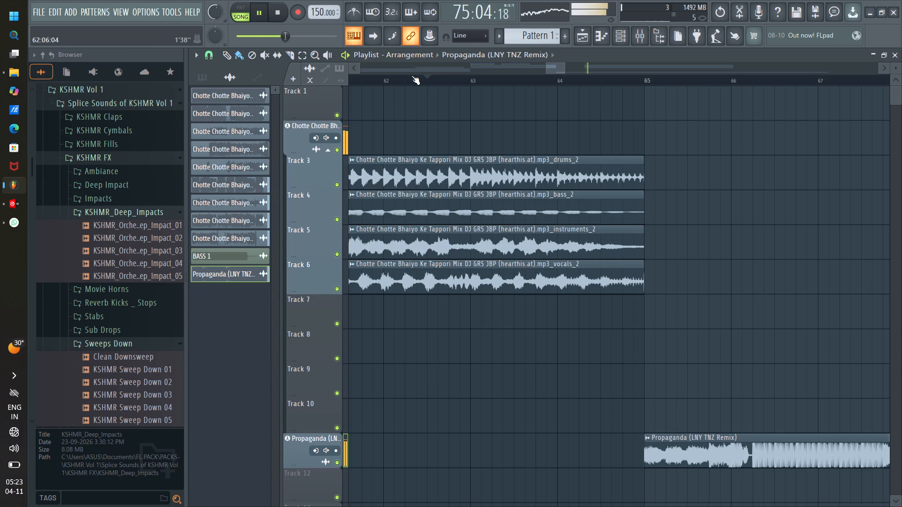
scroll(412, 76, down, 11)
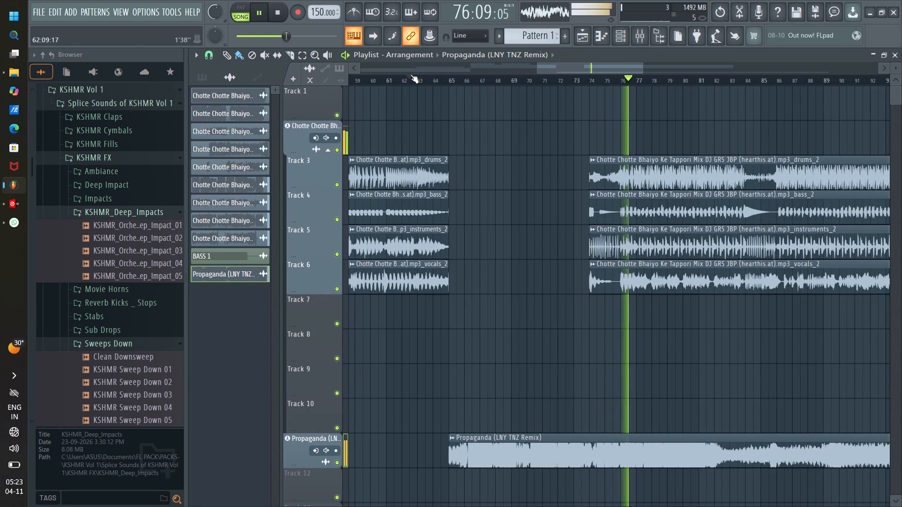
Replay from just before bar 65 through bar 74 to check the Propaganda section against the point where the Chotte Chotte stems resume.
click(447, 82)
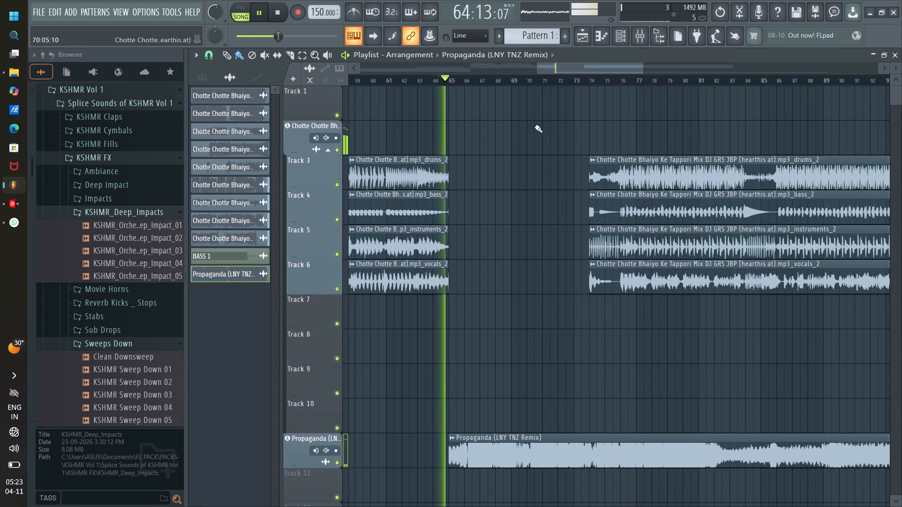
scroll(550, 227, up, 7)
scroll(549, 220, down, 2)
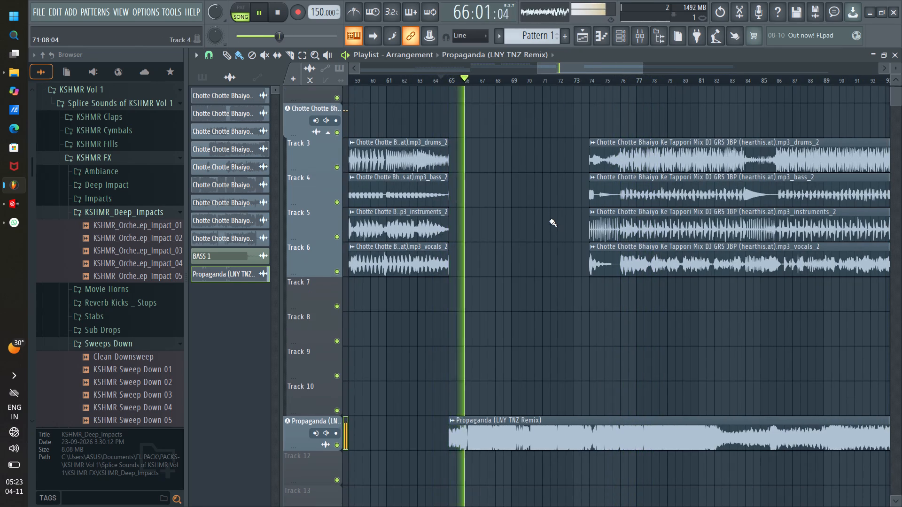
scroll(549, 220, down, 2)
scroll(550, 220, up, 4)
scroll(527, 80, down, 8)
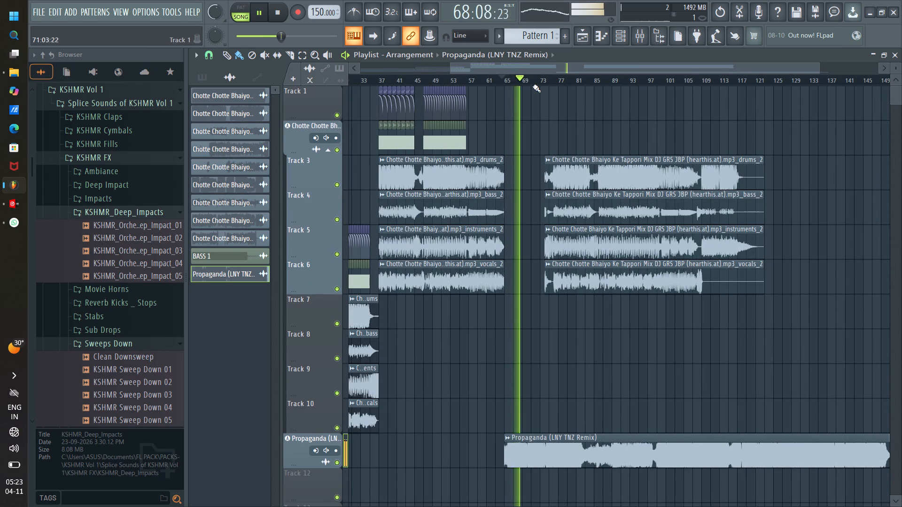
scroll(550, 82, up, 6)
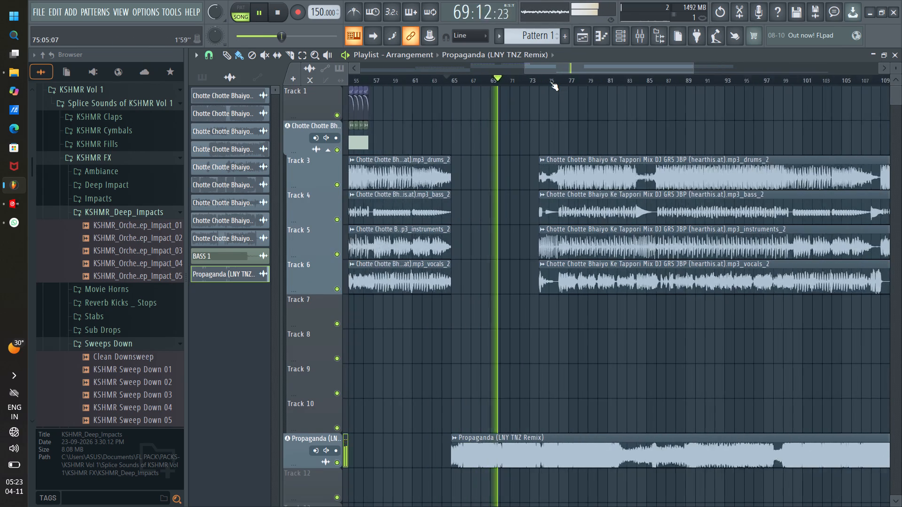
scroll(550, 82, up, 6)
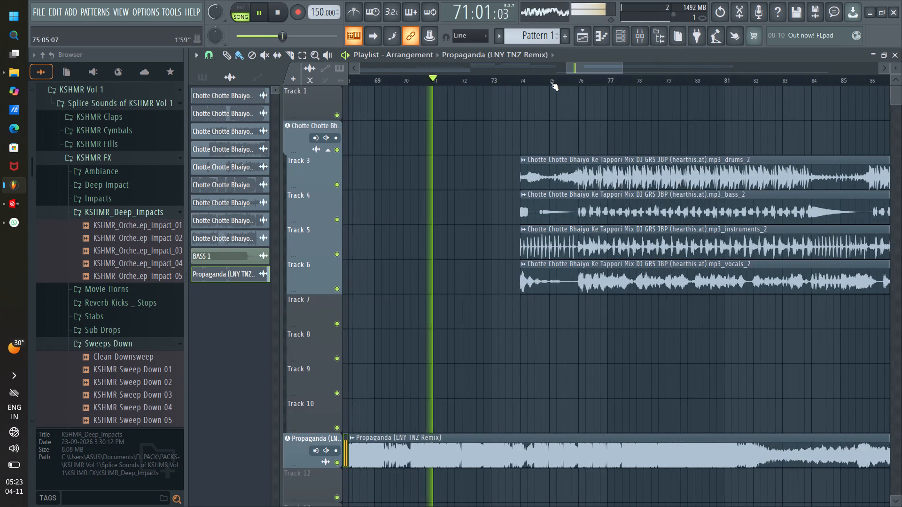
scroll(550, 82, up, 4)
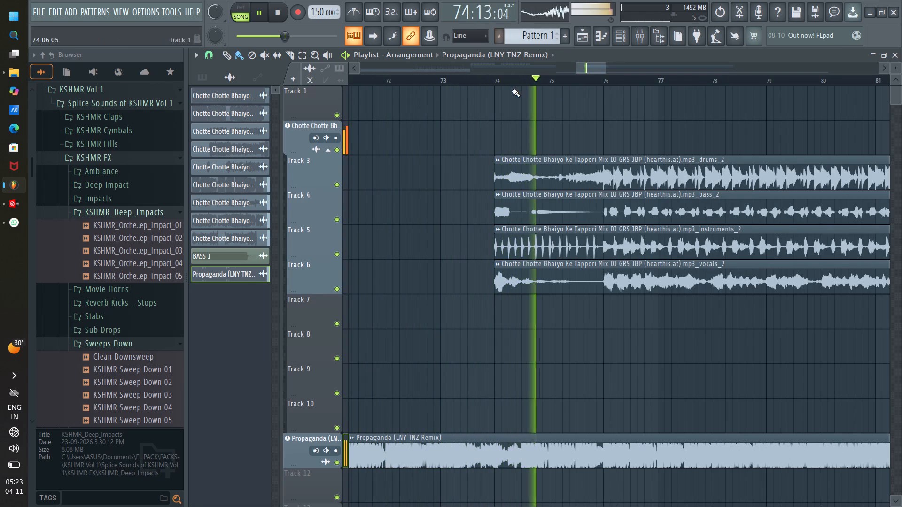
Trim the end of the Propaganda clip so it finishes exactly at bar 74, where the Chotte Chotte stems resume.
scroll(509, 80, down, 20)
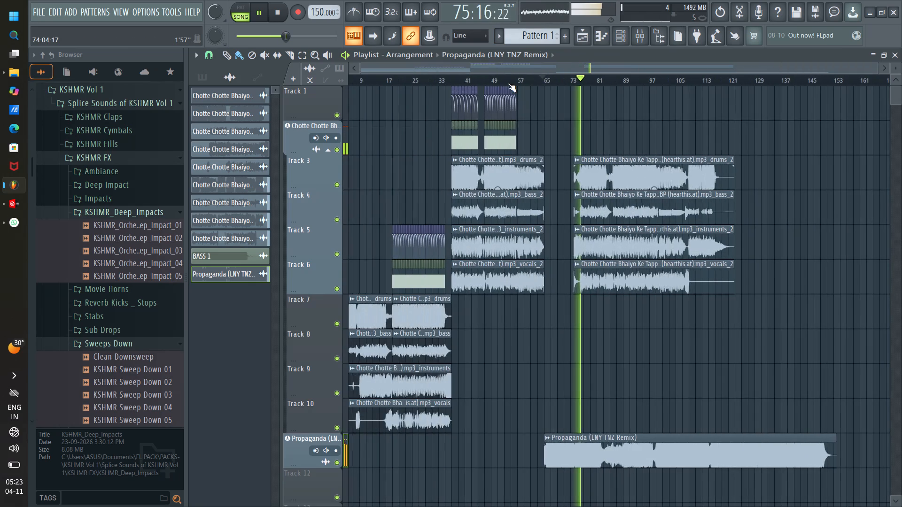
drag(834, 437, 767, 437)
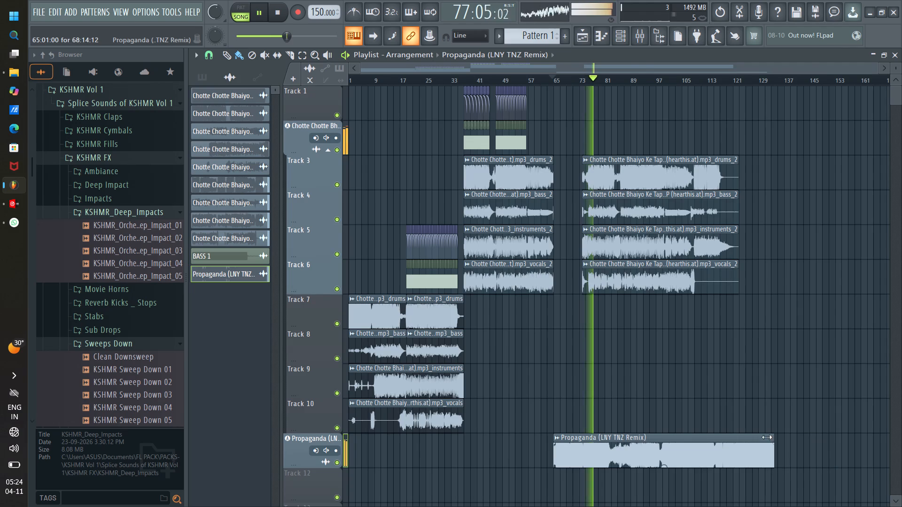
drag(767, 437, 738, 438)
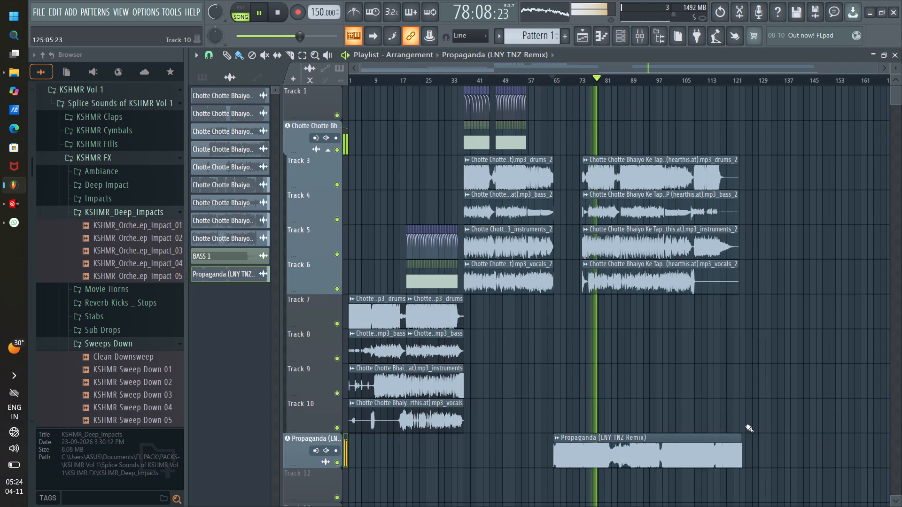
drag(741, 438, 599, 435)
scroll(581, 83, up, 3)
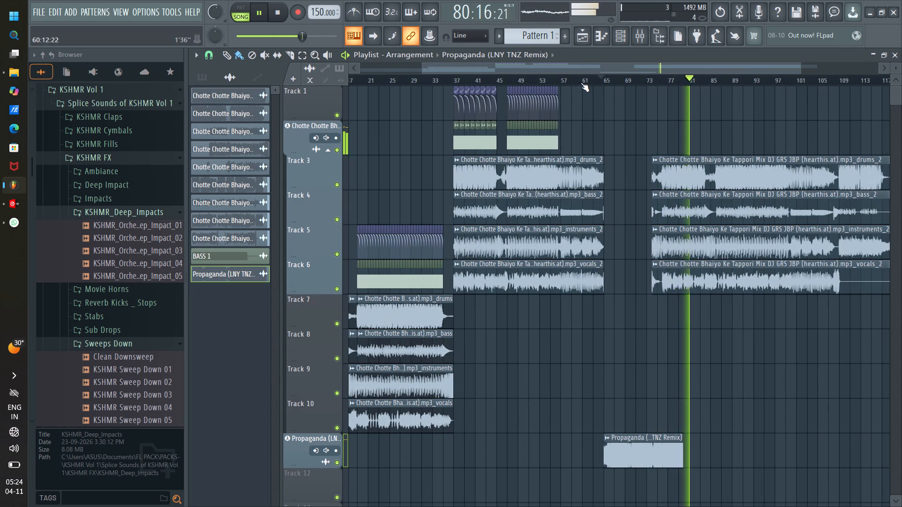
scroll(658, 84, up, 14)
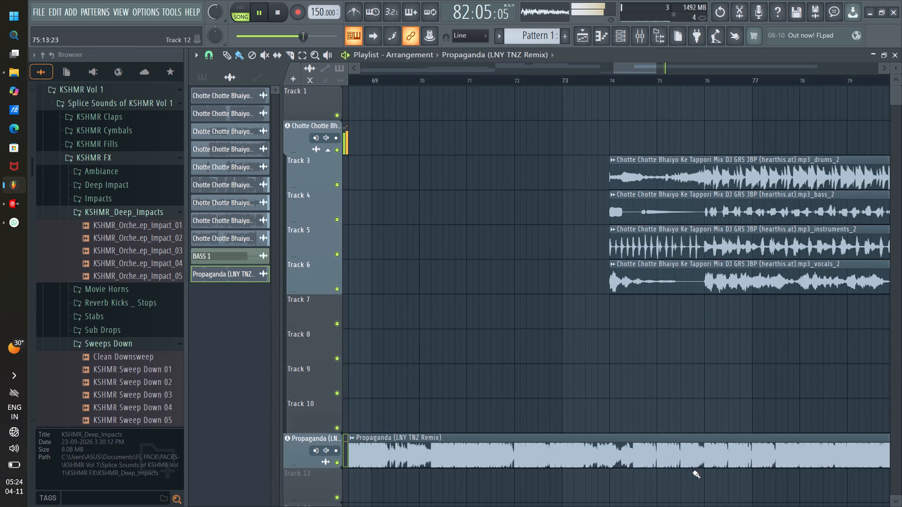
scroll(565, 86, down, 3)
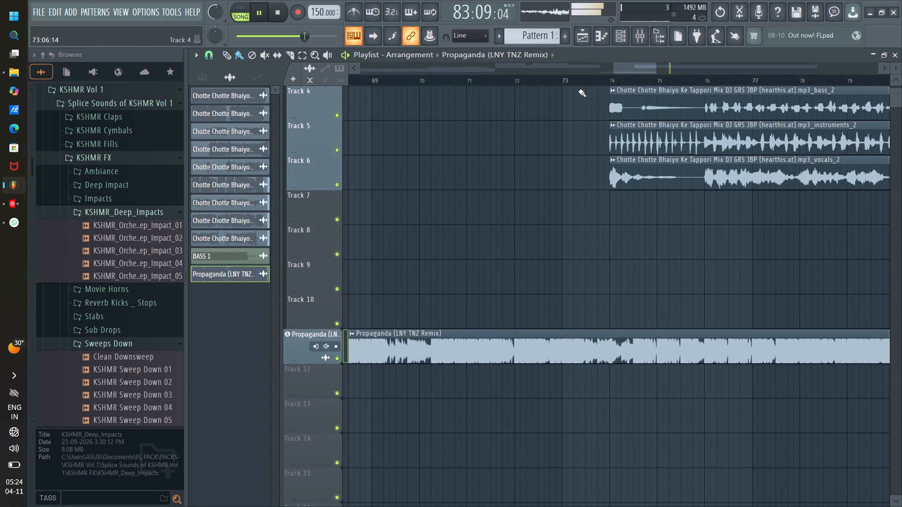
scroll(607, 84, down, 8)
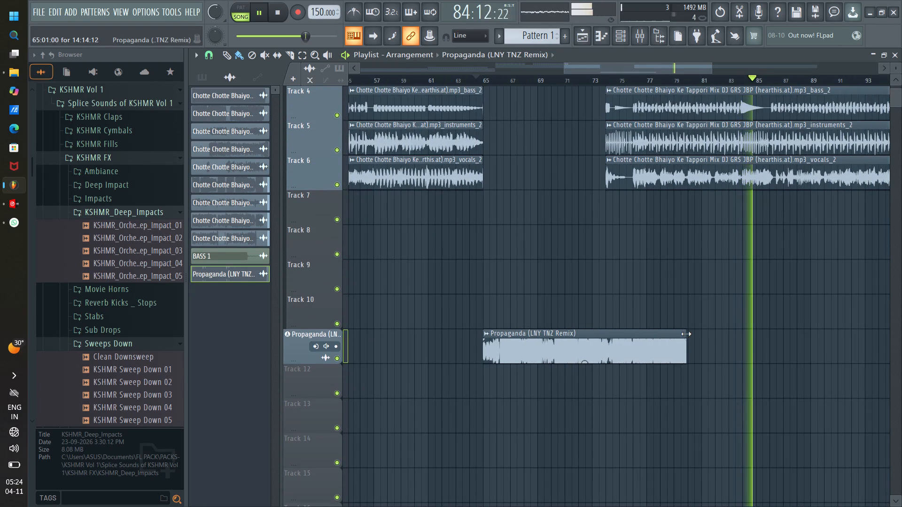
drag(686, 334, 594, 314)
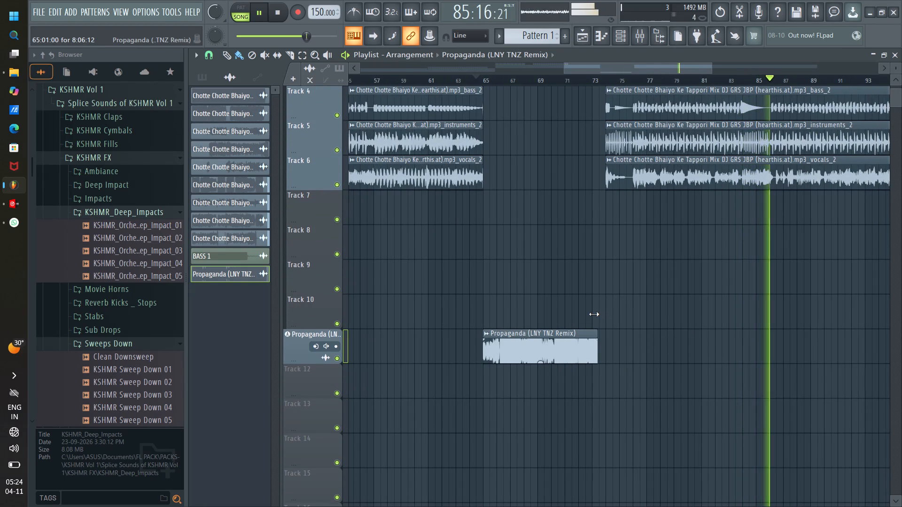
drag(594, 314, 597, 316)
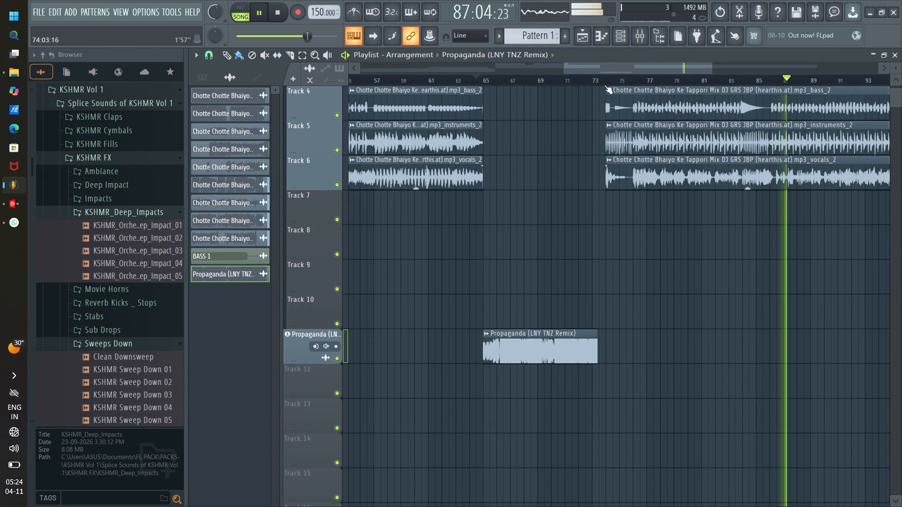
scroll(601, 85, up, 17)
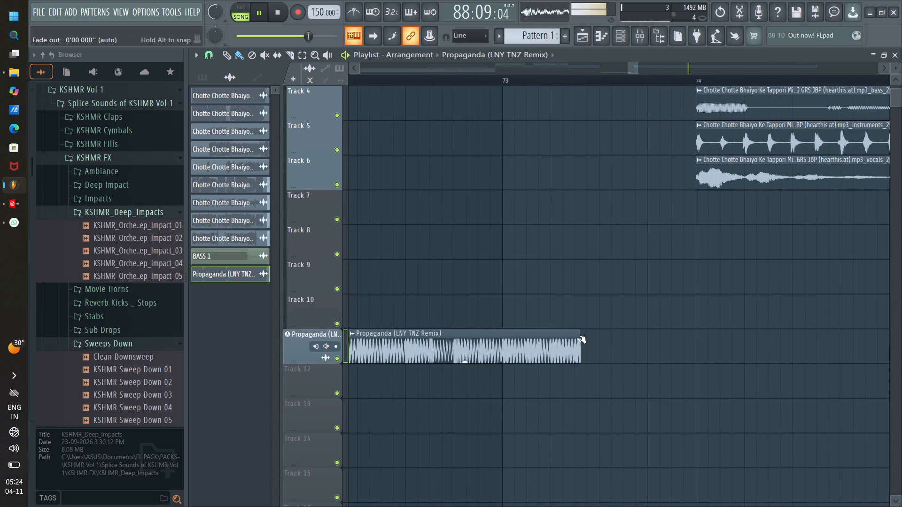
drag(580, 334, 692, 351)
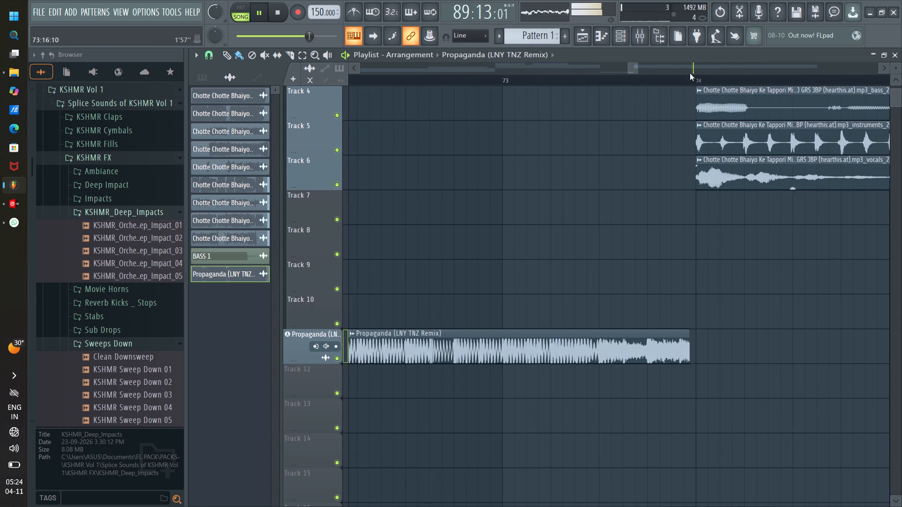
scroll(701, 79, up, 4)
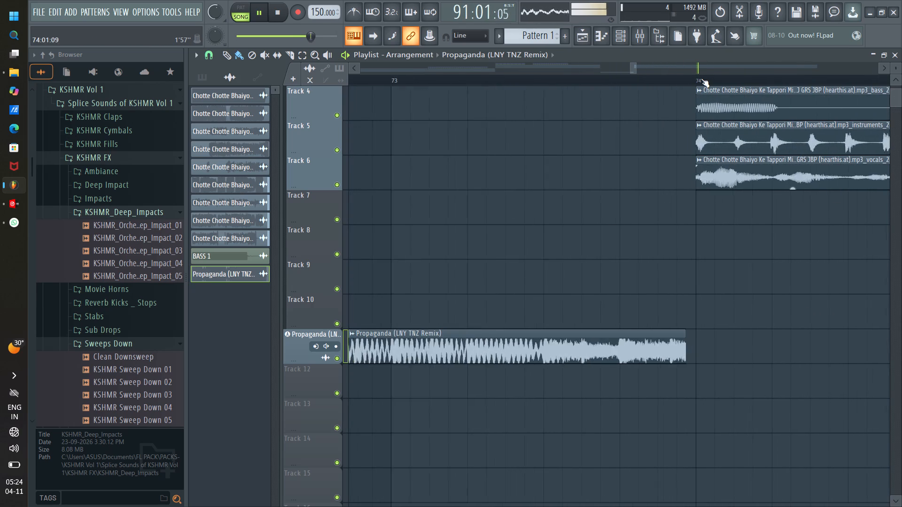
scroll(701, 78, up, 16)
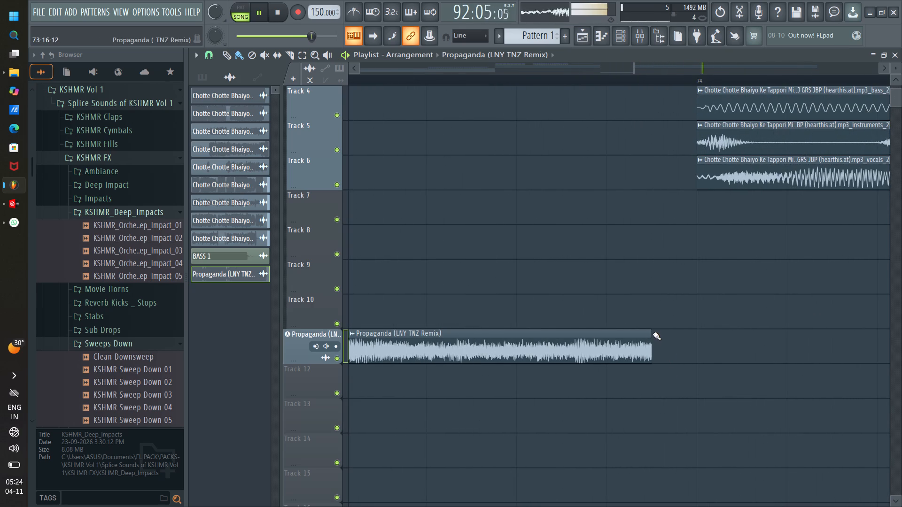
drag(651, 333, 693, 349)
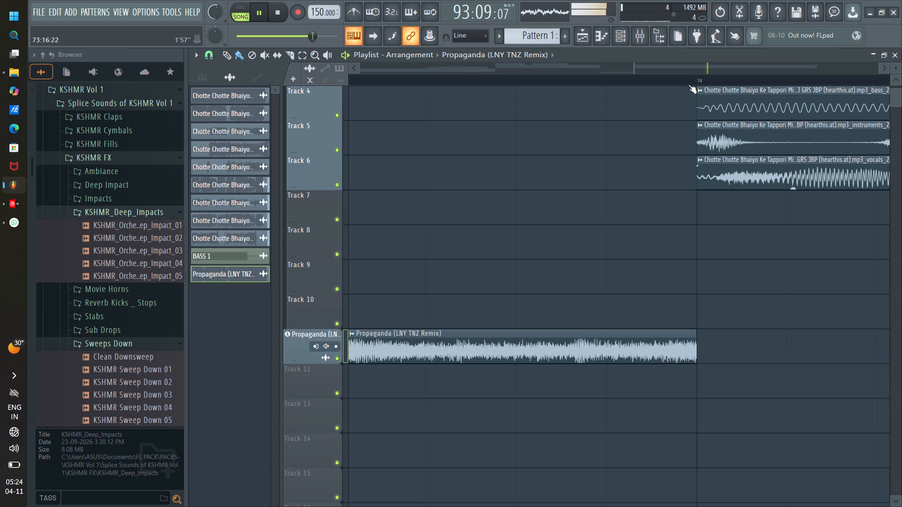
Play from about bar 73 to check the transition from Propaganda back into the Chotte Chotte stems at bar 74.
scroll(688, 79, down, 20)
scroll(688, 79, down, 3)
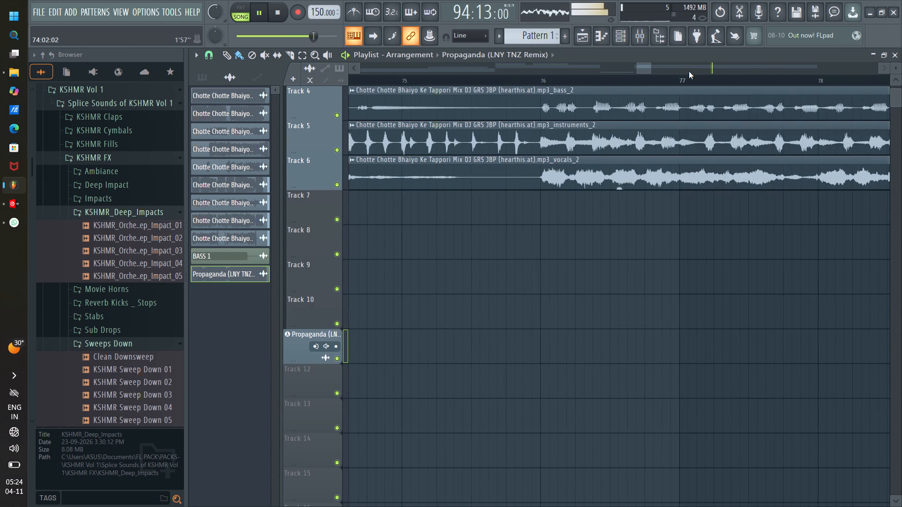
scroll(673, 84, down, 11)
drag(660, 68, 638, 68)
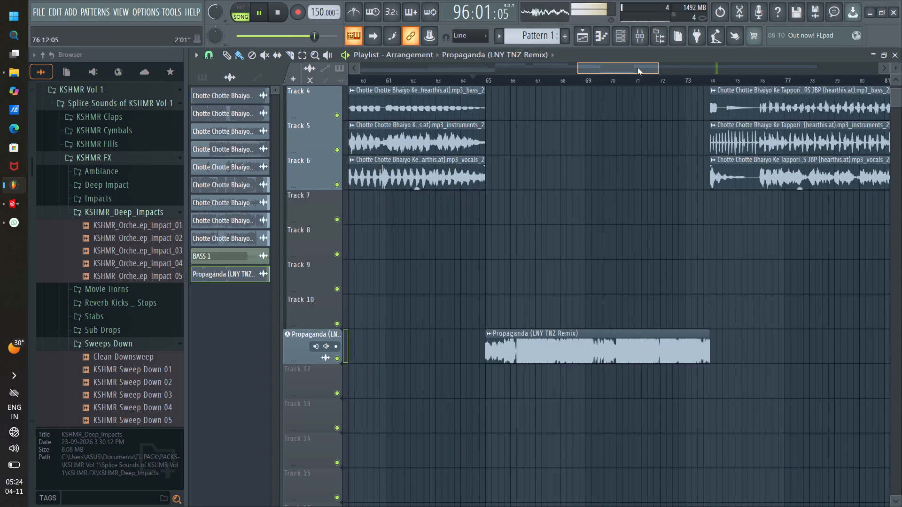
drag(638, 68, 635, 68)
click(736, 82)
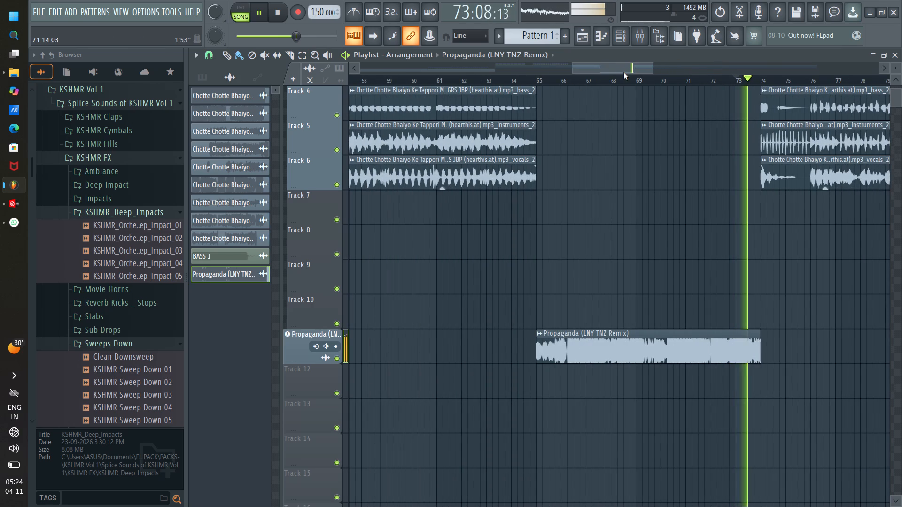
drag(623, 69, 631, 71)
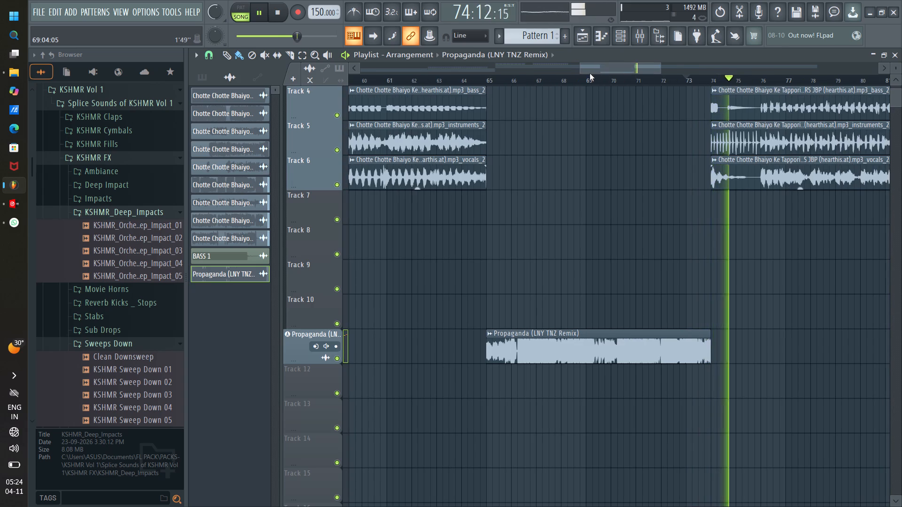
Play the transition into Propaganda again from about bar 64 to check the clip's entry at bar 65.
click(469, 80)
scroll(486, 86, up, 3)
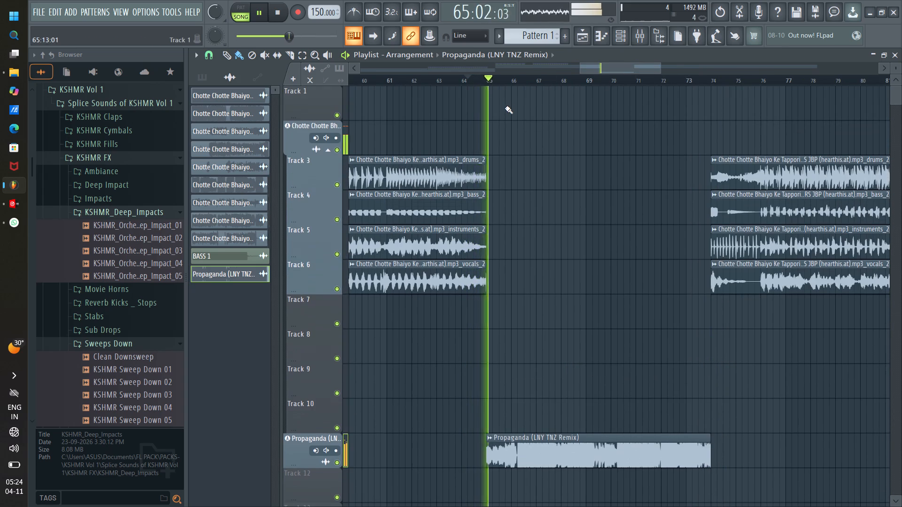
click(473, 83)
scroll(485, 79, up, 5)
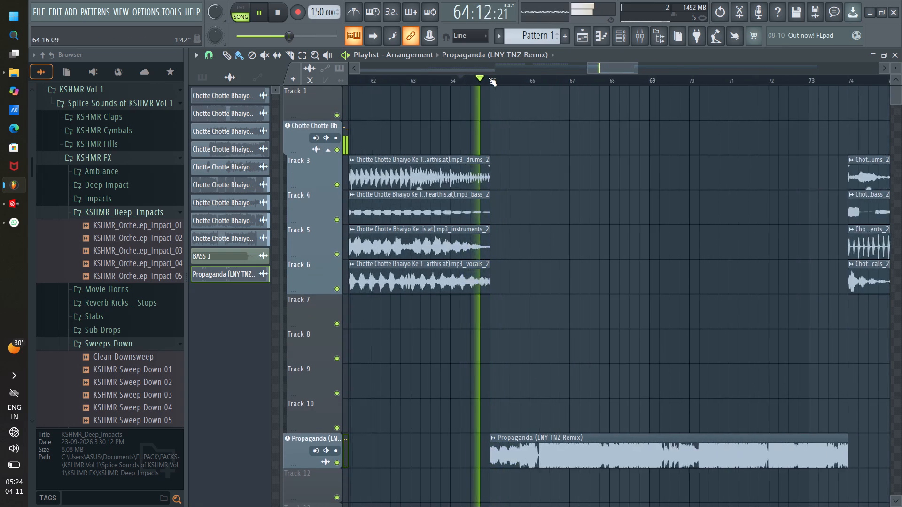
Extend the start of the Propaganda clip slightly ahead of bar 65 so it overlaps the end of the Chotte Chotte stems.
scroll(488, 77, up, 20)
scroll(488, 77, up, 9)
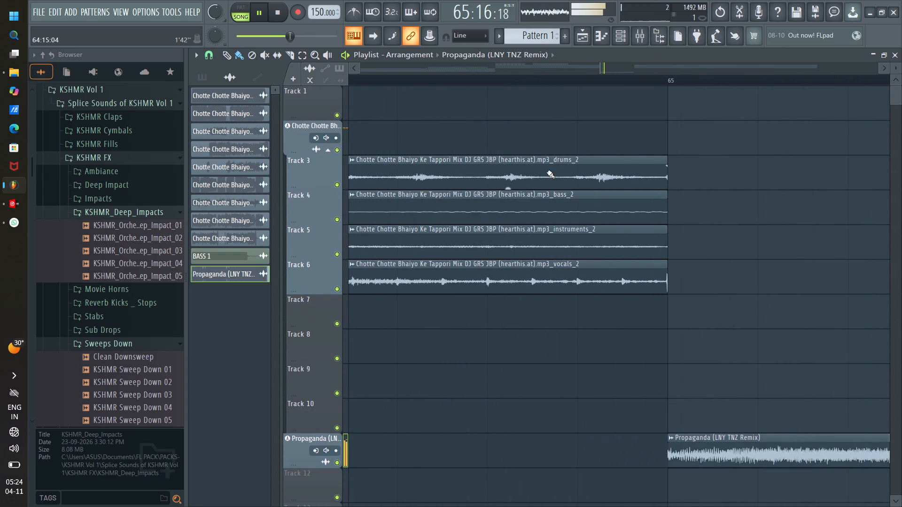
drag(671, 457, 632, 462)
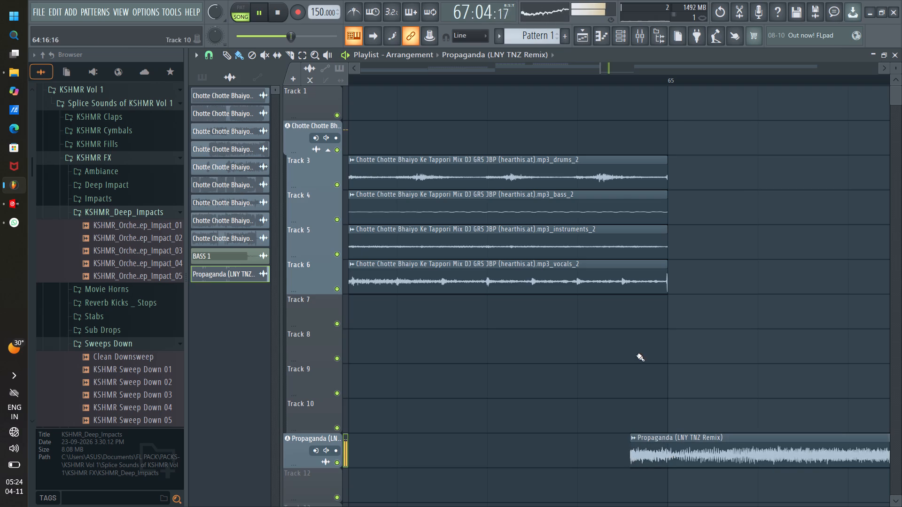
Replay the transition from just before bar 65 to check Propaganda's earlier entry.
click(603, 82)
click(603, 82)
click(603, 82)
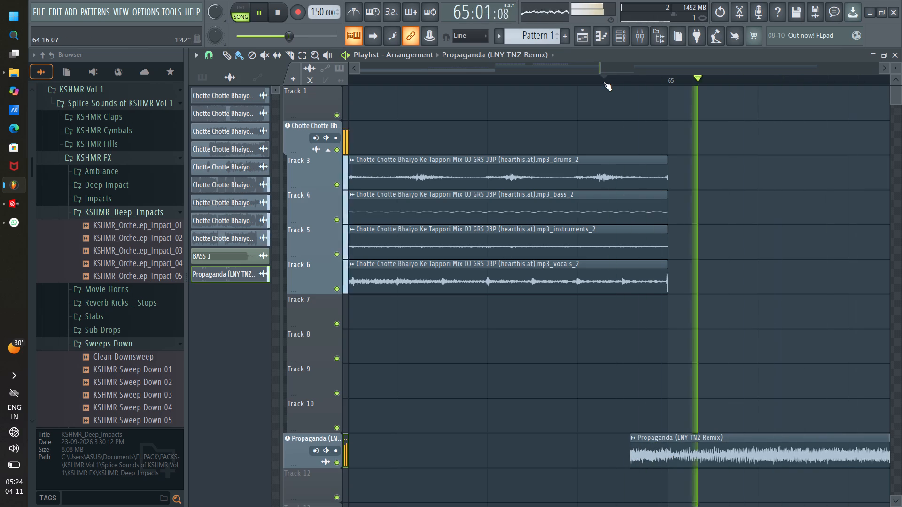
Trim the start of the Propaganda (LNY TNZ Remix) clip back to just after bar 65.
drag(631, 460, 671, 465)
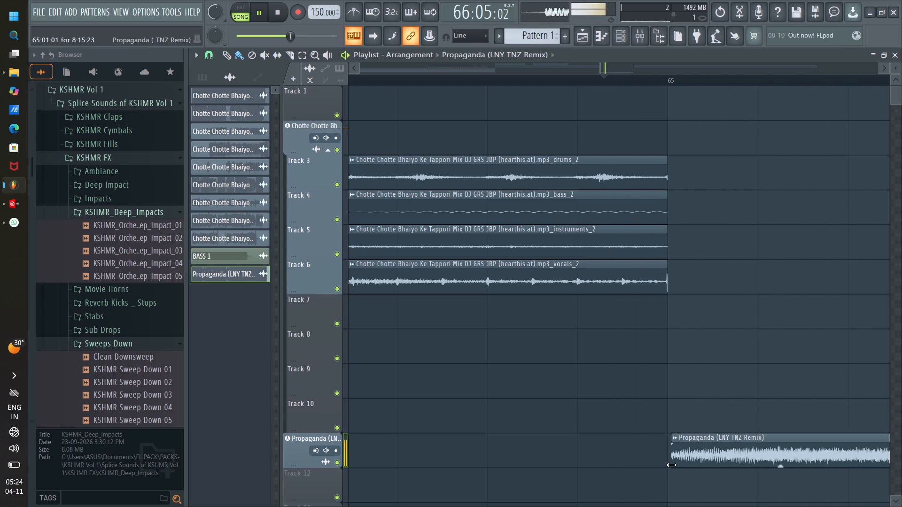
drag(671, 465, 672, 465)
Play from late in bar 64 to check the trimmed Propaganda entry against the end of the Chotte Chotte stems.
click(529, 83)
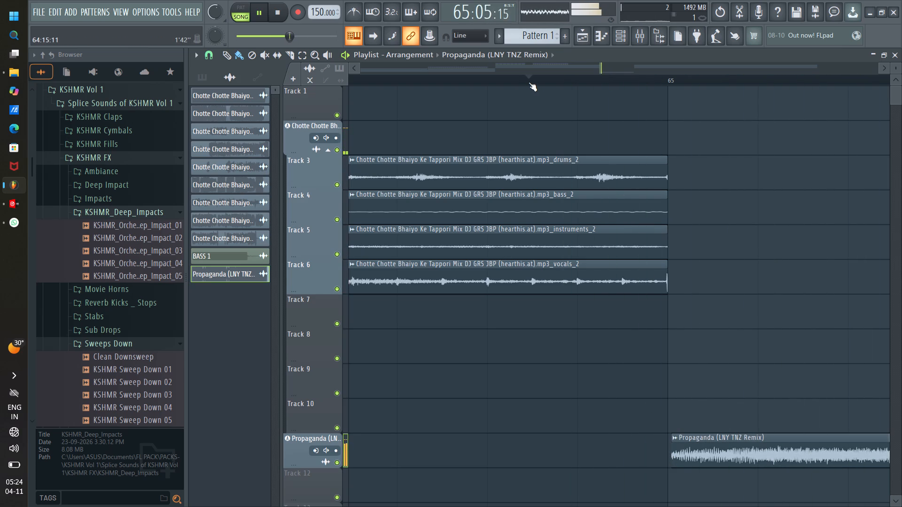
scroll(529, 82, down, 8)
click(469, 86)
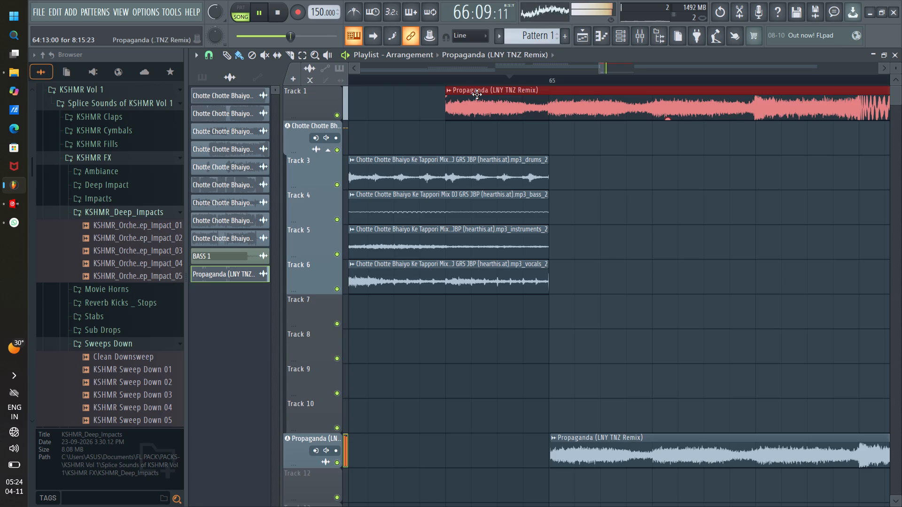
key(ctrl+z)
click(479, 81)
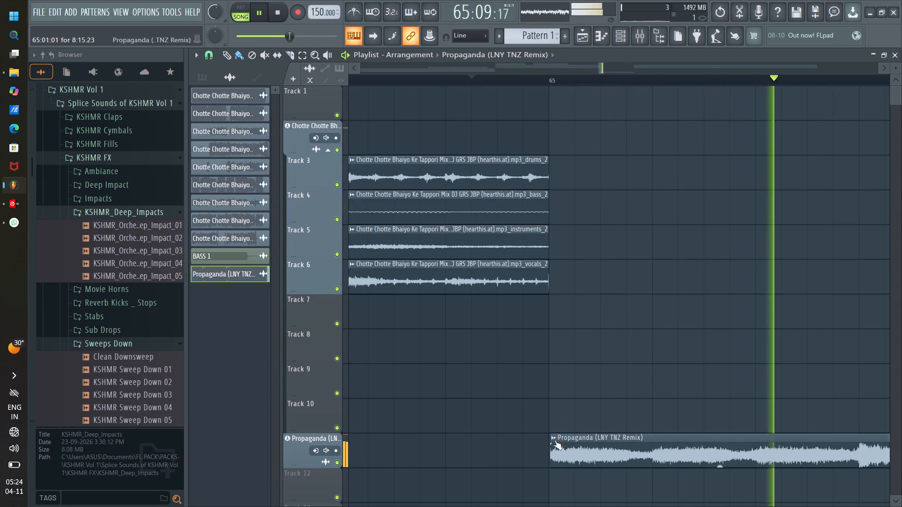
Undo the last resizes of the Propaganda clip.
key(ctrl+z)
key(ctrl+z)
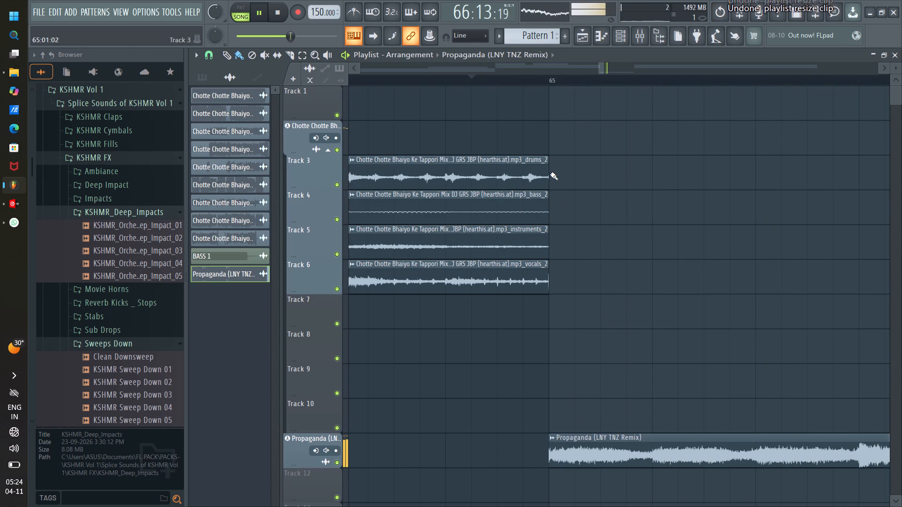
Play the transition into Propaganda at bar 65, starting from about the middle of bar 63.
click(428, 83)
scroll(536, 77, down, 5)
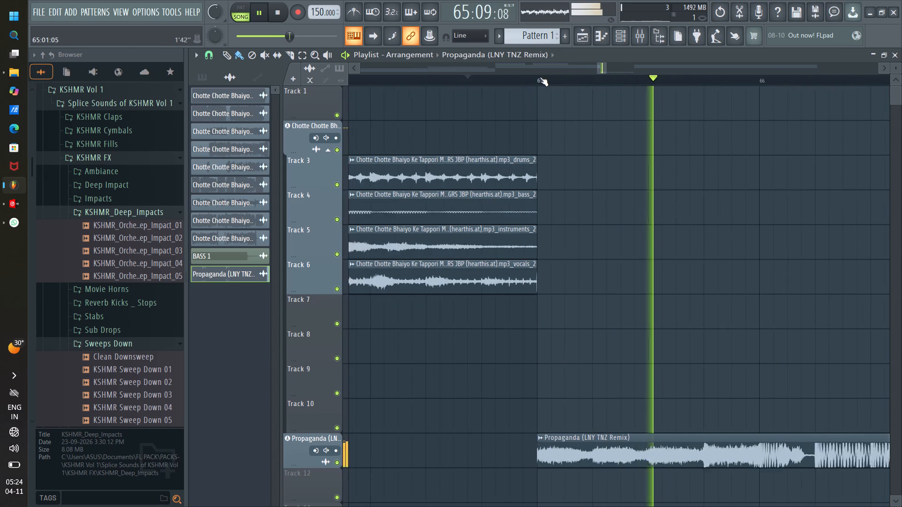
scroll(540, 77, down, 6)
scroll(568, 169, up, 4)
click(426, 77)
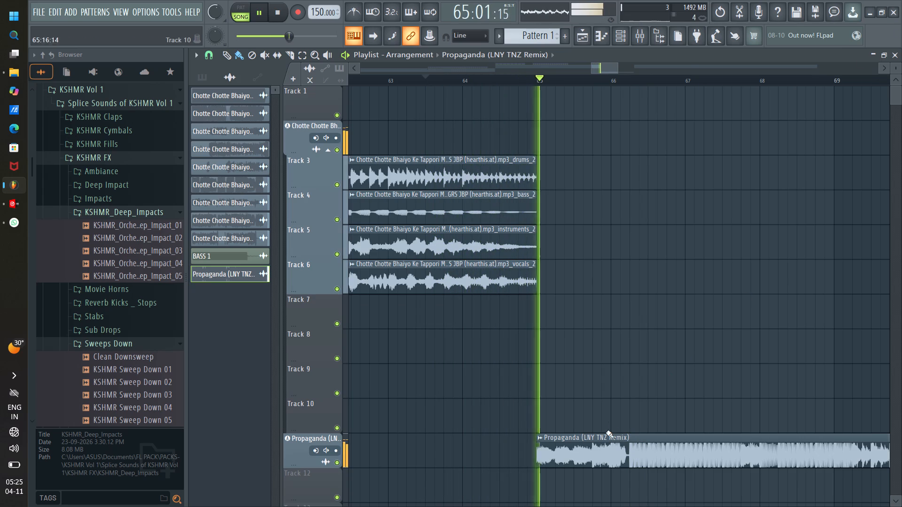
Move the Propaganda clip one bar earlier so it starts at bar 64.
drag(578, 457, 499, 447)
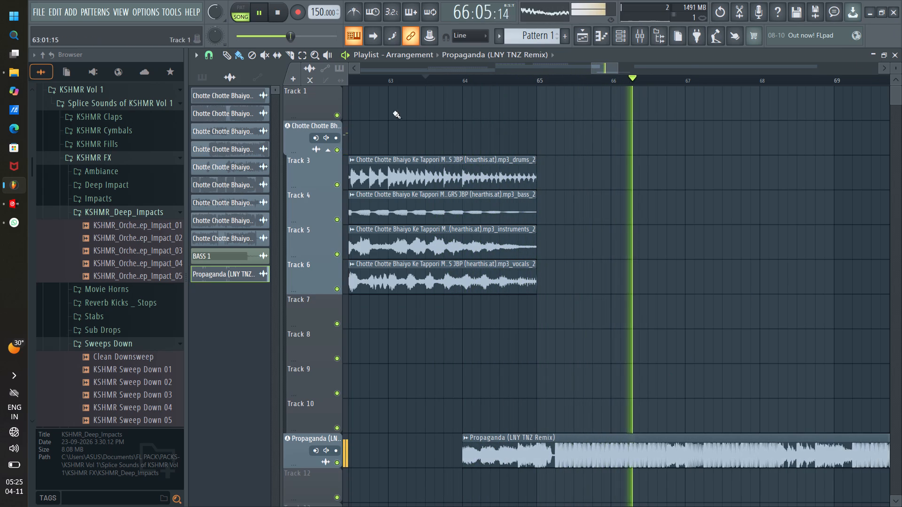
Play the transition into the moved Propaganda clip from about bar 63, and again from about bar 60.
click(385, 77)
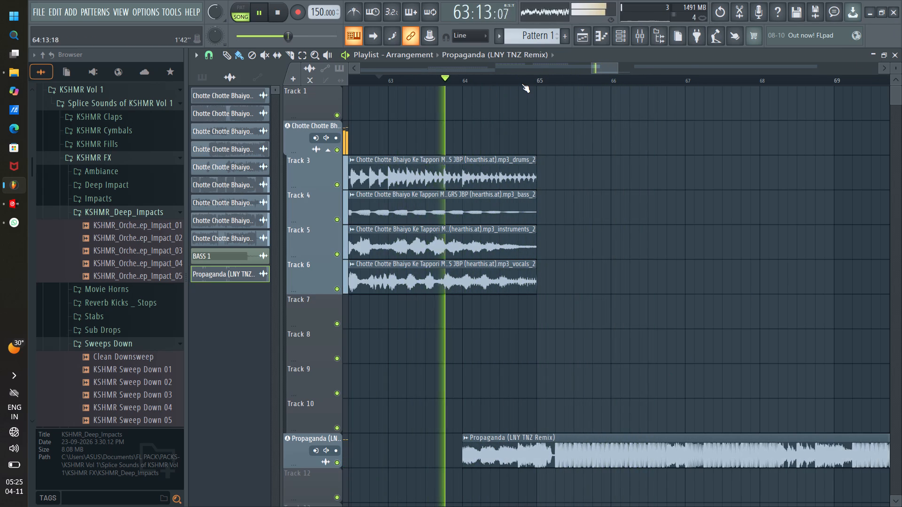
scroll(521, 84, up, 3)
scroll(521, 83, down, 2)
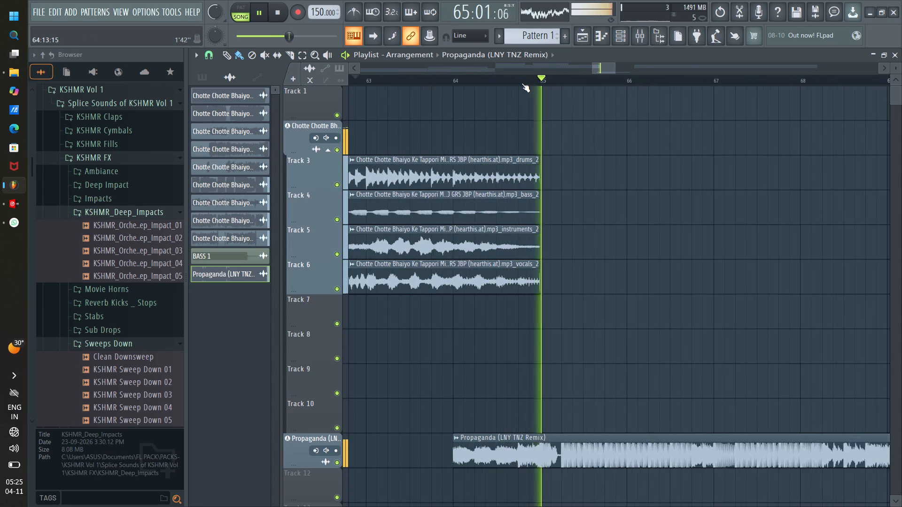
scroll(521, 83, down, 3)
drag(606, 65, 587, 61)
click(545, 82)
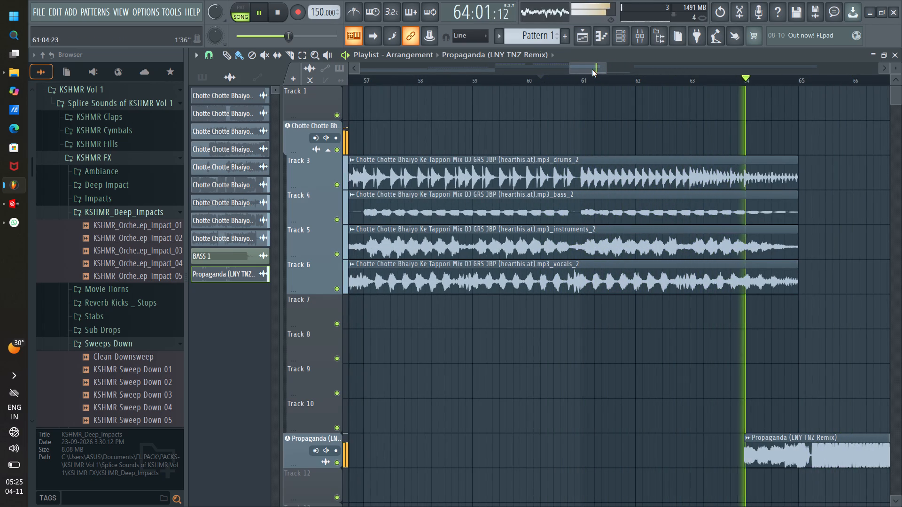
Extend the start of the Propaganda clip back to bar 57 so its buildup plays under the Chotte Chotte stems.
drag(743, 456, 575, 456)
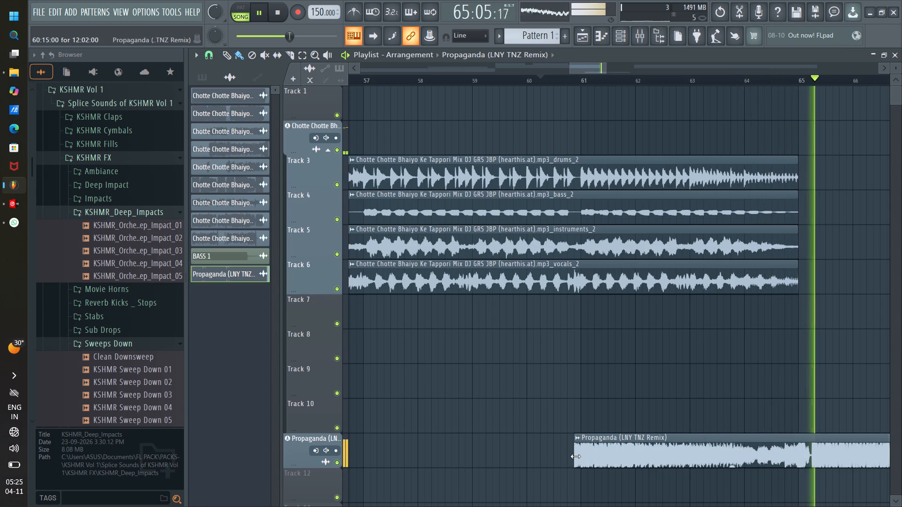
drag(575, 456, 365, 448)
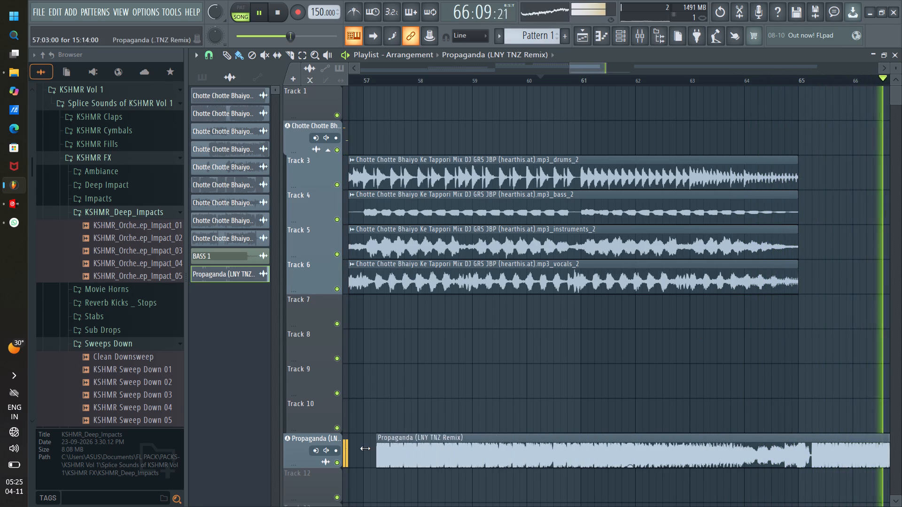
drag(365, 448, 563, 453)
Play from about the middle of bar 56 to check Propaganda's extended entry at bar 57.
click(542, 84)
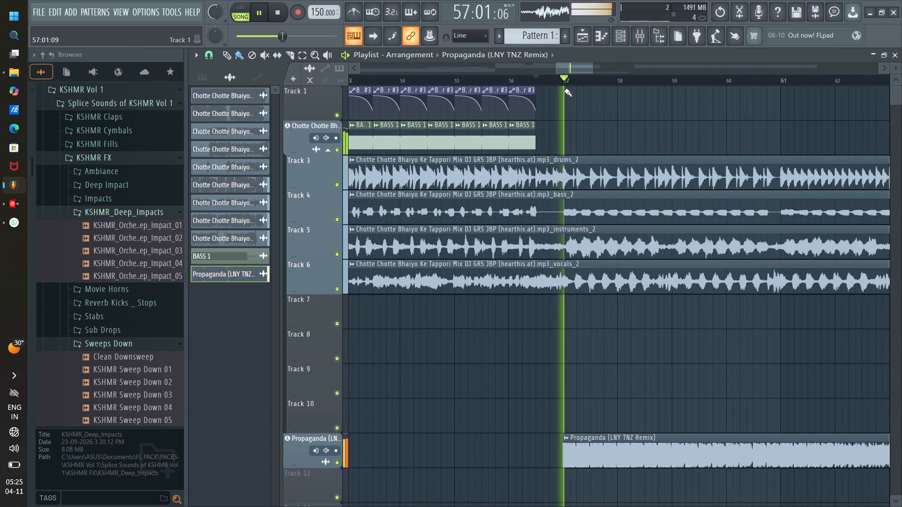
drag(563, 69, 568, 70)
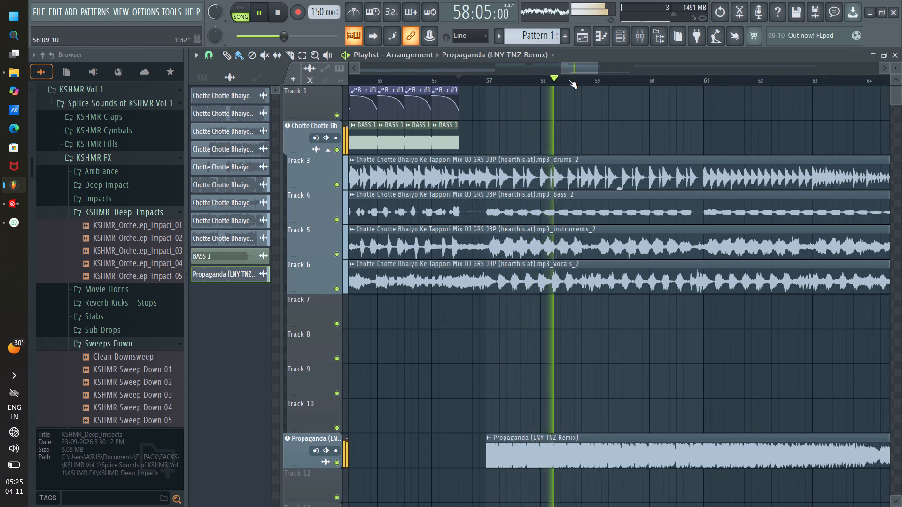
Move the Propaganda clip about half a bar later and extend its start back to bar 57.
scroll(569, 80, down, 7)
drag(715, 448, 723, 451)
drag(549, 460, 540, 459)
Play from about the middle of bar 56 through bar 65 to check how the shifted Propaganda buildup fits the stems.
click(528, 83)
scroll(543, 77, up, 4)
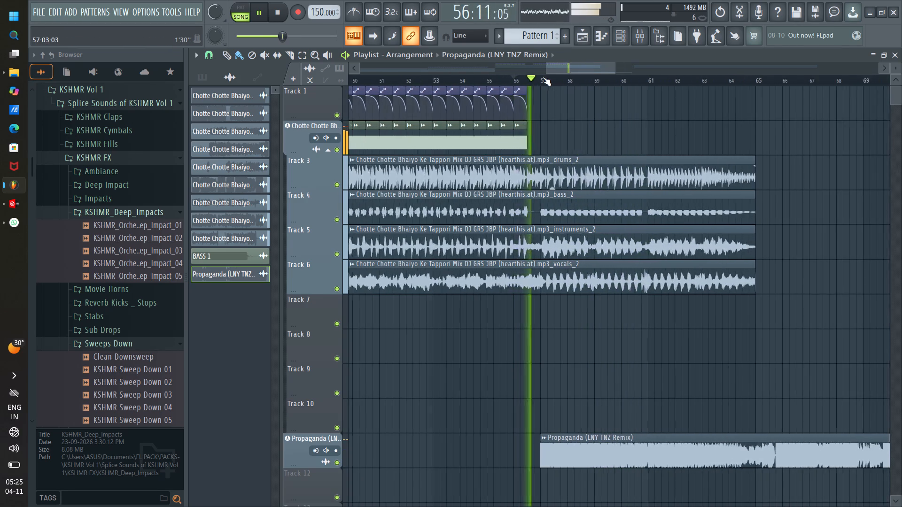
scroll(543, 77, up, 7)
scroll(543, 77, down, 8)
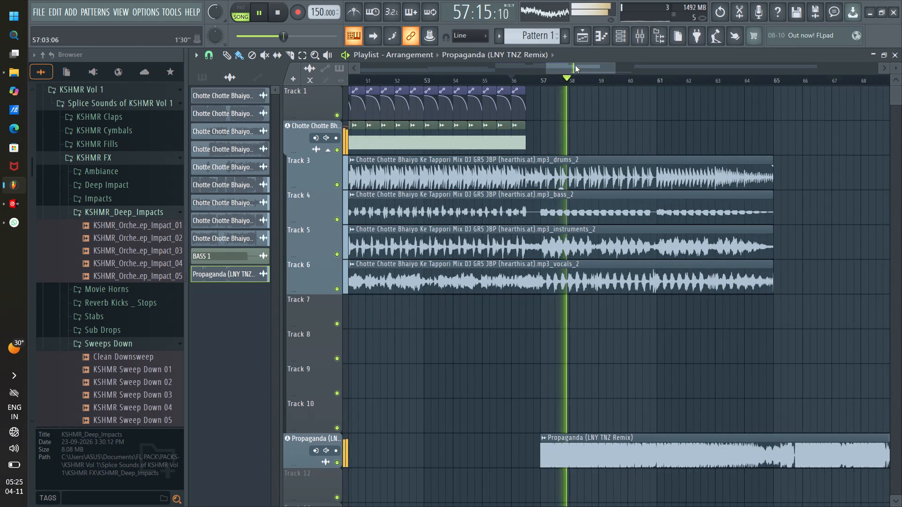
drag(575, 65, 584, 73)
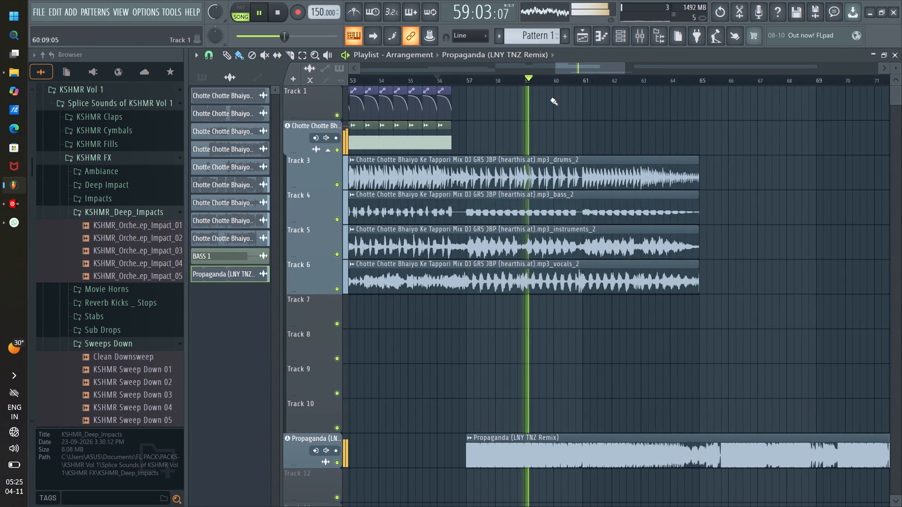
click(574, 70)
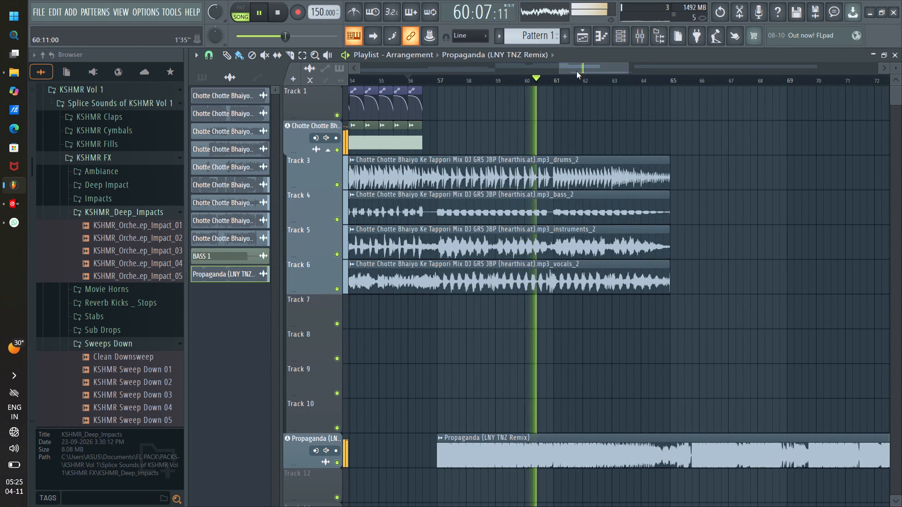
click(576, 71)
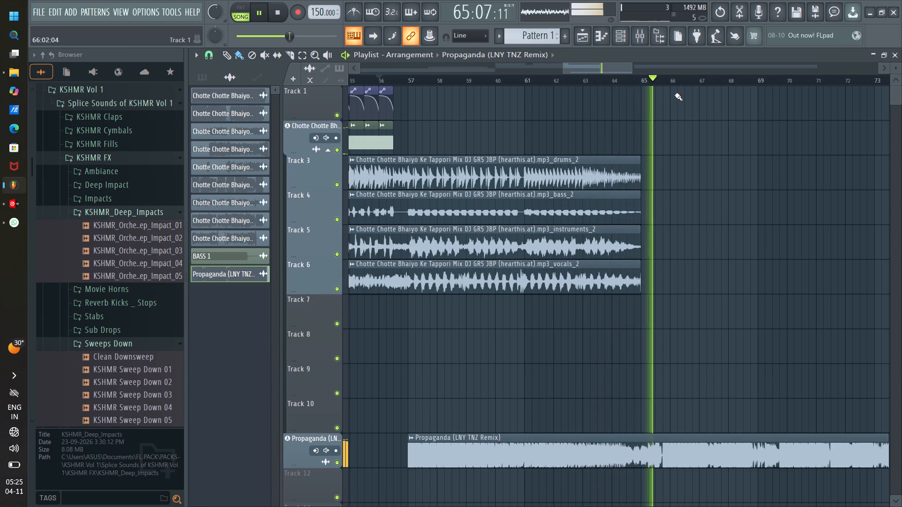
Move the Propaganda clip another half bar later and extend its start back to bar 57.
scroll(657, 81, up, 14)
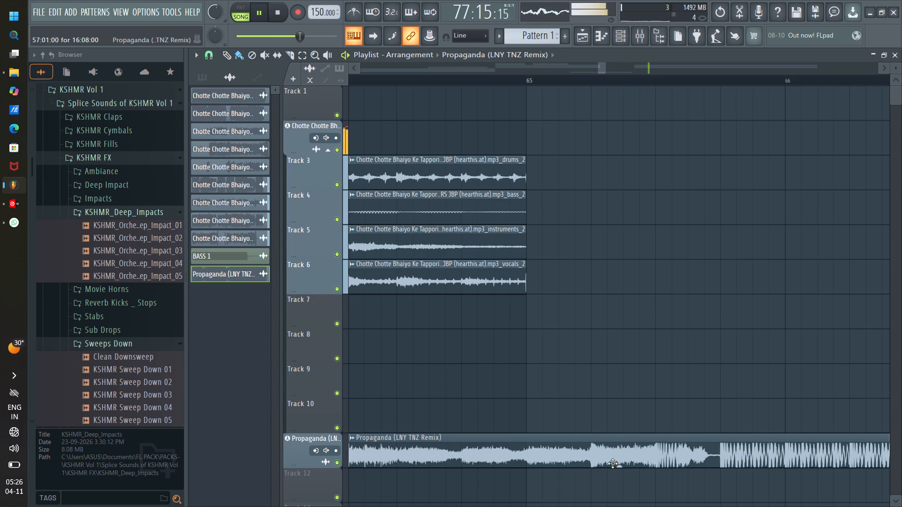
drag(618, 458, 745, 489)
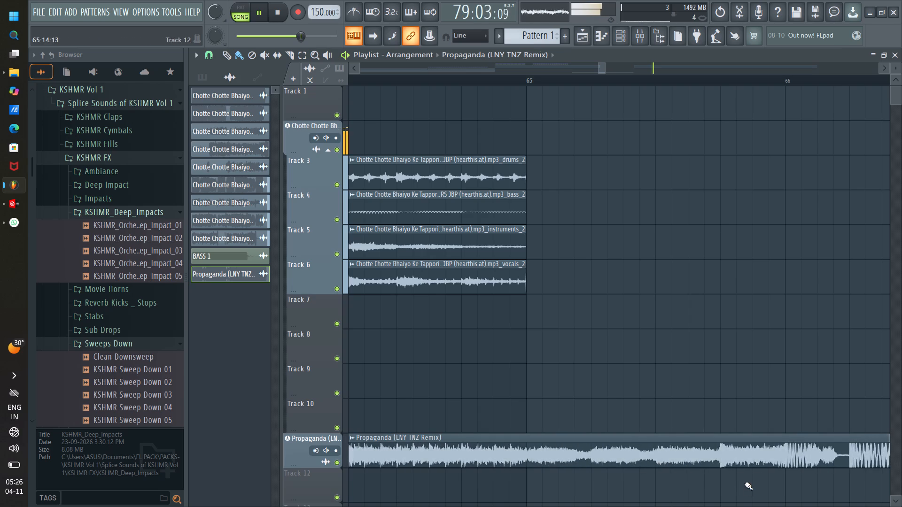
scroll(698, 83, down, 12)
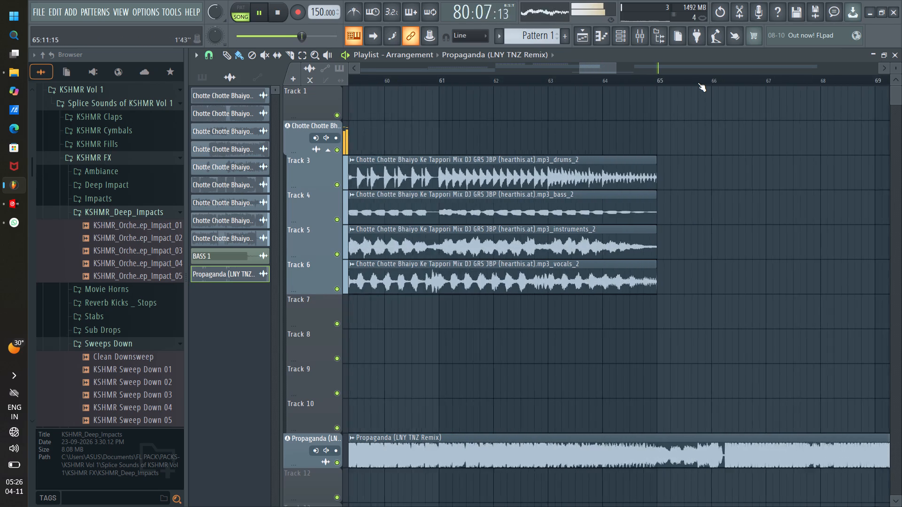
scroll(698, 83, down, 4)
drag(626, 64, 608, 64)
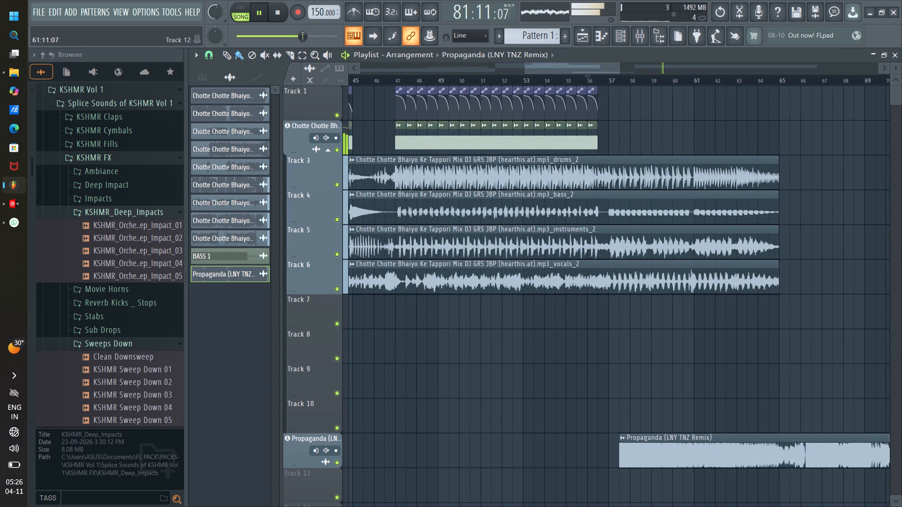
scroll(609, 78, up, 13)
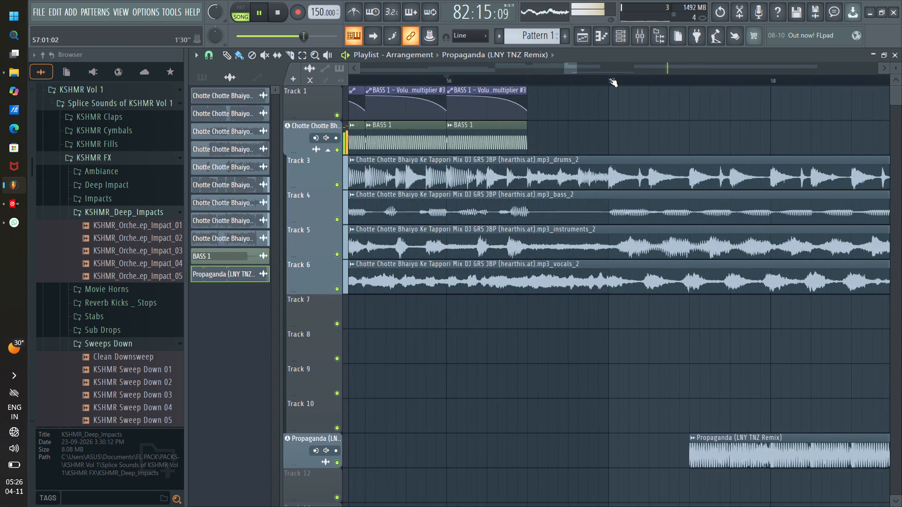
scroll(609, 78, up, 3)
drag(739, 463, 650, 460)
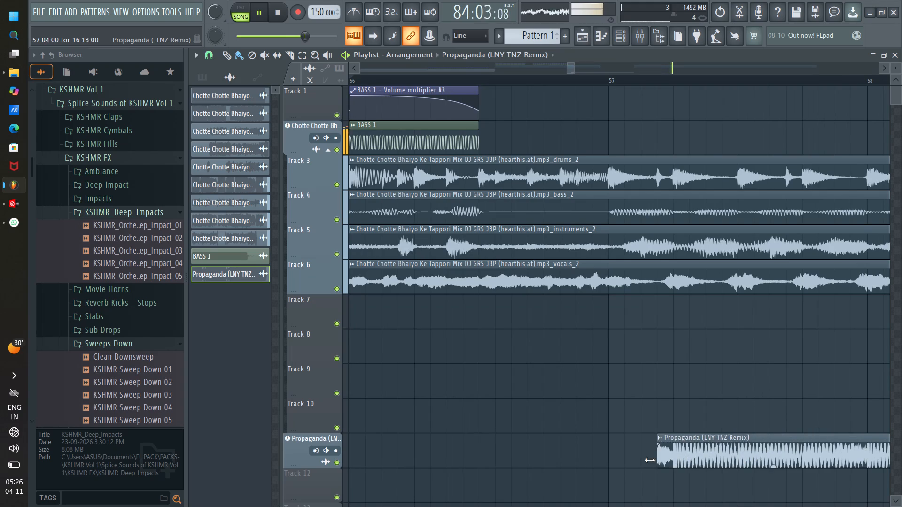
drag(650, 460, 614, 460)
Play from about bar 56 past bar 66 to check the shifted Propaganda buildup and drop against the stems.
scroll(604, 80, down, 4)
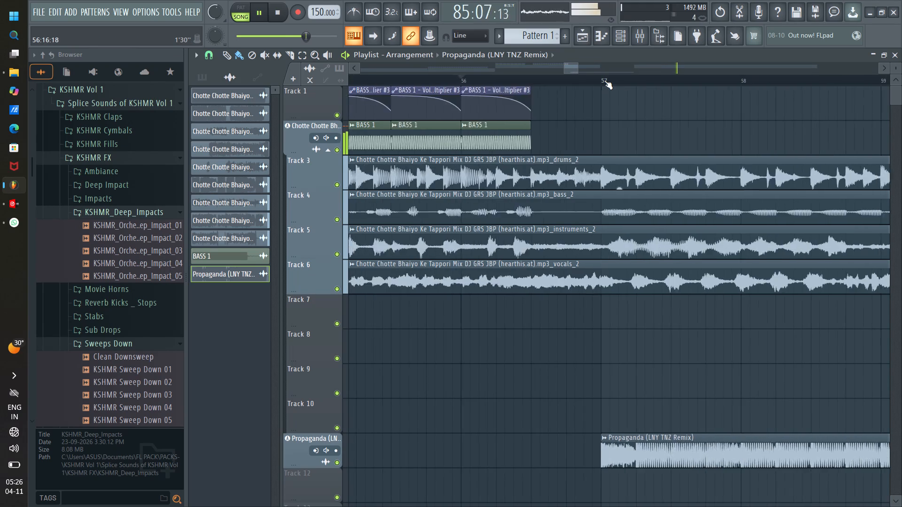
scroll(604, 80, down, 7)
click(569, 82)
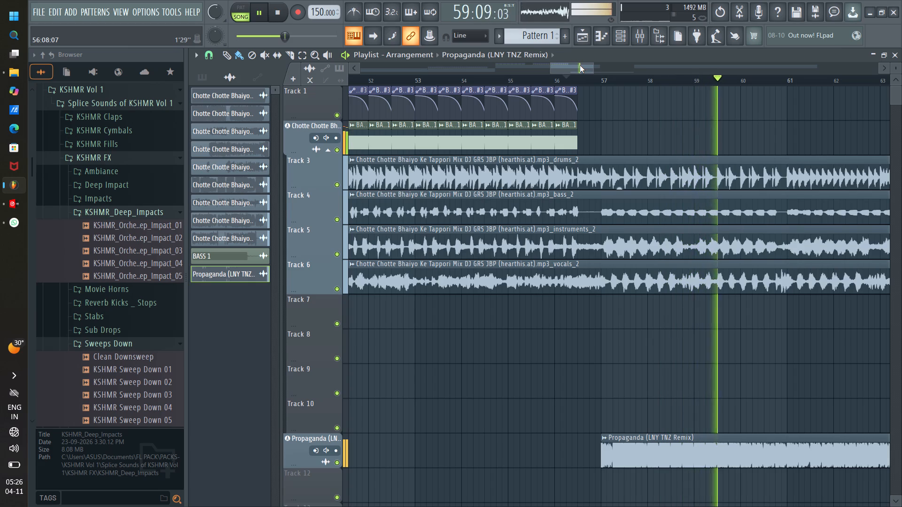
drag(580, 66, 600, 78)
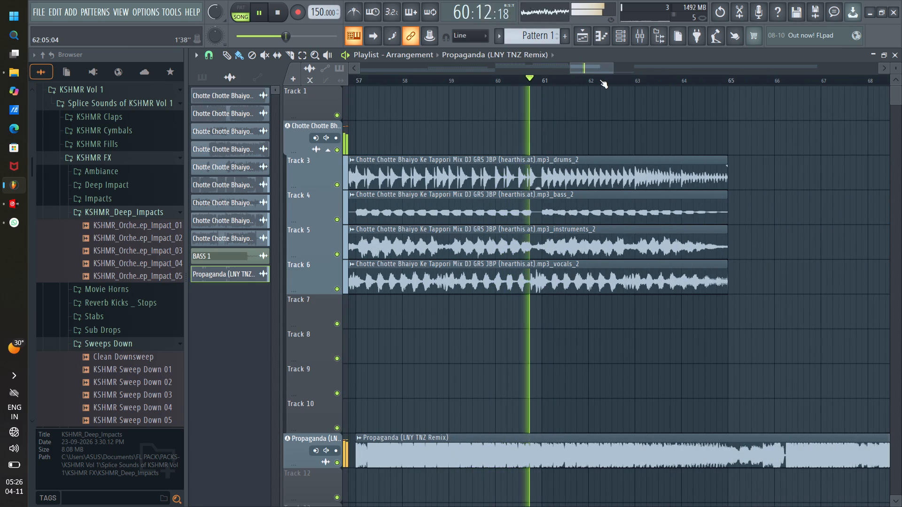
scroll(699, 82, up, 2)
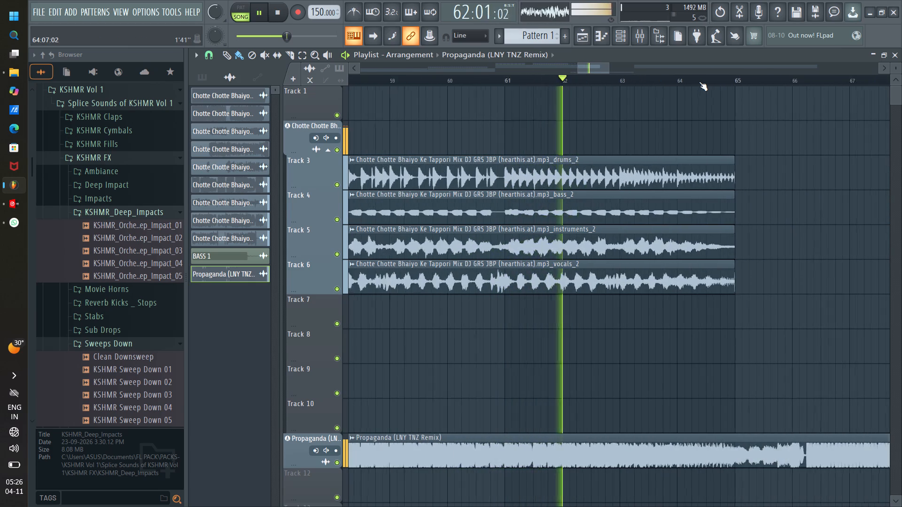
scroll(699, 82, up, 3)
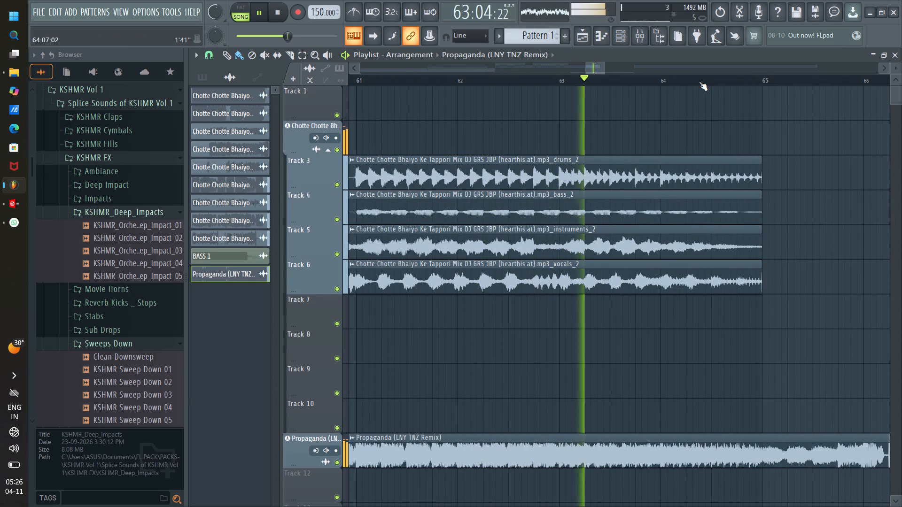
scroll(699, 82, down, 1)
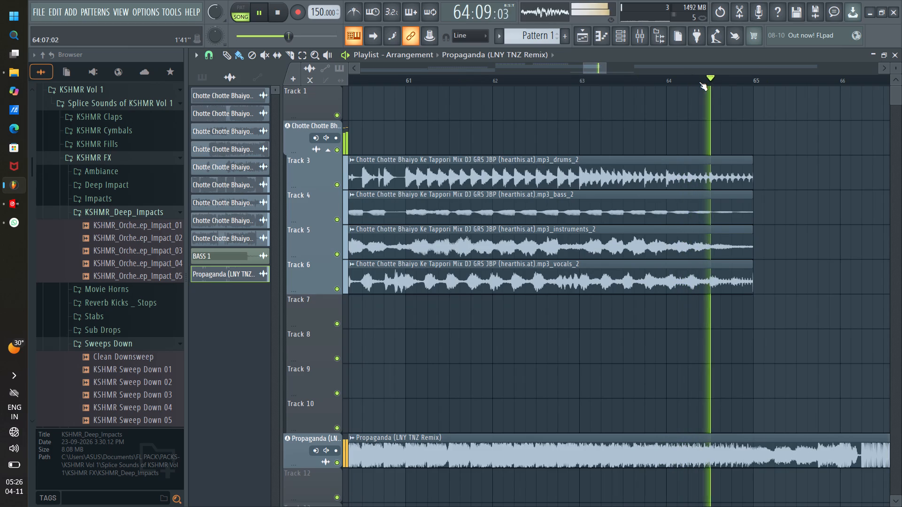
scroll(699, 82, down, 8)
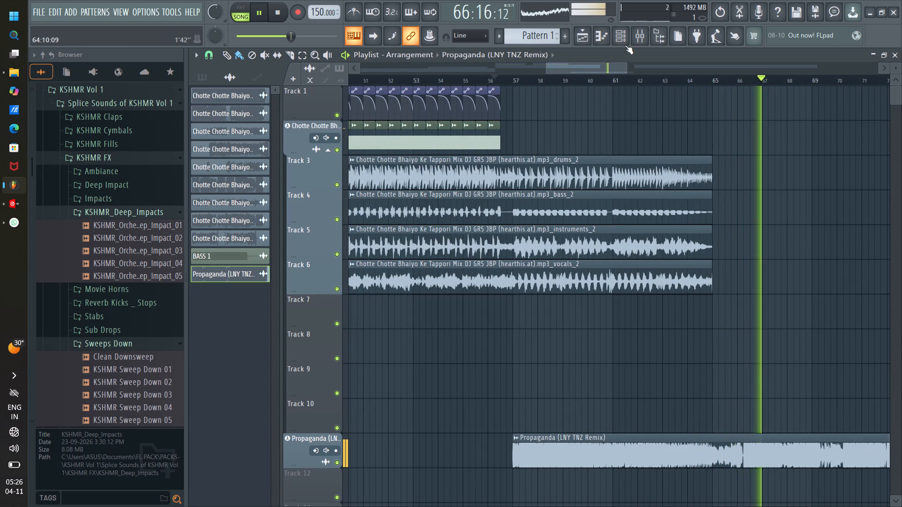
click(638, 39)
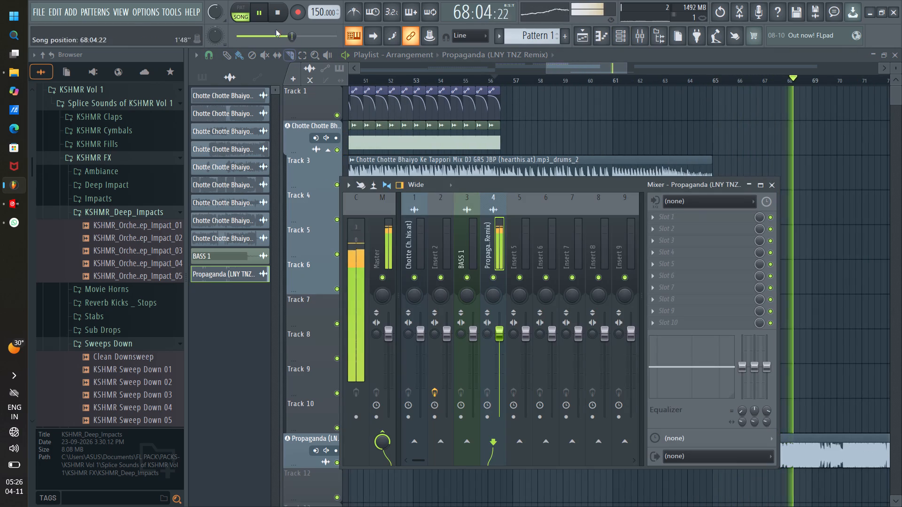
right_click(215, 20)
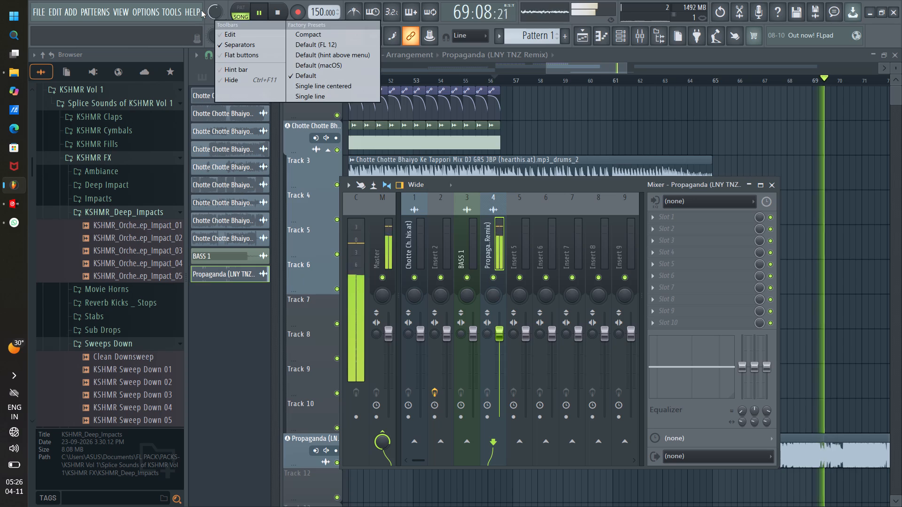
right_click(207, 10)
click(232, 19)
Play repeatedly from around bars 54 to 57 to check how the Propaganda buildup enters against the stems.
drag(556, 68, 530, 69)
click(595, 77)
drag(581, 70, 593, 74)
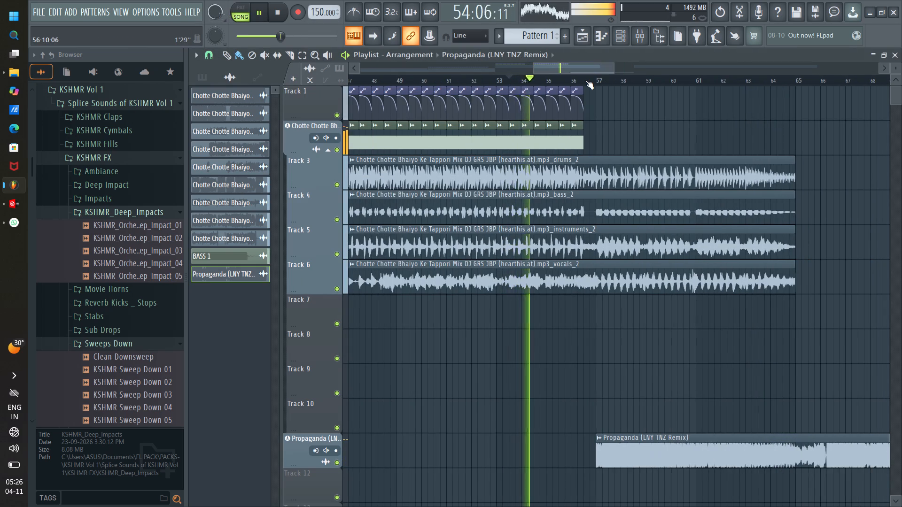
scroll(585, 80, up, 9)
scroll(585, 80, down, 2)
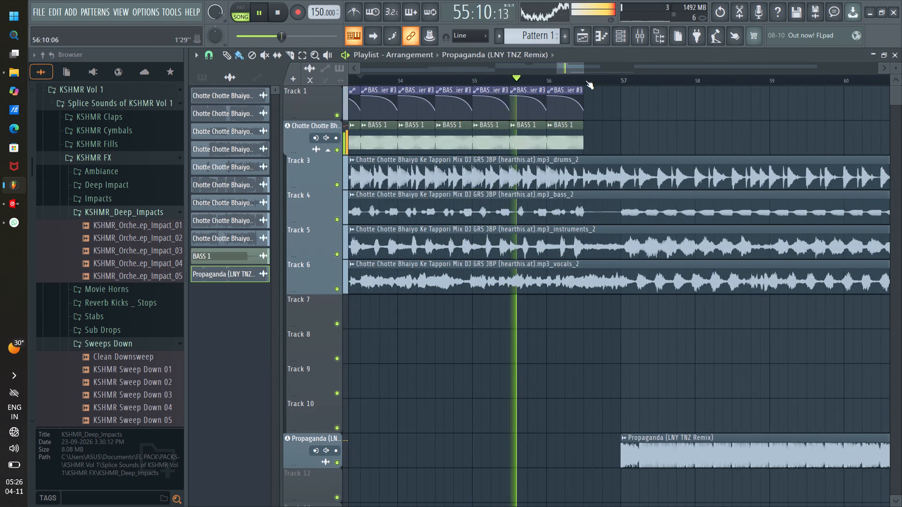
scroll(585, 80, down, 1)
scroll(622, 79, up, 4)
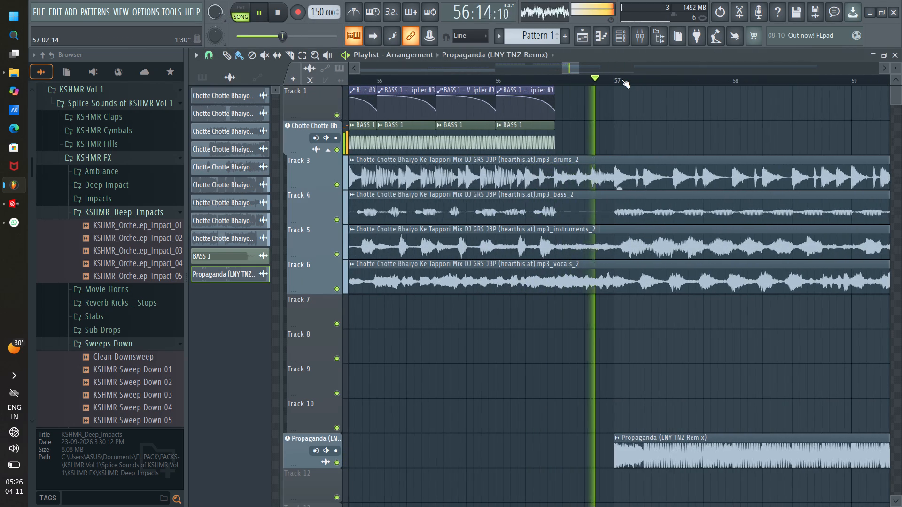
scroll(621, 79, down, 4)
click(587, 79)
scroll(619, 78, up, 1)
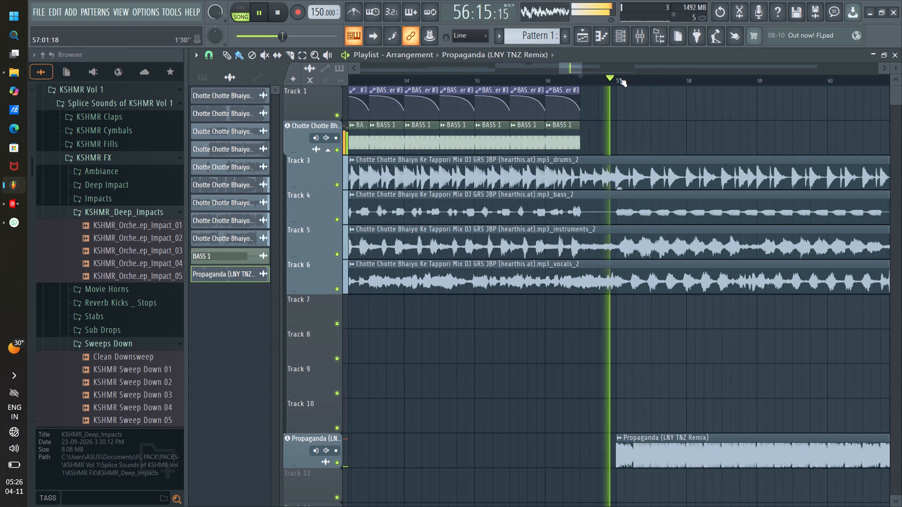
scroll(619, 78, up, 2)
scroll(575, 85, down, 3)
click(569, 69)
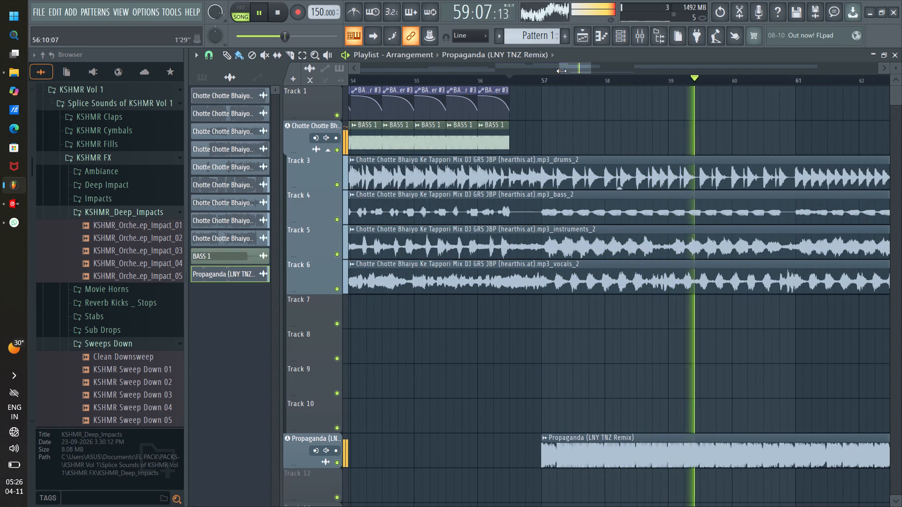
click(543, 81)
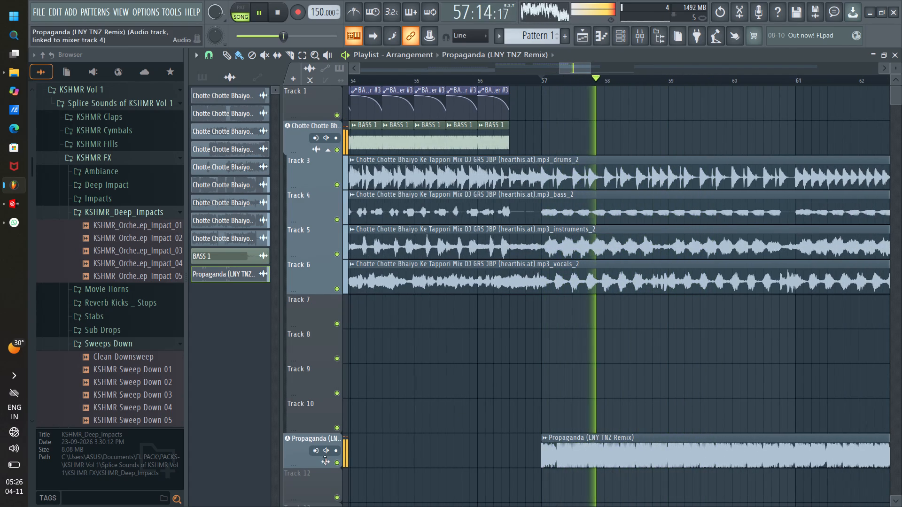
Solo the Propaganda track to hear its buildup alone, restore the other tracks, and replay from the middle of bar 56.
right_click(340, 463)
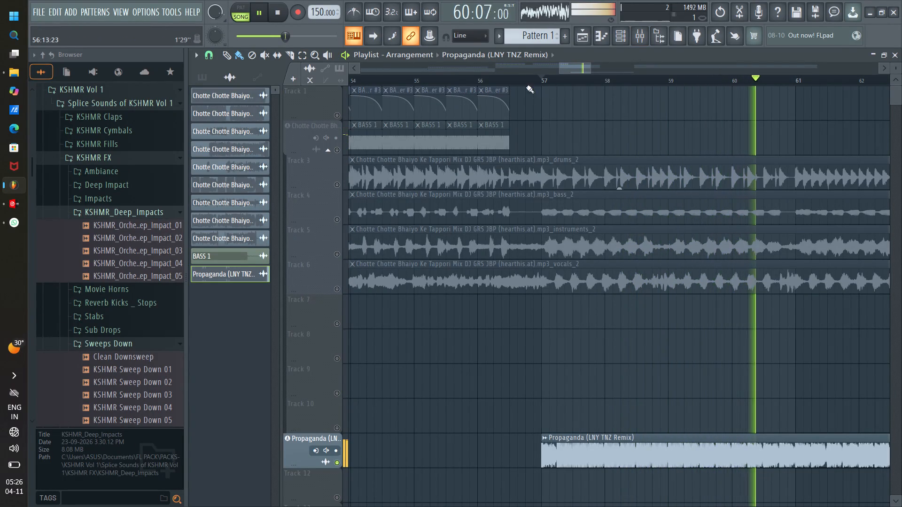
right_click(335, 463)
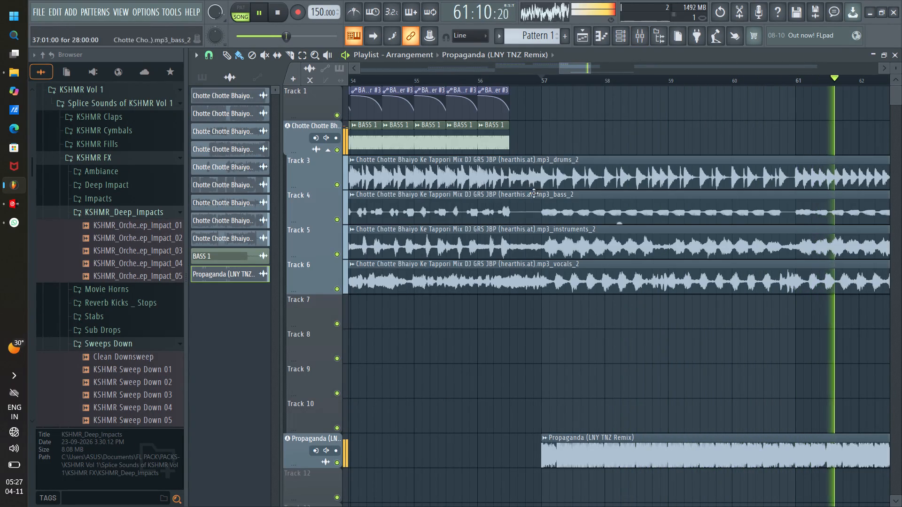
click(516, 78)
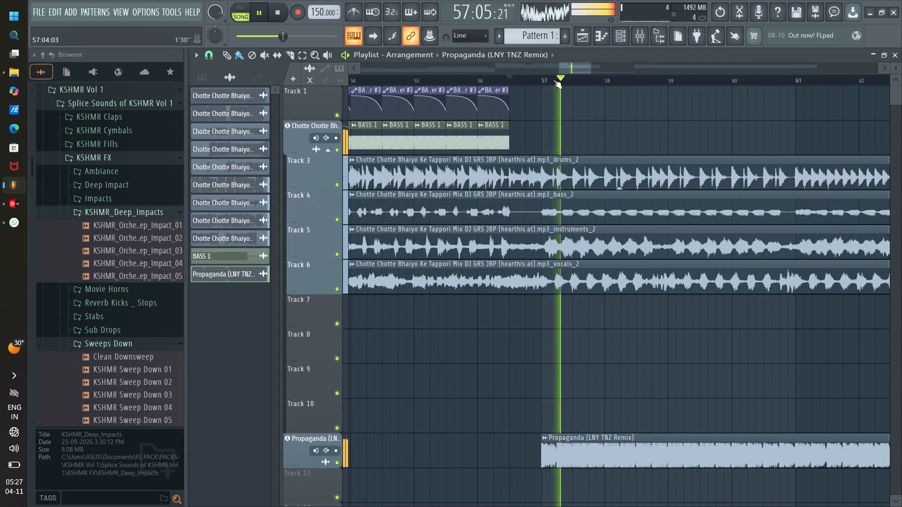
Create a volume automation clip for the Propaganda clip and place it on Track 10, starting at bar 57.
scroll(553, 80, down, 6)
scroll(550, 163, up, 5)
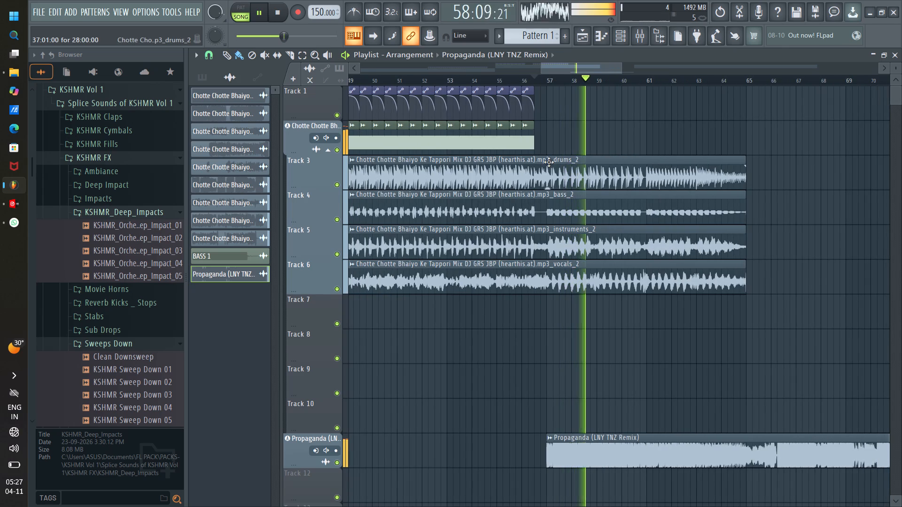
scroll(628, 365, up, 2)
scroll(631, 340, down, 1)
scroll(630, 340, up, 2)
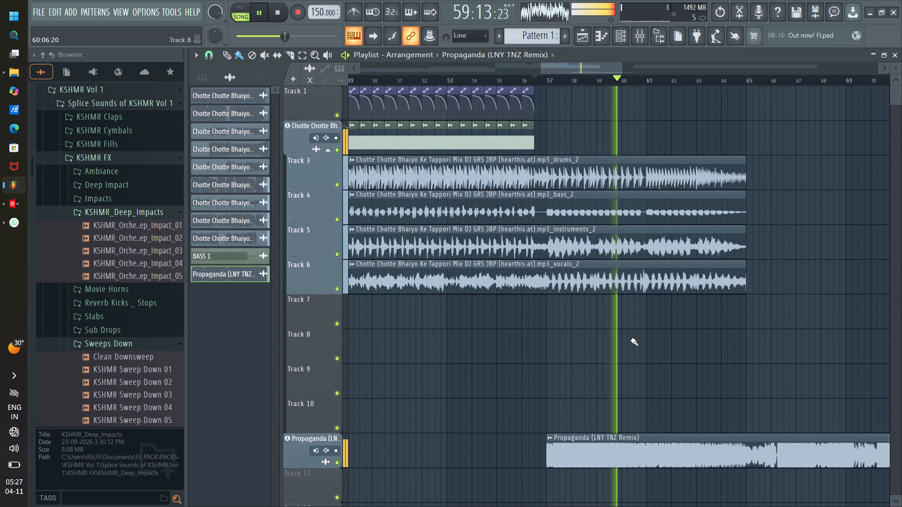
click(552, 438)
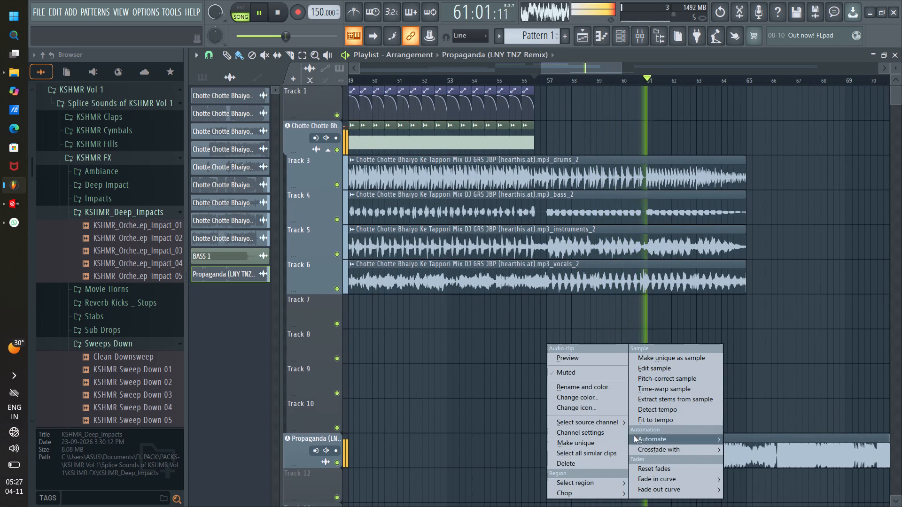
click(658, 441)
click(737, 449)
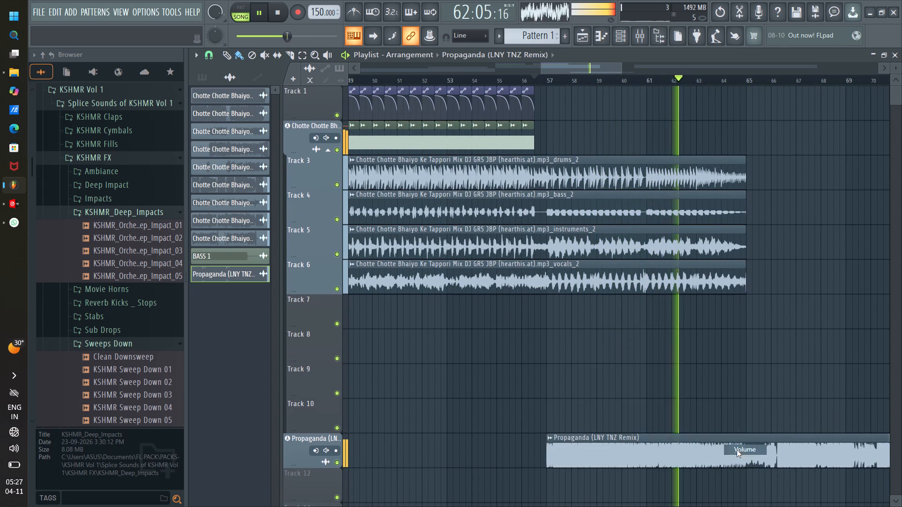
drag(719, 441, 717, 402)
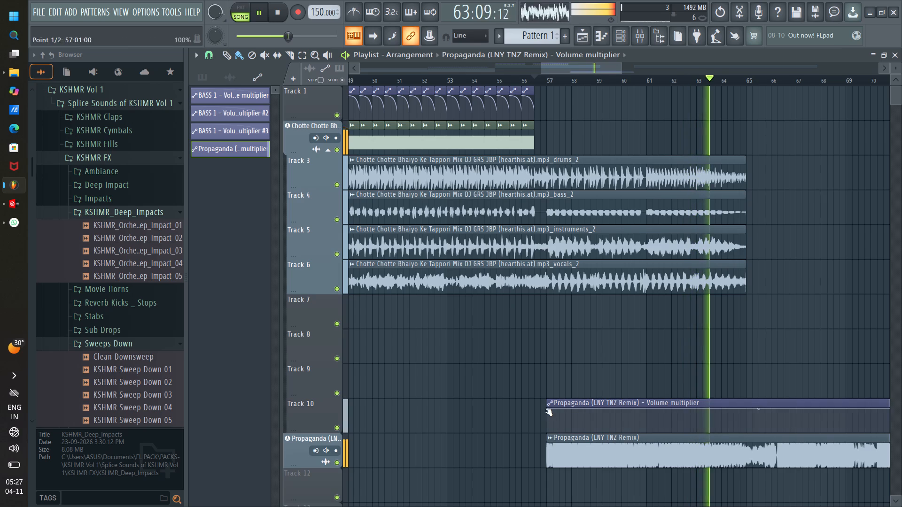
Add a control point at bar 65 on the Propaganda volume automation and raise it to full level.
scroll(746, 78, up, 6)
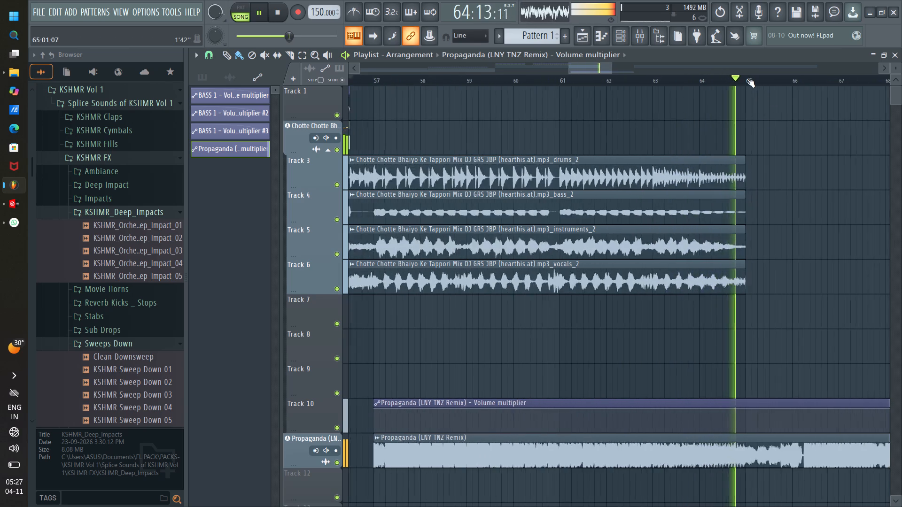
scroll(746, 78, up, 20)
scroll(746, 78, up, 8)
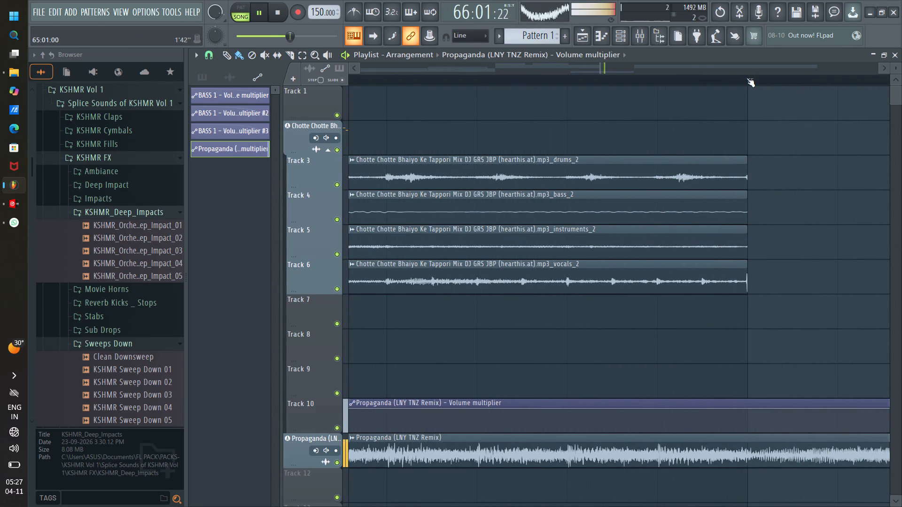
right_click(746, 410)
drag(747, 410, 748, 408)
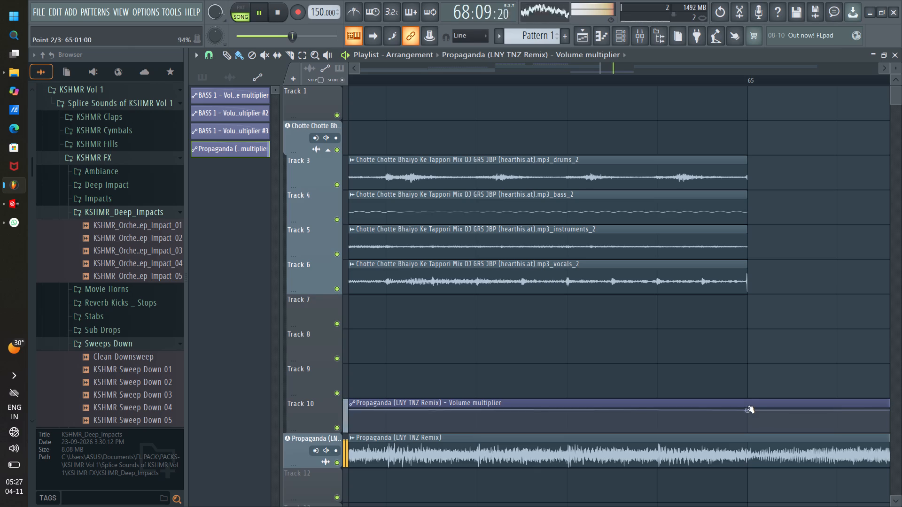
drag(748, 408, 749, 399)
Lower the Propaganda volume automation's start point at bar 57 so the level rises toward bar 65.
scroll(730, 84, down, 14)
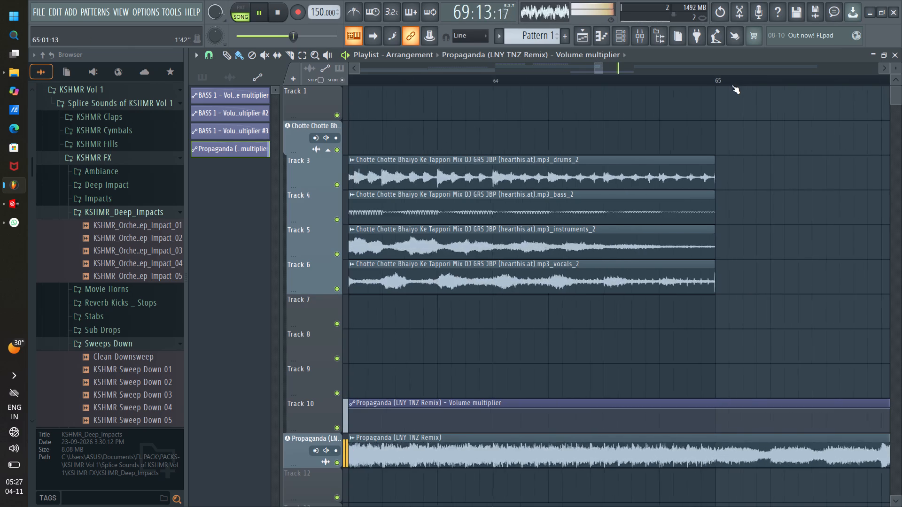
scroll(731, 85, down, 6)
drag(592, 68, 591, 68)
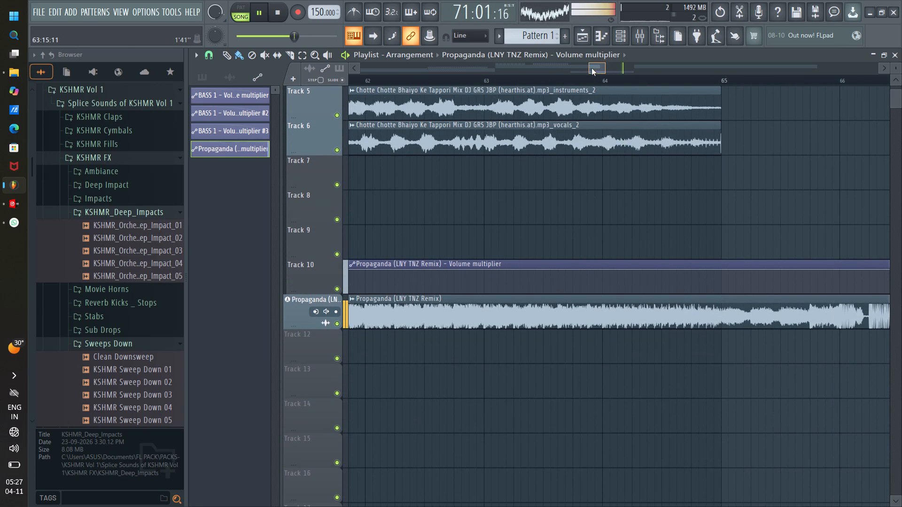
drag(591, 68, 570, 73)
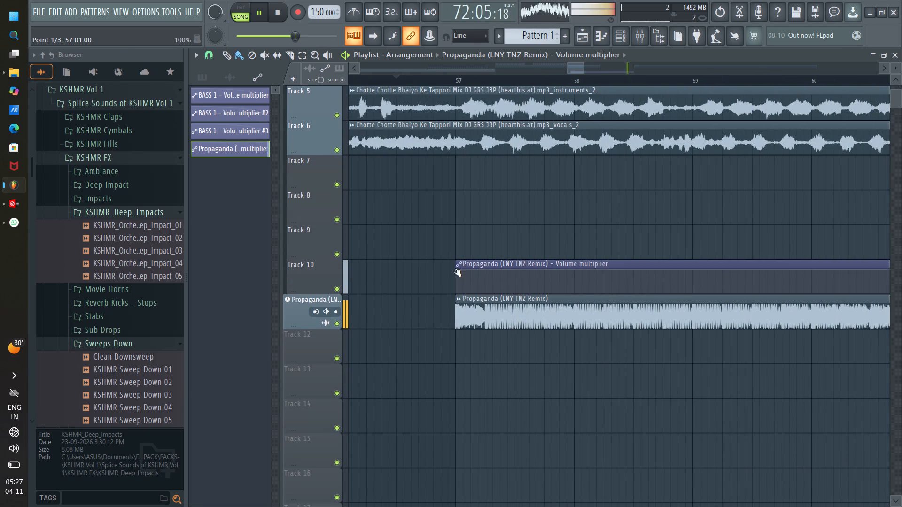
drag(455, 271, 459, 283)
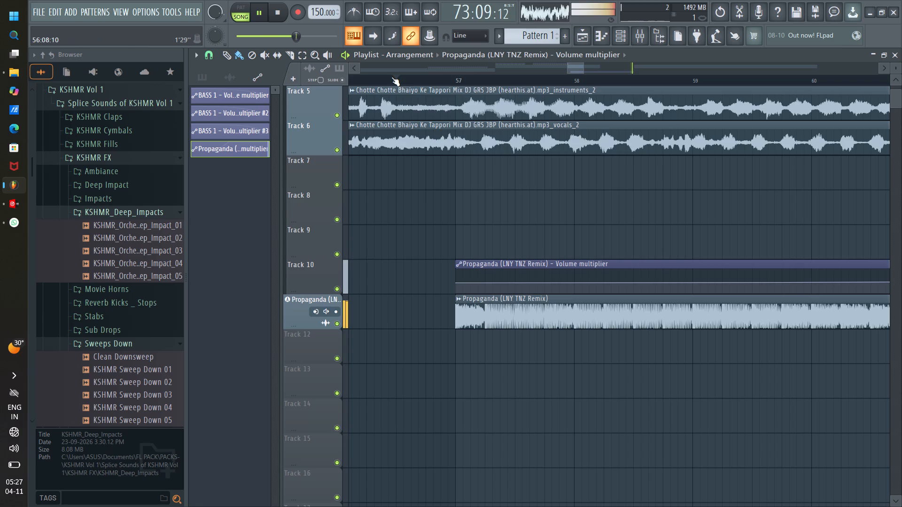
Replay from about the middle of bar 56 and straighten the volume automation curve between bars 57 and 65 into a linear ramp.
click(391, 77)
scroll(450, 77, down, 7)
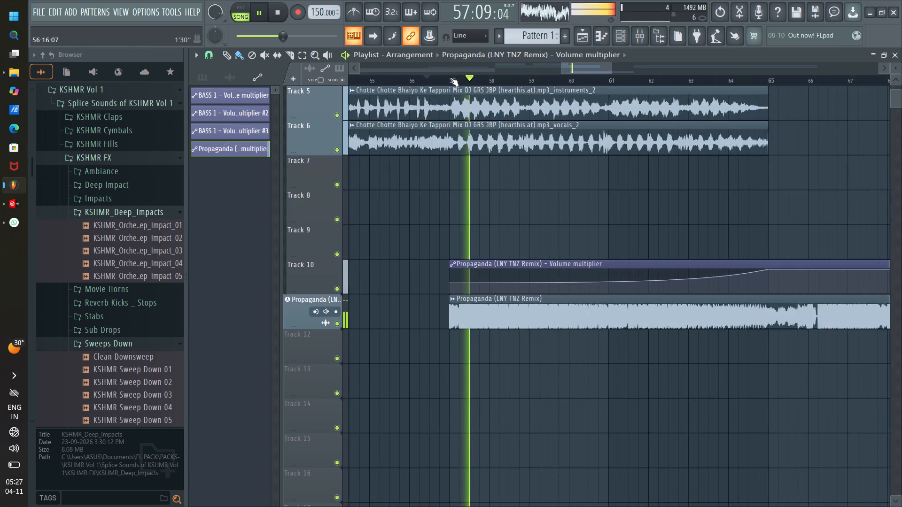
scroll(450, 77, down, 2)
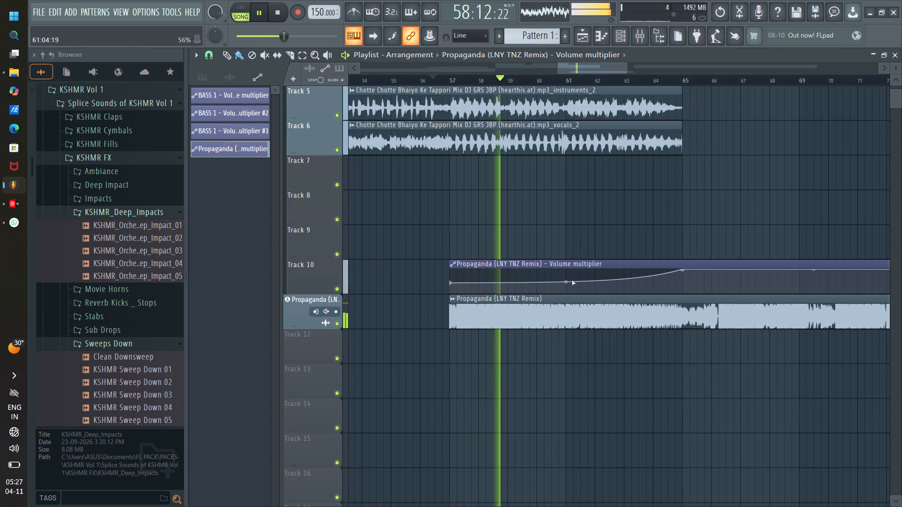
drag(564, 281, 575, 266)
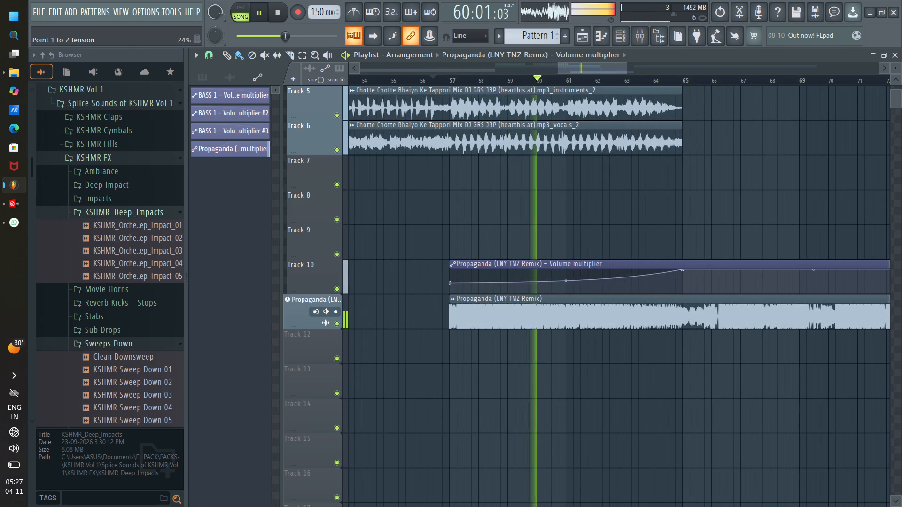
drag(575, 266, 581, 249)
right_click(566, 278)
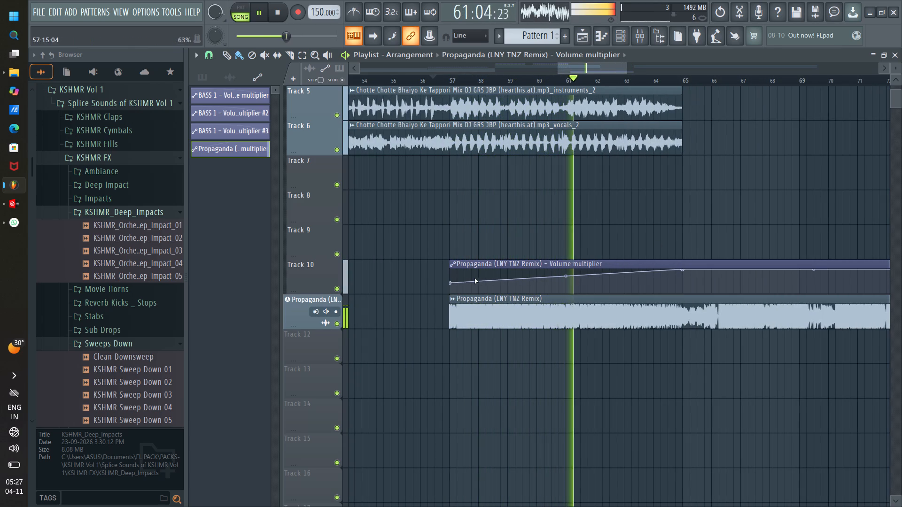
Lower the Propaganda volume automation's start point at bar 57 to 33%.
click(450, 283)
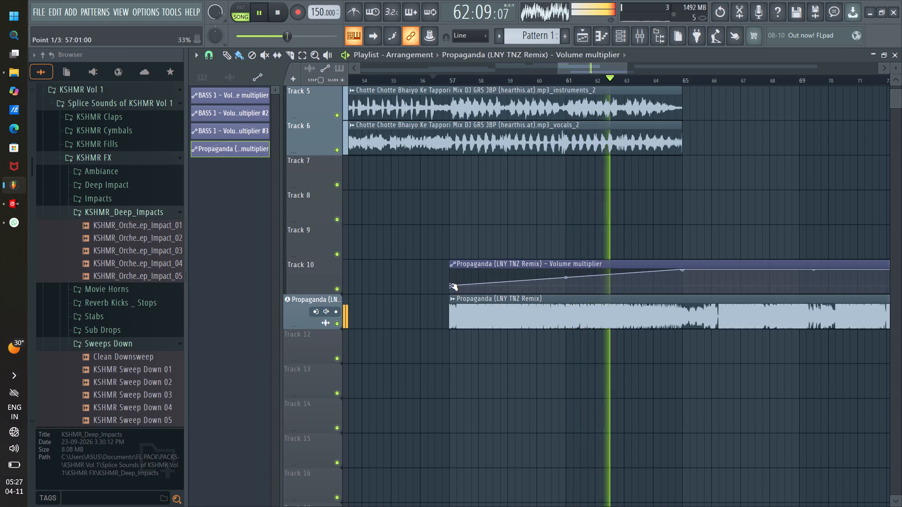
Play from the middle of bar 56 past bar 67 to check the Propaganda volume rise and drop, and stop playback.
key(space)
key(space)
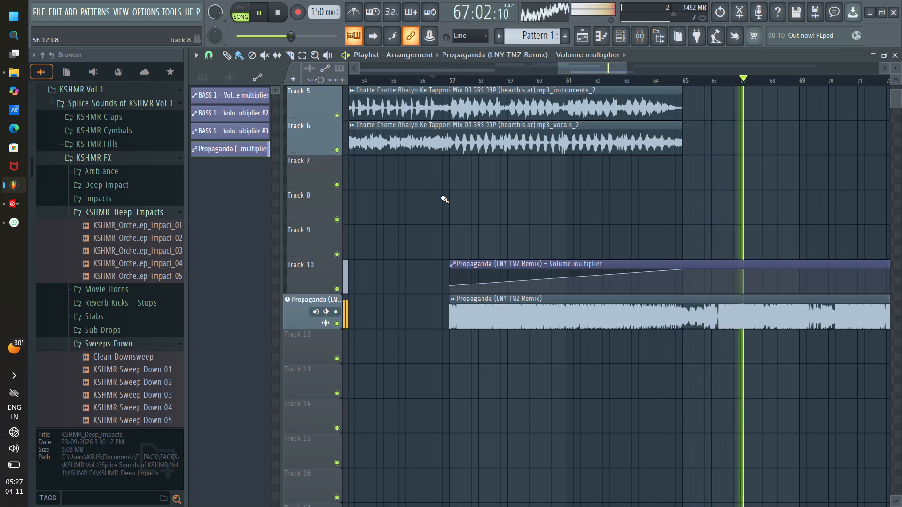
key(space)
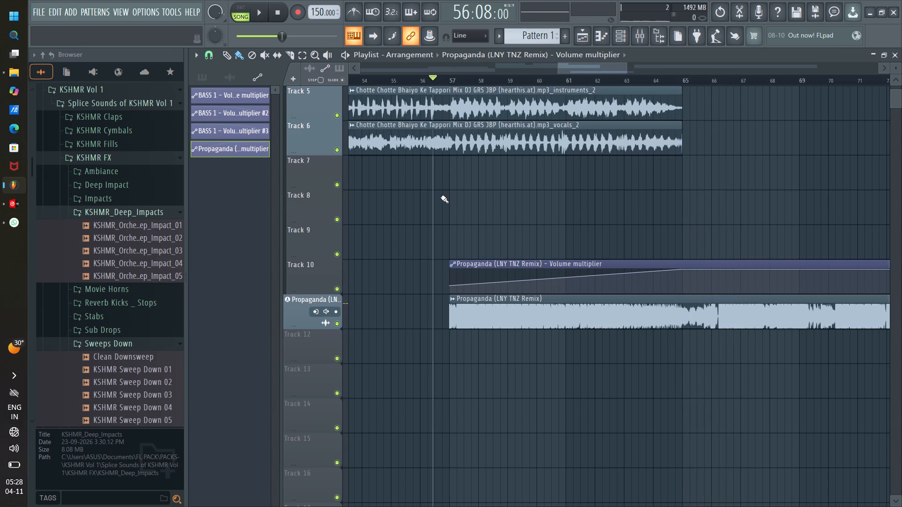
Look over the arrangement from the Propaganda section back to bar 1.
scroll(579, 81, down, 4)
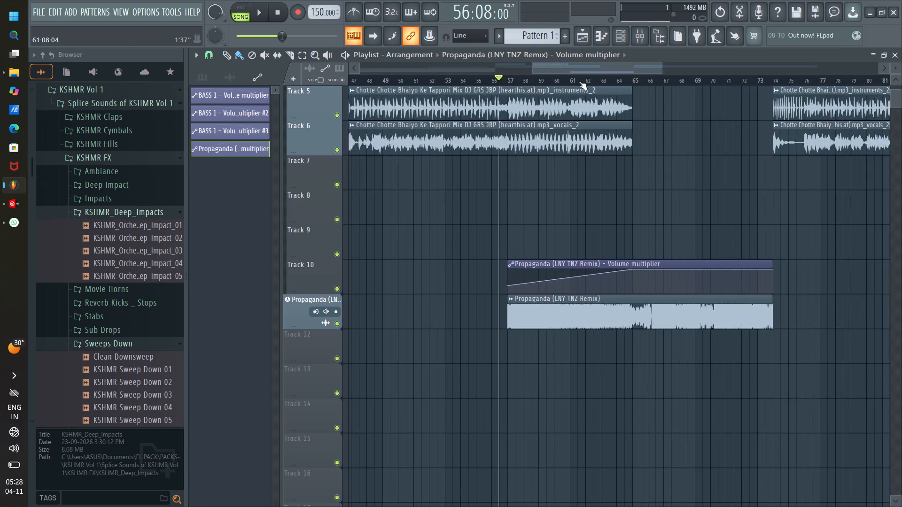
scroll(579, 81, down, 2)
scroll(585, 220, up, 8)
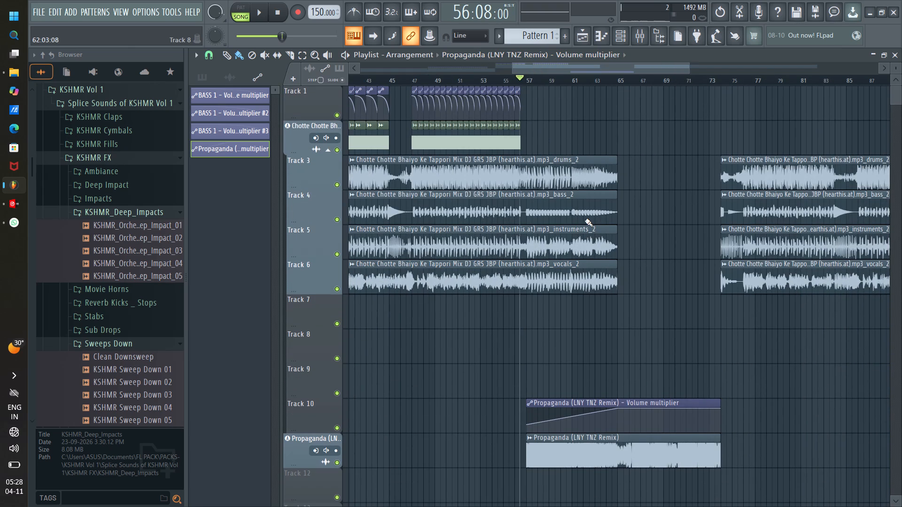
drag(547, 68, 451, 64)
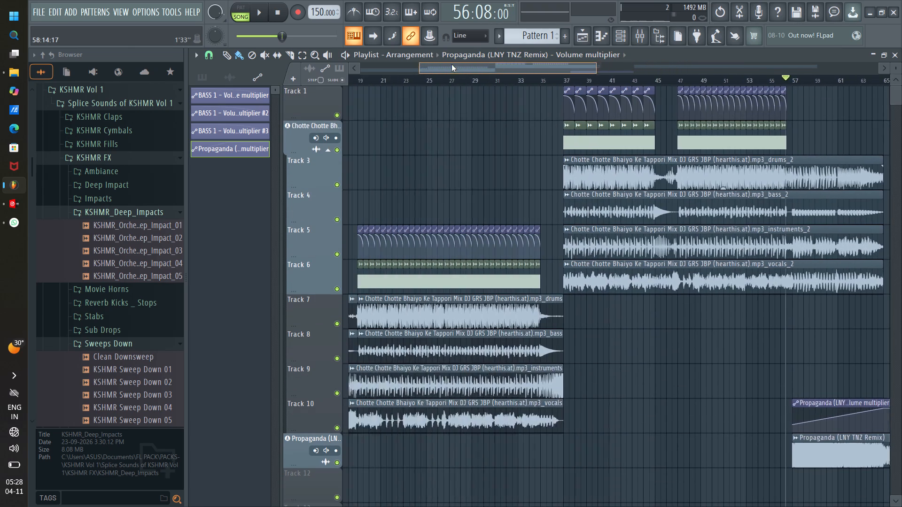
drag(451, 64, 375, 69)
drag(375, 69, 389, 76)
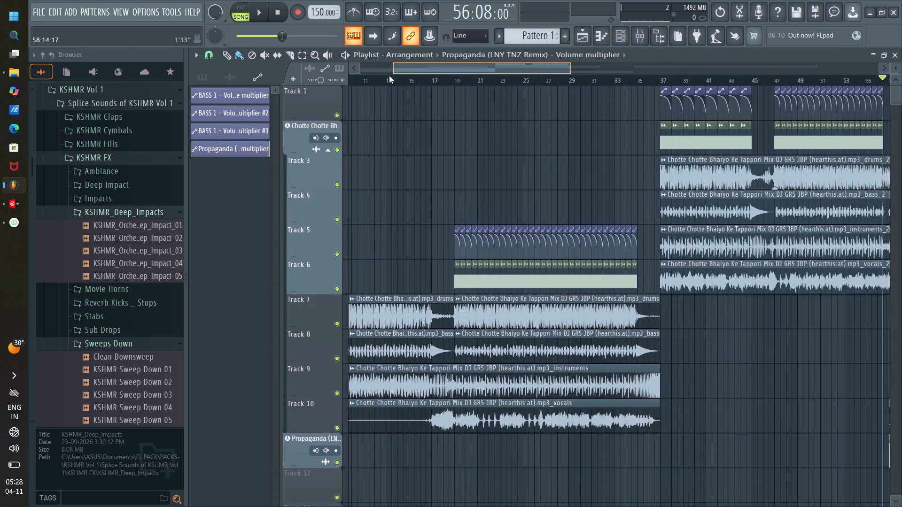
drag(389, 76, 365, 73)
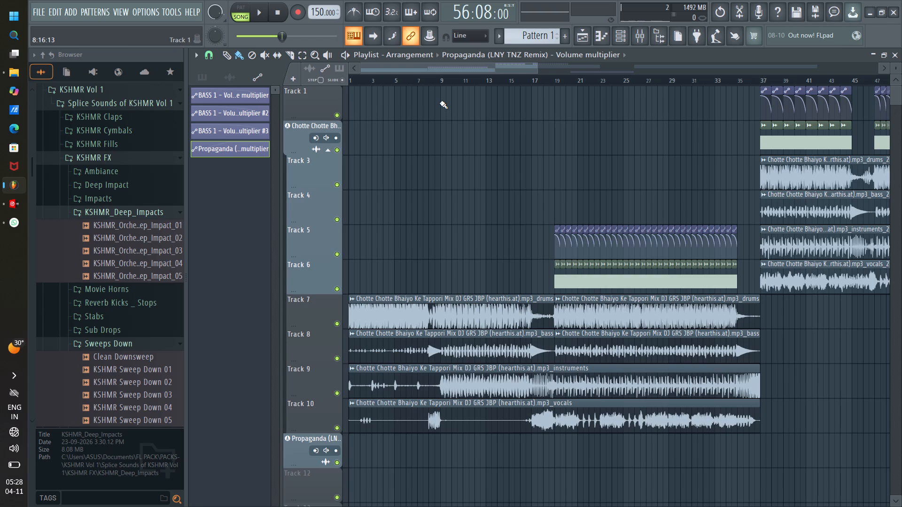
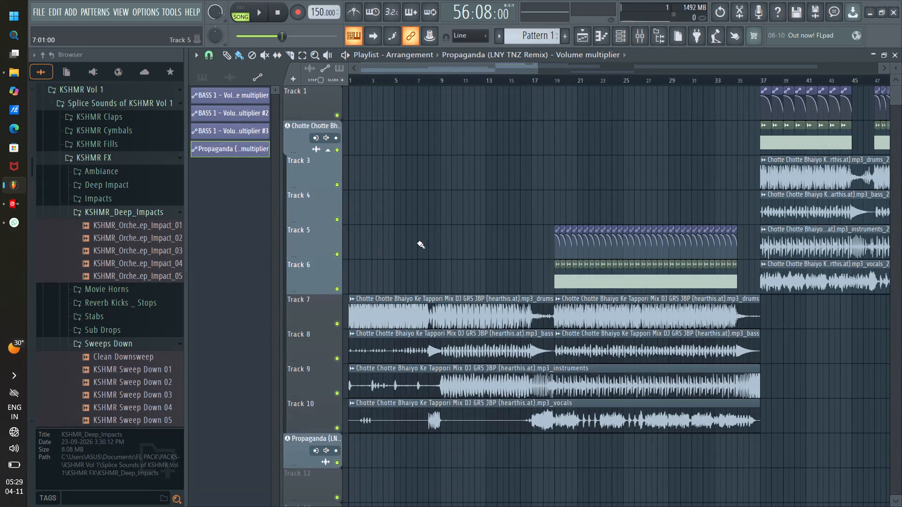
Play from around bar 17 and listen to the Chotte Chotte Bhaiyo section as it enters the bass part at bar 19.
click(538, 80)
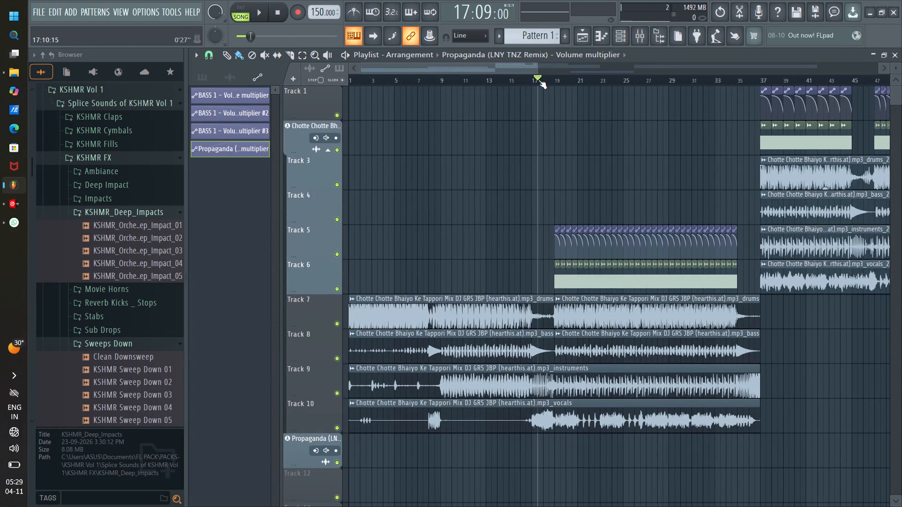
key(space)
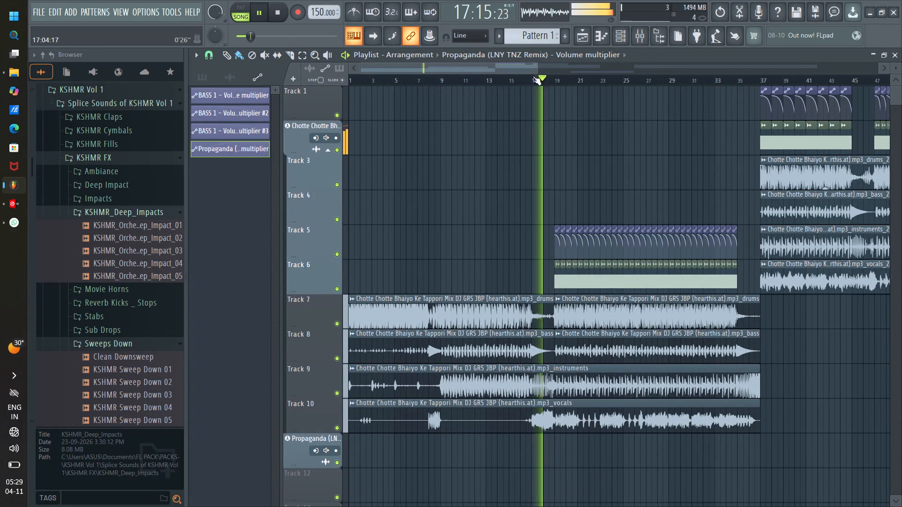
drag(513, 74, 530, 79)
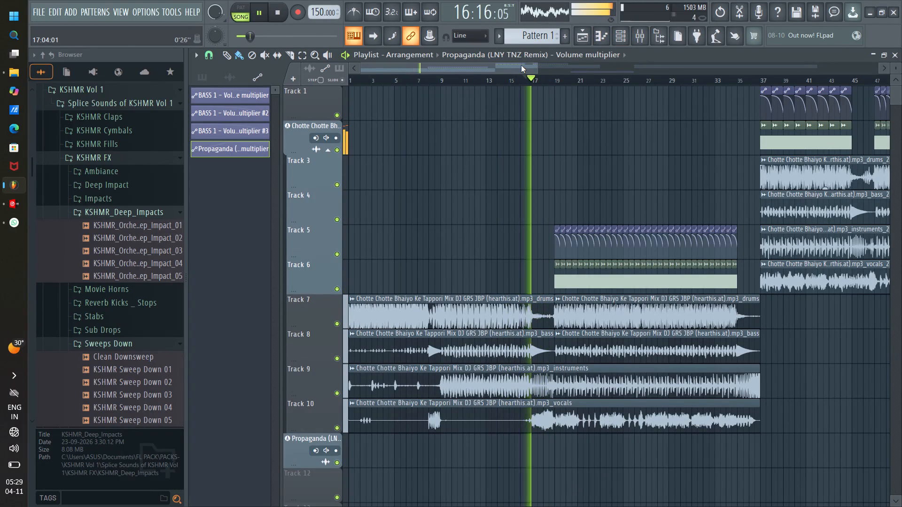
click(521, 65)
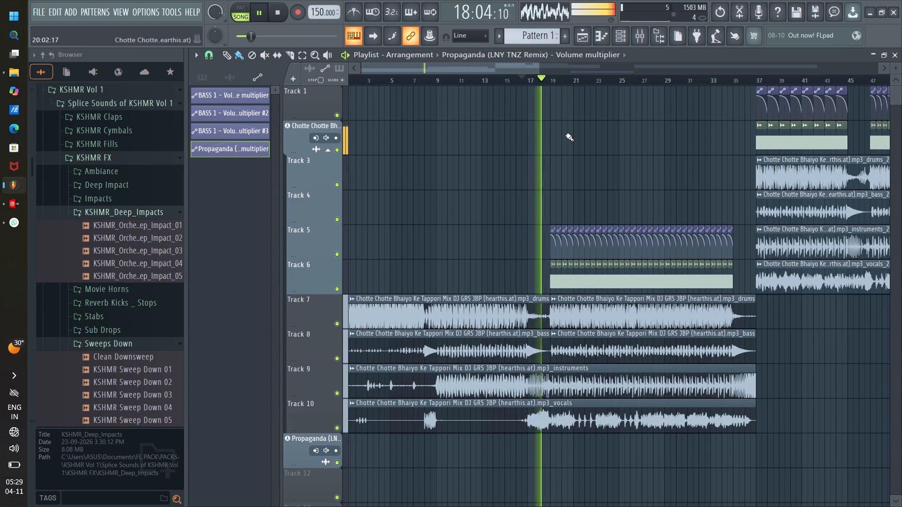
drag(530, 66, 547, 73)
drag(547, 73, 563, 78)
drag(550, 70, 556, 72)
drag(526, 69, 533, 71)
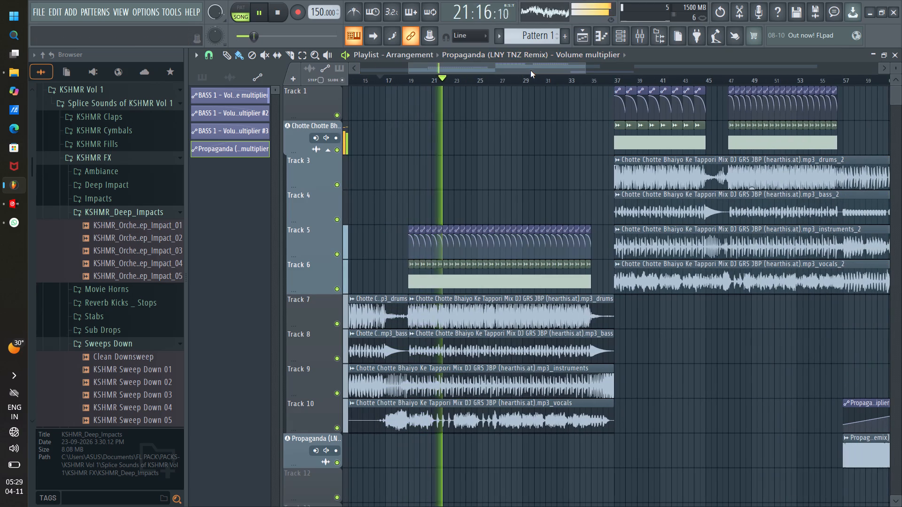
drag(529, 69, 534, 70)
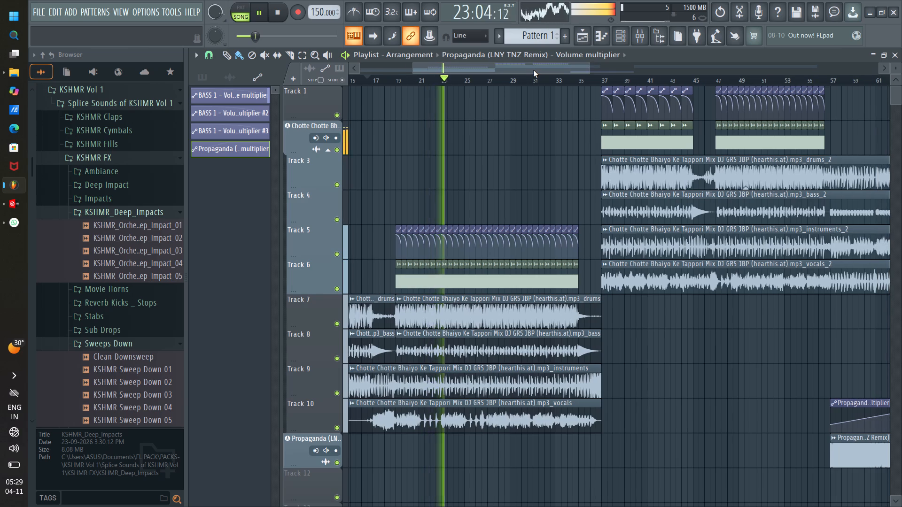
drag(532, 70, 541, 73)
Play from bar 34 into the second Chotte Chotte Bhaiyo section at bar 37.
click(544, 80)
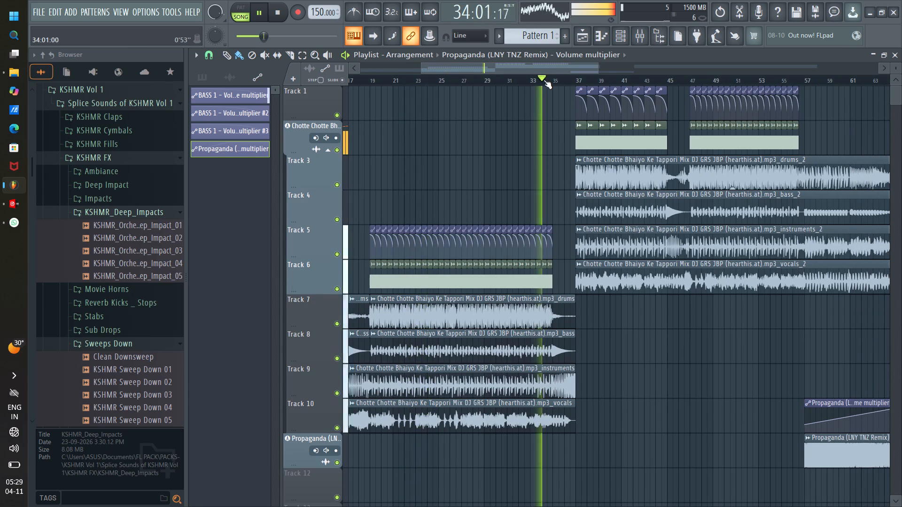
drag(533, 69, 539, 72)
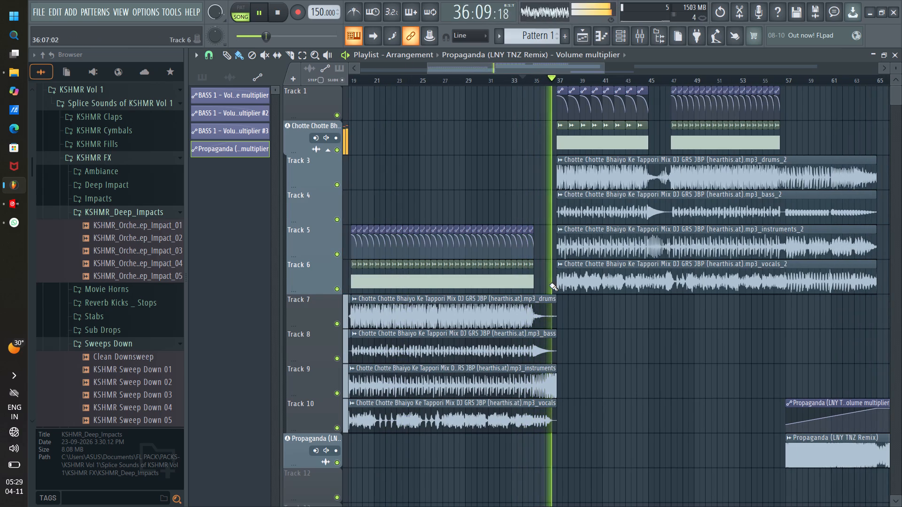
drag(550, 67, 557, 69)
drag(556, 69, 572, 74)
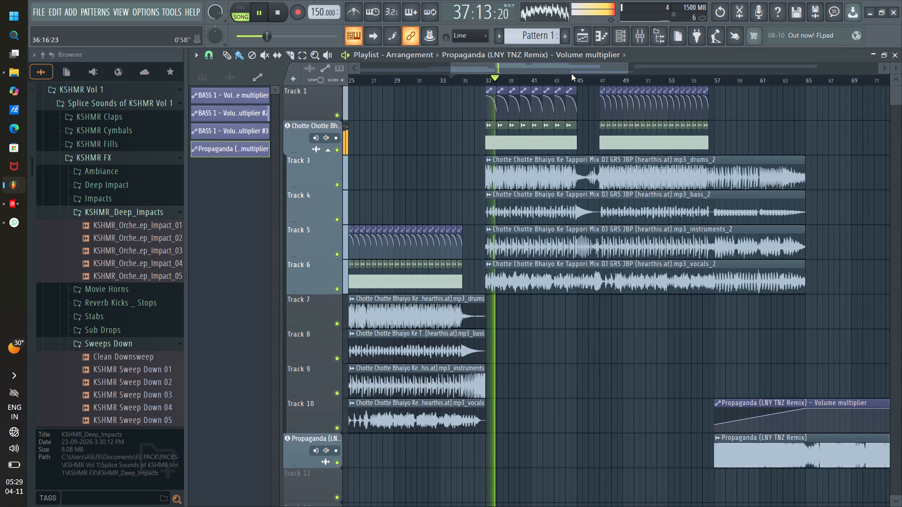
scroll(555, 81, up, 6)
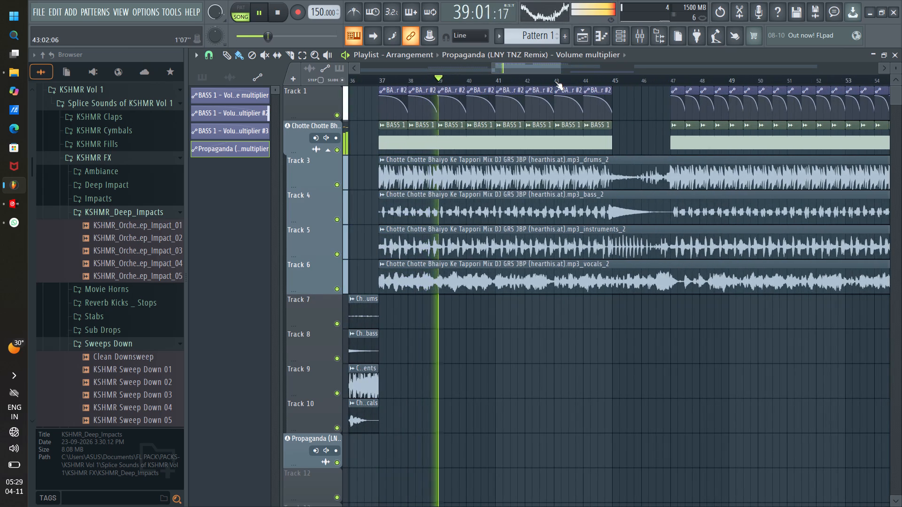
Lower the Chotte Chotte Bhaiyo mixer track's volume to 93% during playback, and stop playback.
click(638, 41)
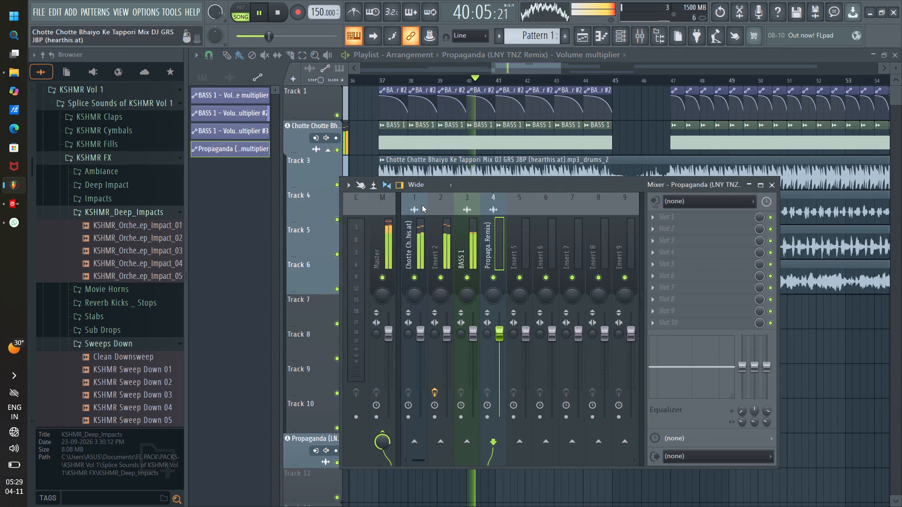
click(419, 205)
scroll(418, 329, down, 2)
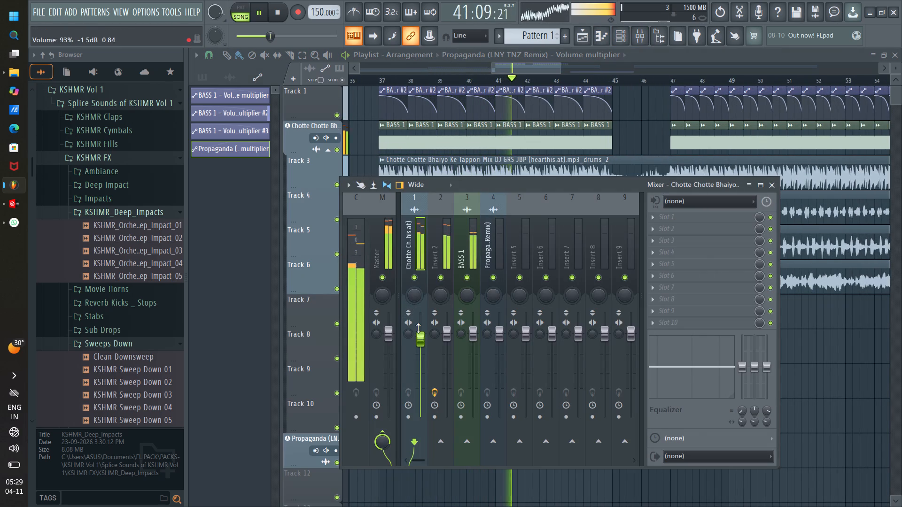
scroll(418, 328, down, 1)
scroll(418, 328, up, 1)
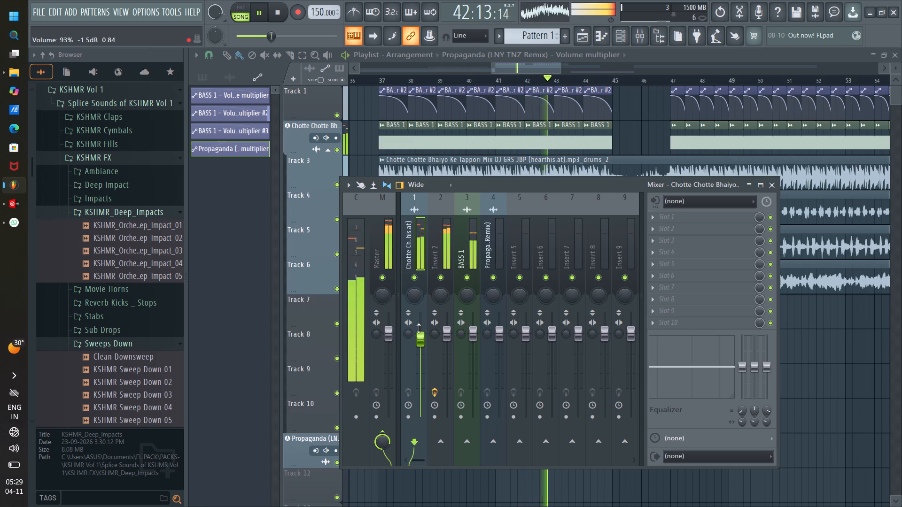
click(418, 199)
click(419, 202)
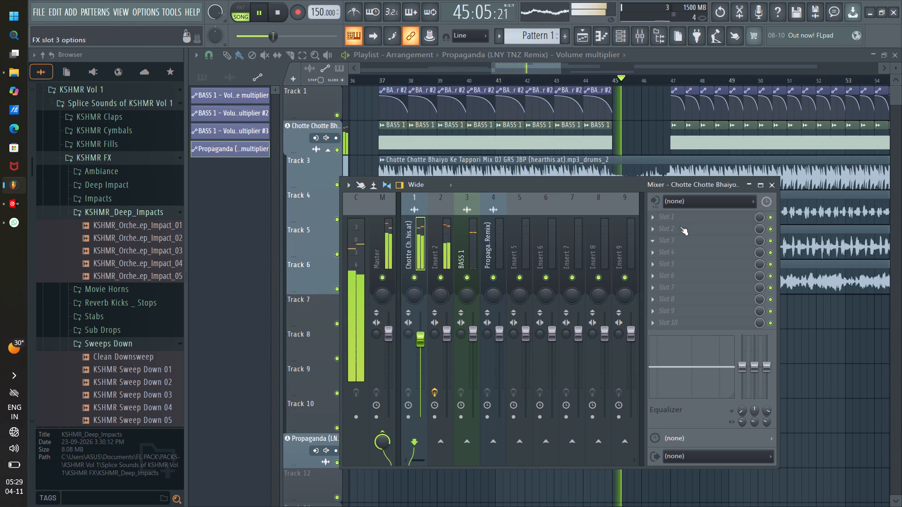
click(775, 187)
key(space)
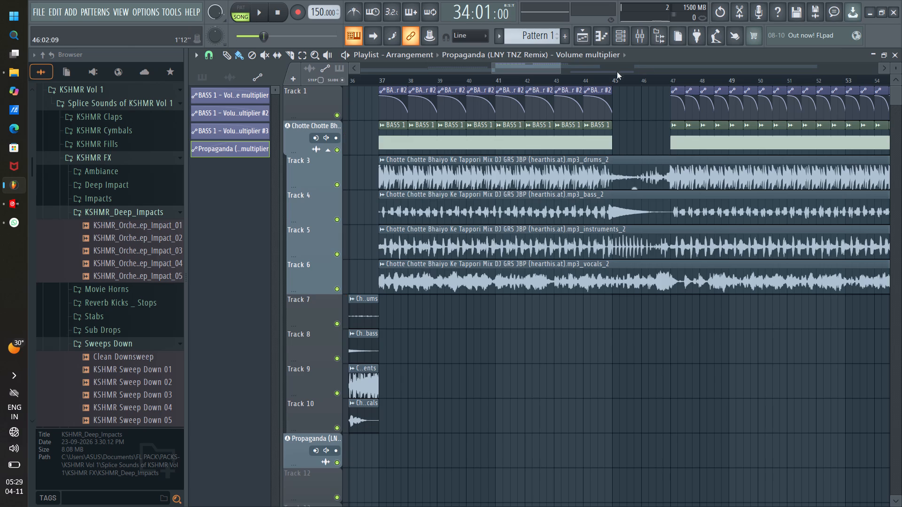
Solo the Chotte Chotte Bhaiyo mixer track and play from bar 34.
scroll(608, 78, down, 12)
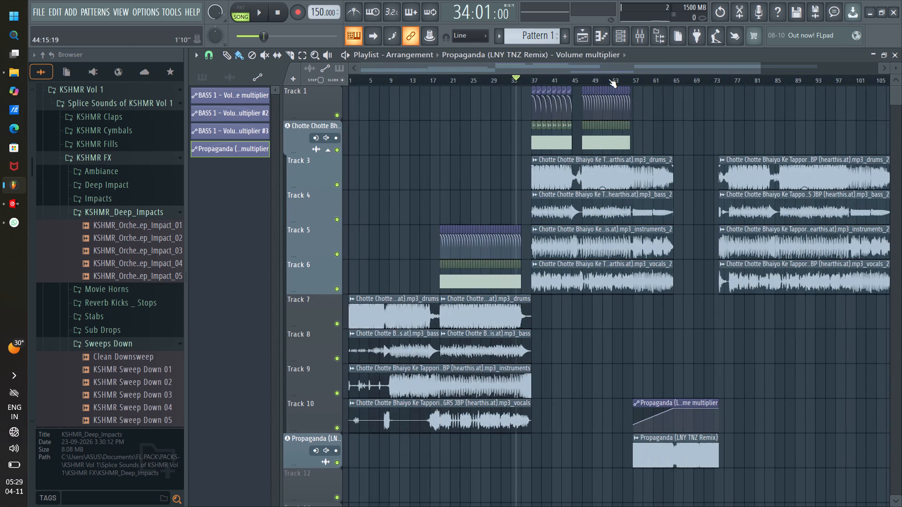
scroll(466, 84, up, 2)
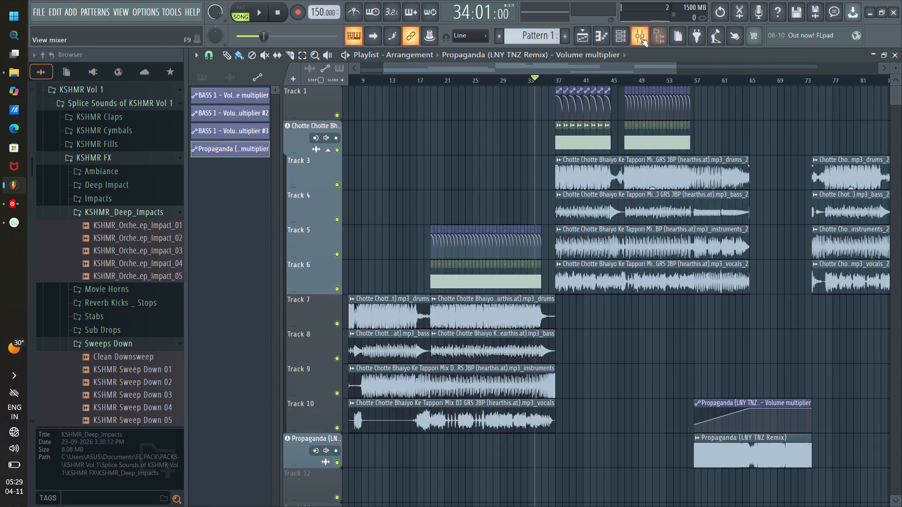
click(640, 38)
right_click(418, 276)
key(space)
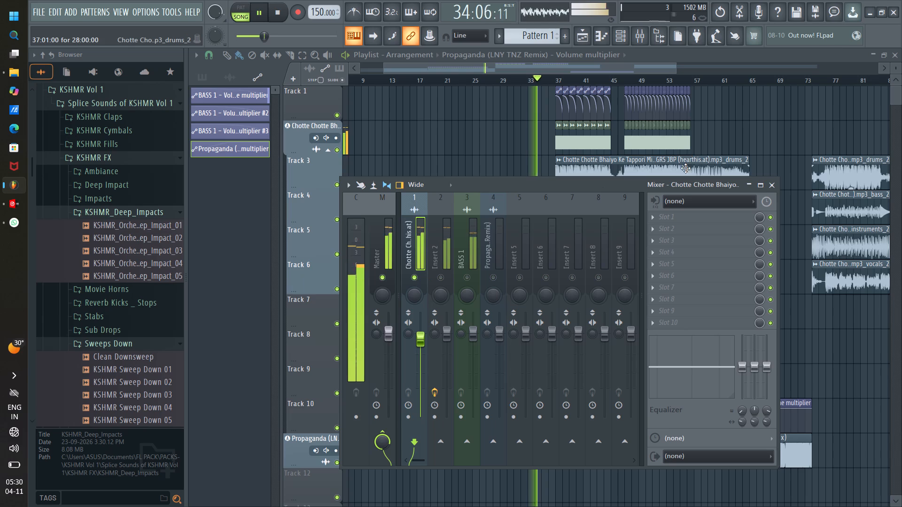
click(769, 184)
Listen to the soloed Chotte Chotte Bhaiyo stems from bars 3, 13 and 17.
drag(568, 70, 438, 75)
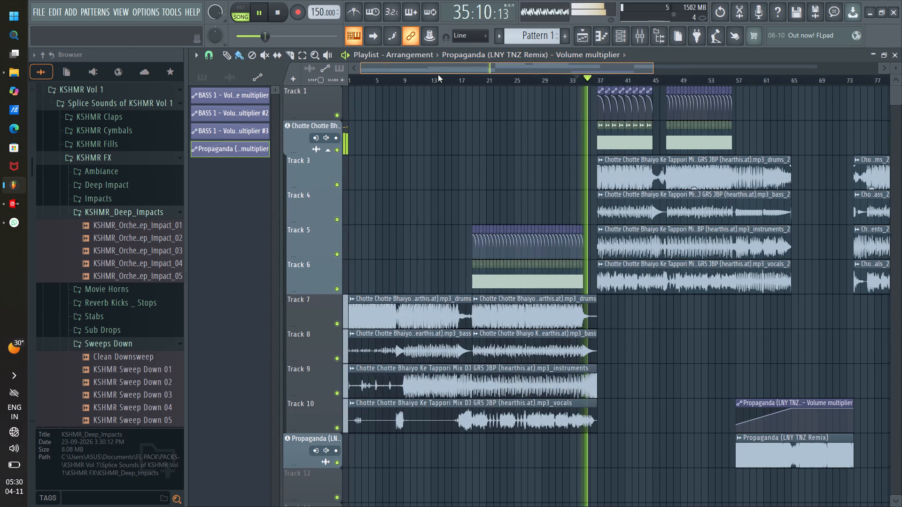
drag(438, 75, 426, 75)
click(369, 82)
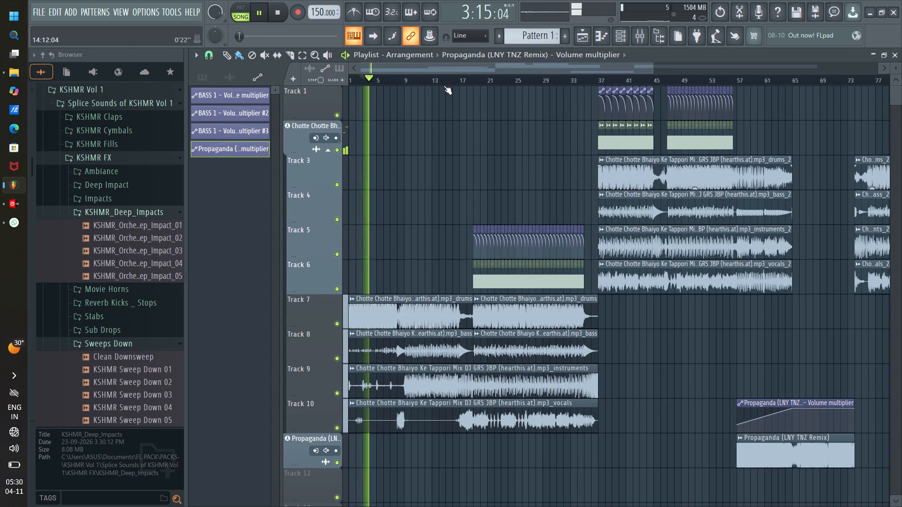
click(437, 80)
click(466, 80)
scroll(478, 81, up, 3)
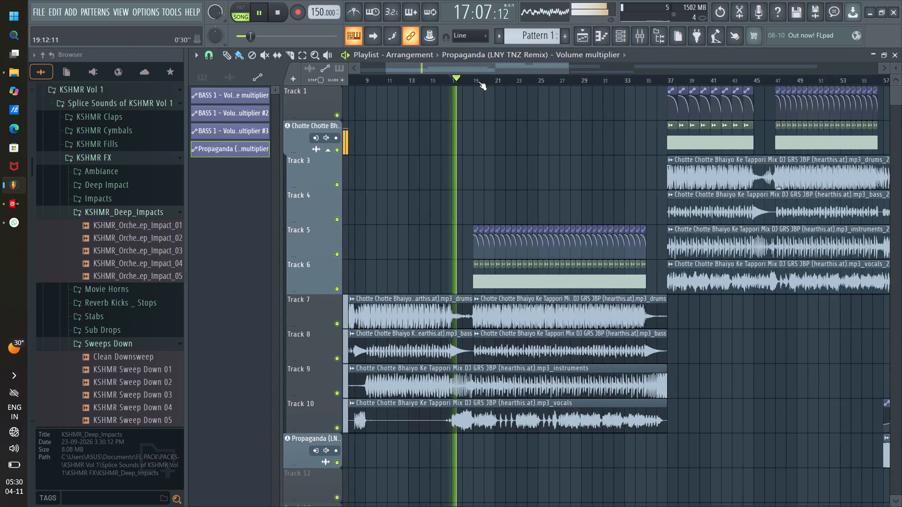
scroll(478, 81, up, 13)
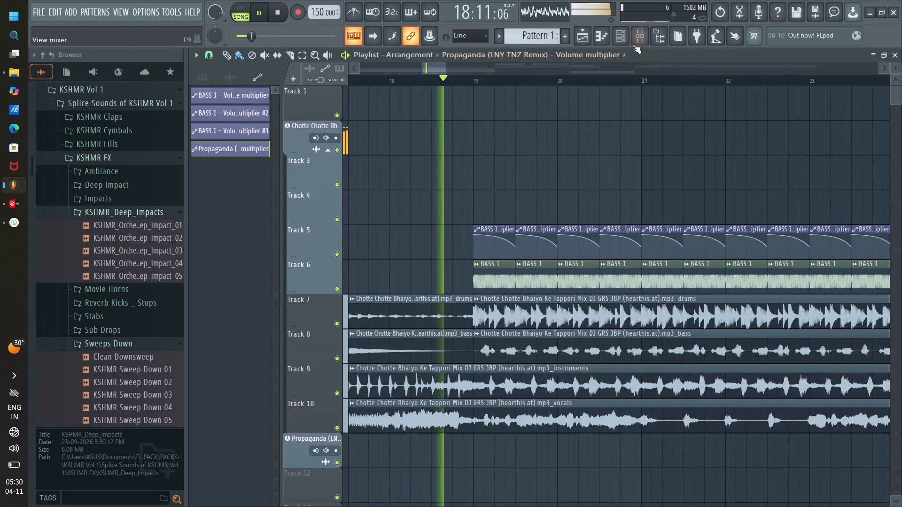
Reset the Chotte Chotte Bhaiyo mixer track's volume to its default.
click(633, 43)
right_click(422, 340)
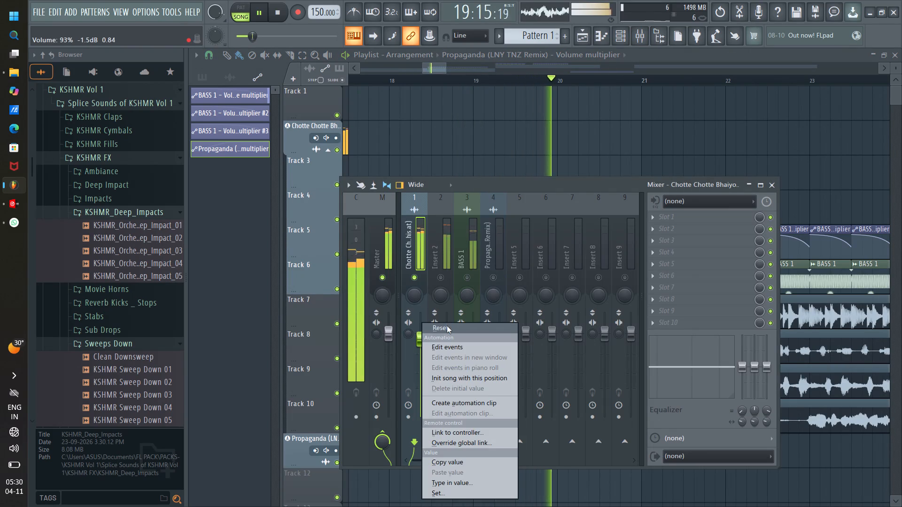
click(447, 326)
Add Maximus to effect slot 1 of the Chotte Chotte Bhaiyo mixer track and load the Clear master RMS preset.
click(419, 203)
click(664, 217)
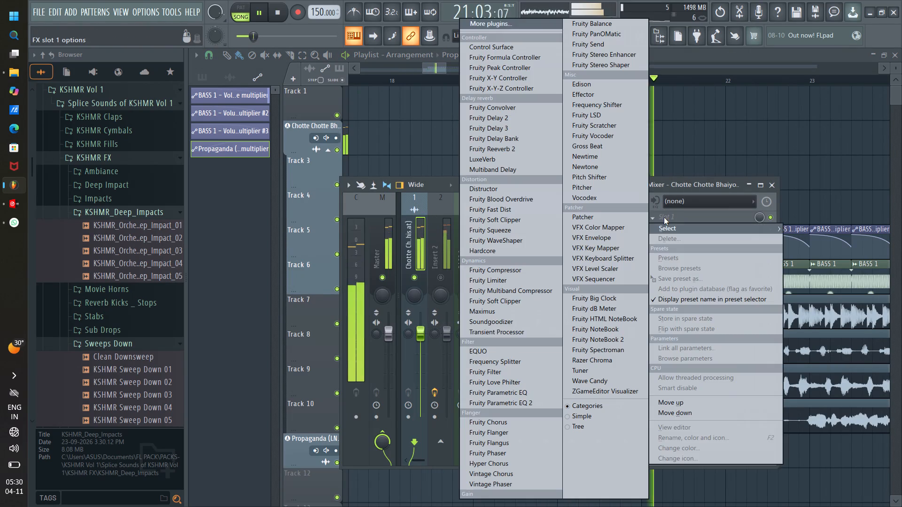
click(491, 313)
right_click(581, 160)
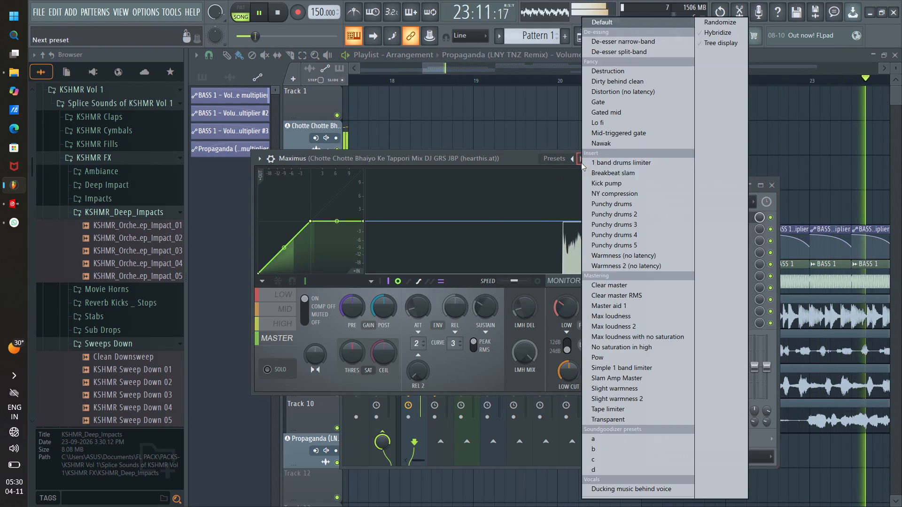
click(626, 298)
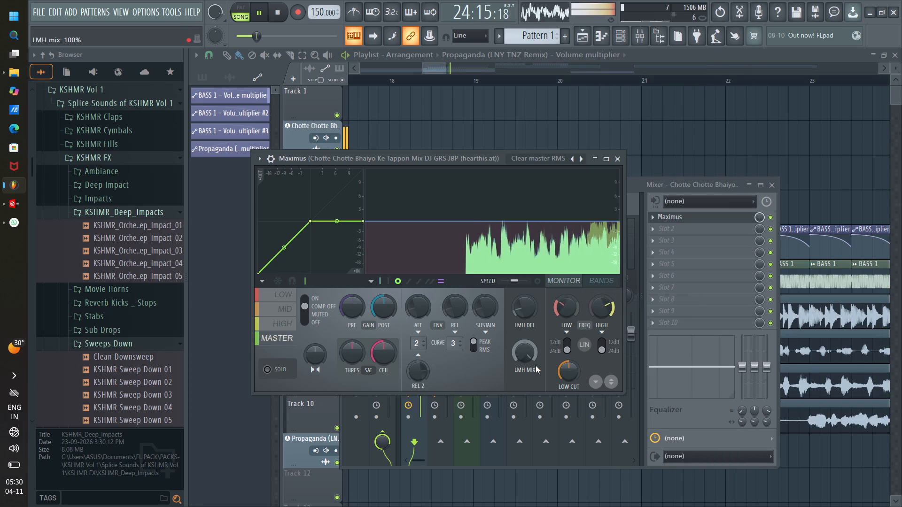
Set the LMH mix in Maximus to 20%.
right_click(527, 356)
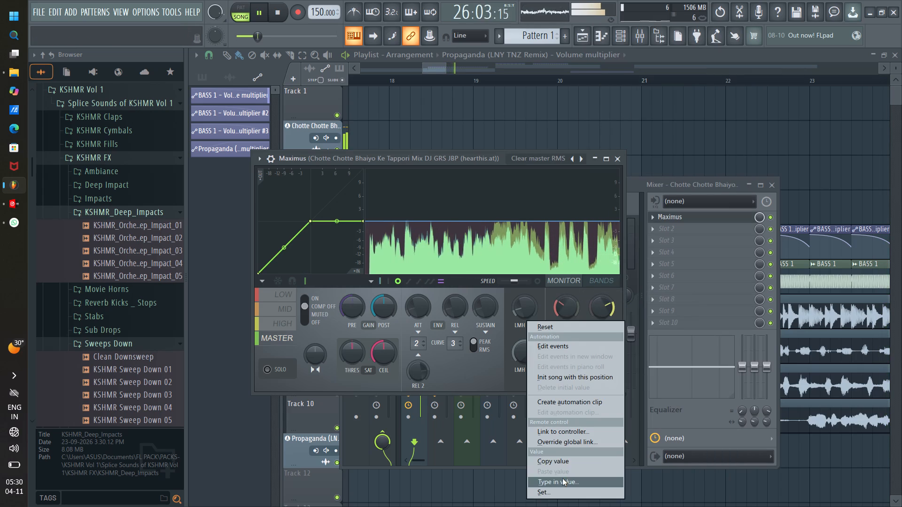
click(562, 478)
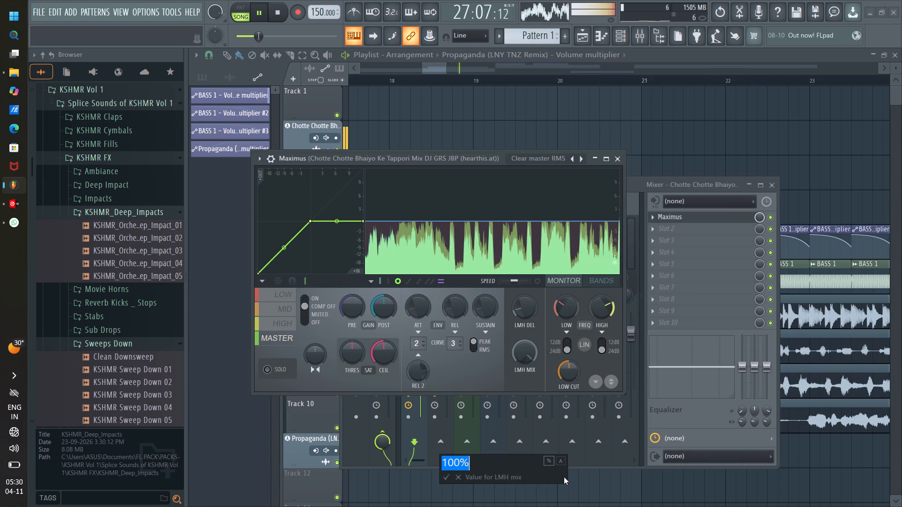
text(20)
key(Return)
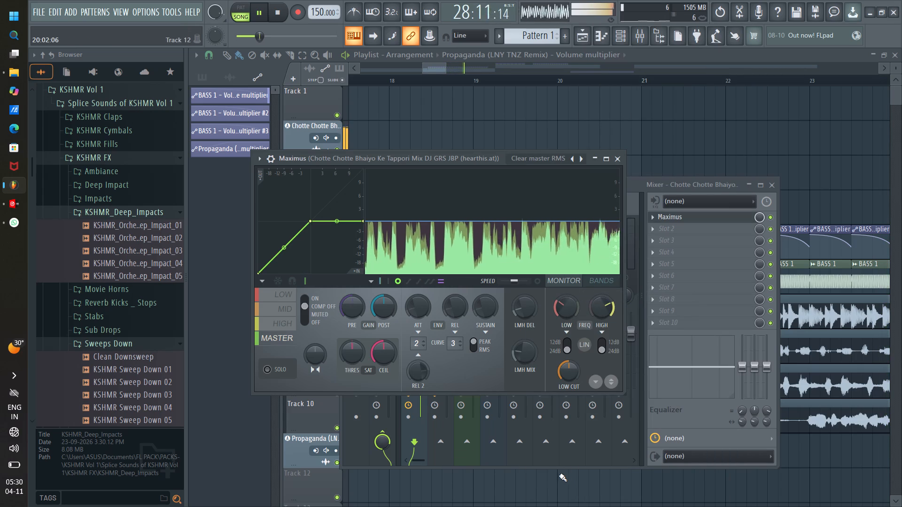
Switch compression off for the low, mid and high bands in Maximus and review the master and low bands.
click(280, 296)
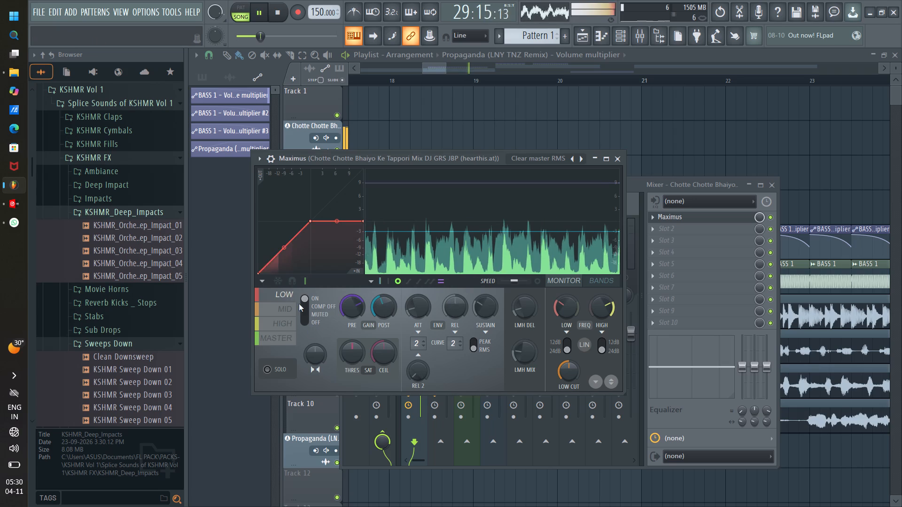
click(308, 306)
click(284, 304)
click(311, 304)
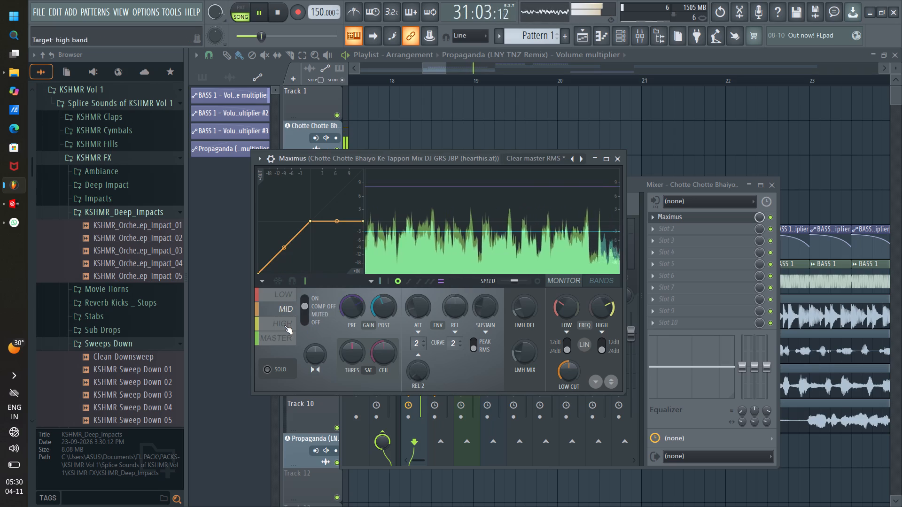
click(284, 325)
click(310, 307)
click(283, 336)
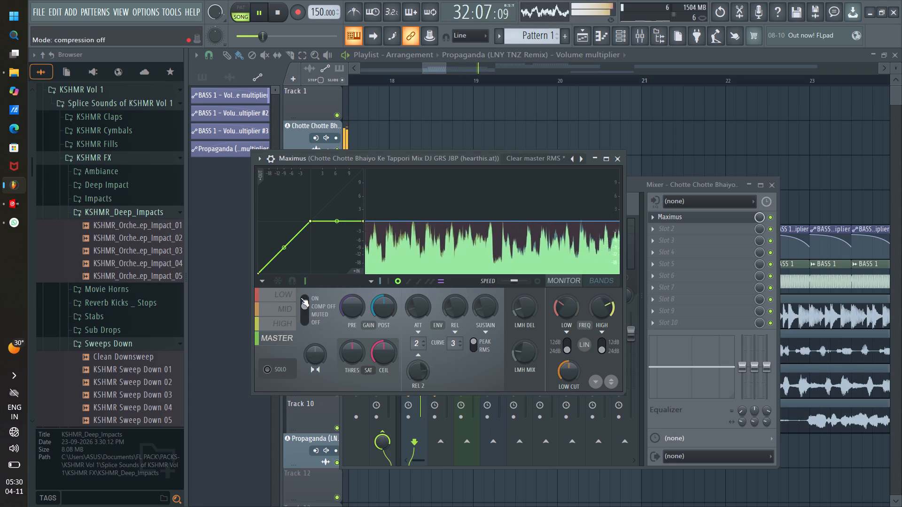
click(287, 293)
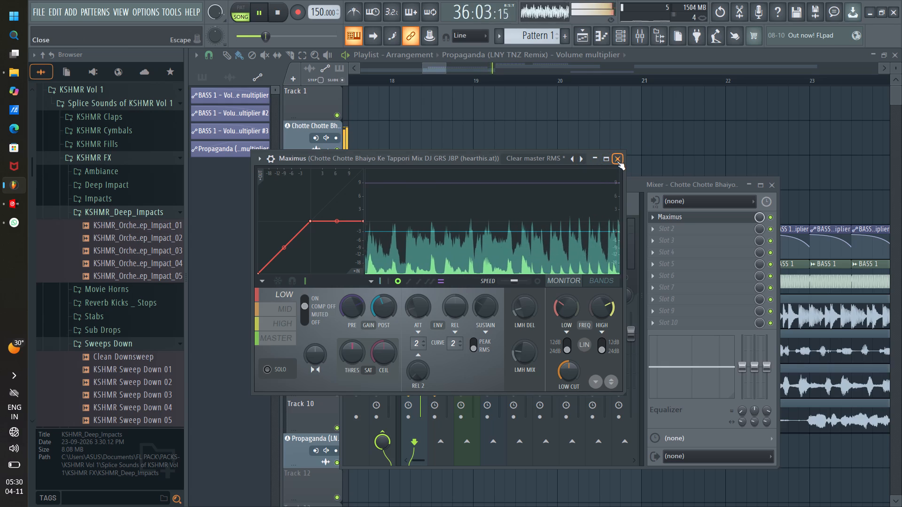
Lower the master band's post gain slightly in Maximus while the track plays.
click(280, 339)
scroll(386, 302, down, 5)
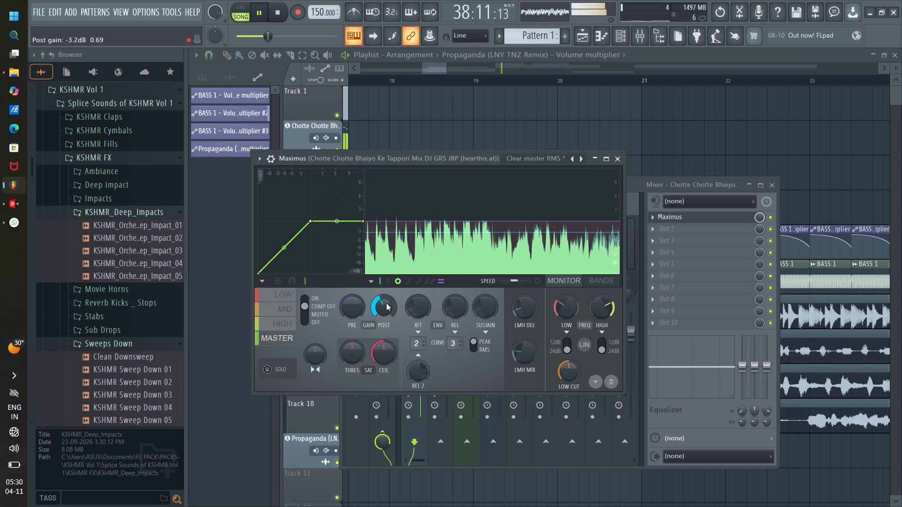
scroll(386, 303, down, 1)
scroll(386, 303, up, 2)
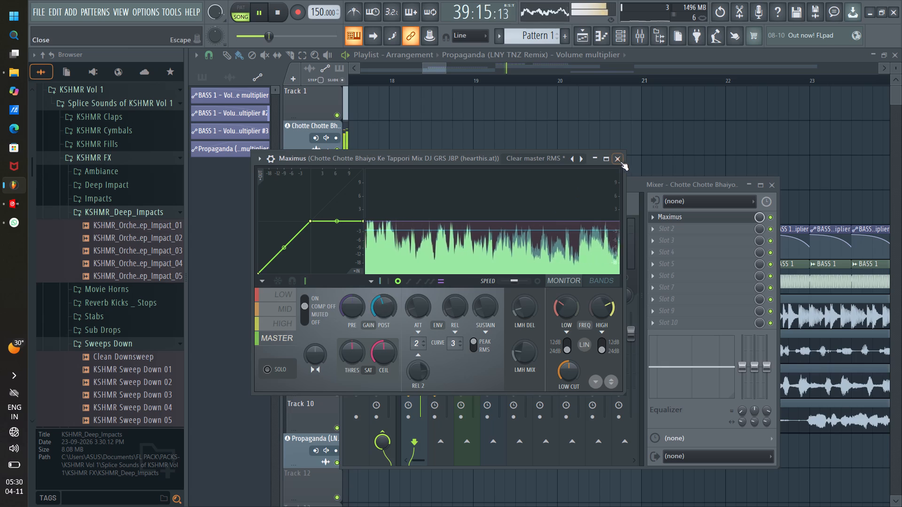
Close Maximus, restart playback and unmute Insert 2 in the mixer while the arrangement plays.
click(618, 159)
key(space)
key(space)
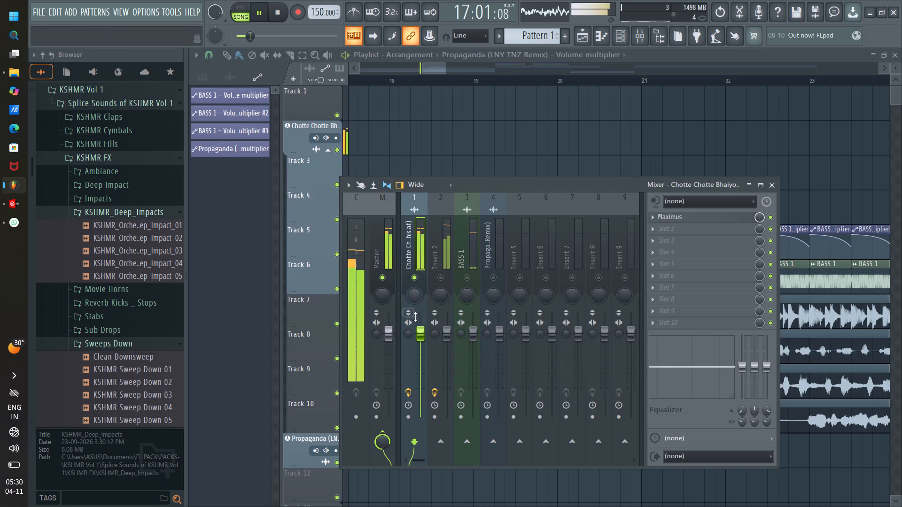
click(439, 276)
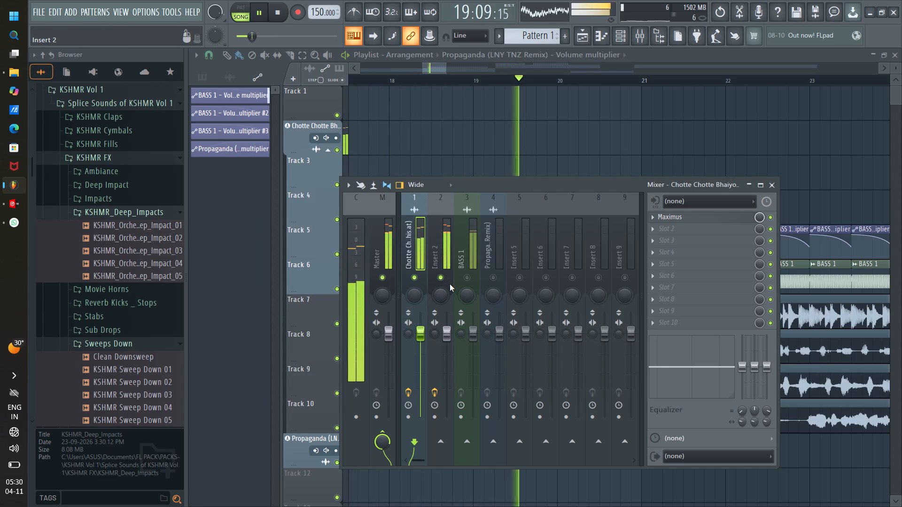
click(773, 186)
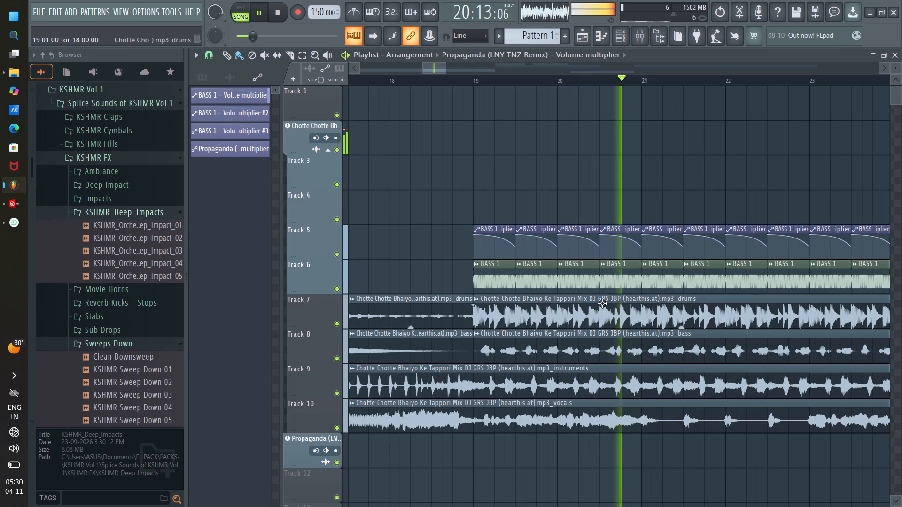
click(636, 38)
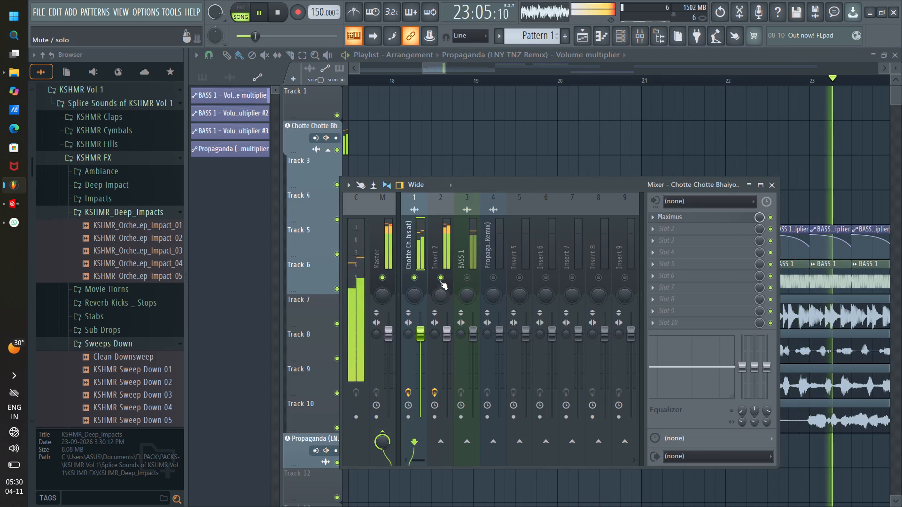
Solo the Chotte Chotte Bhaiyo track and Insert 2 in turn, and unmute BASS 1 and the Chotte Chotte Bhaiyo track.
right_click(417, 280)
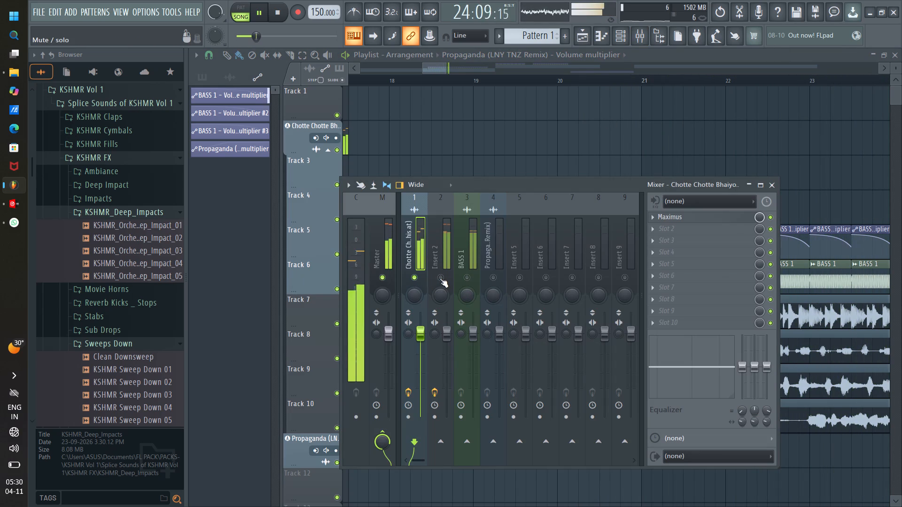
right_click(440, 278)
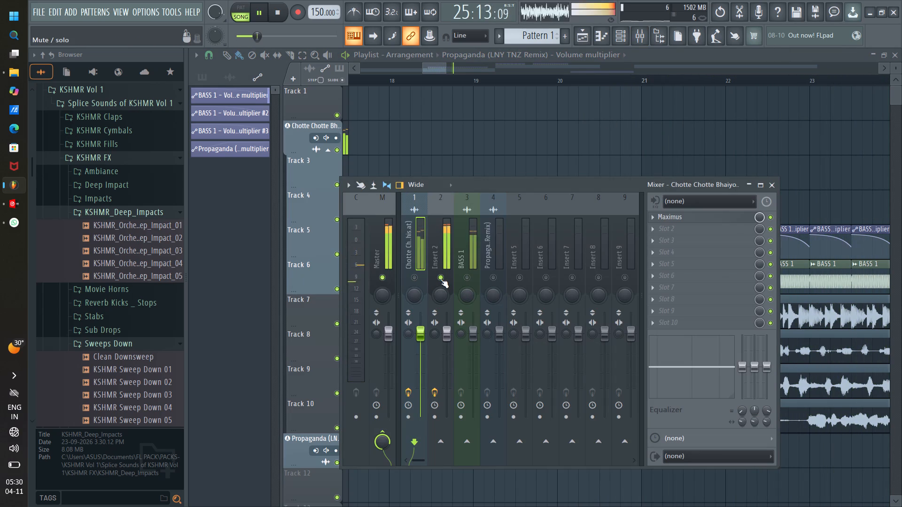
click(472, 279)
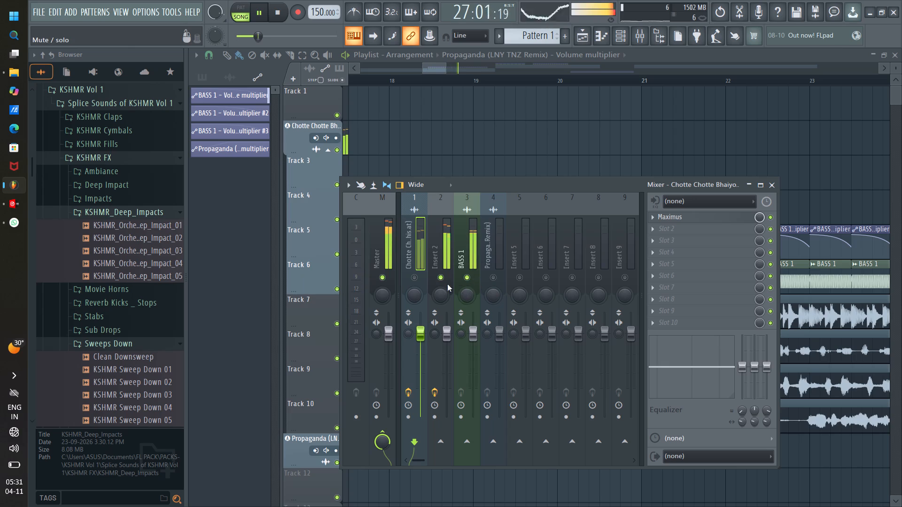
click(414, 281)
Restart playback with the mixer closed and follow the stems and BASS 1 section in the playlist while listening.
key(space)
key(space)
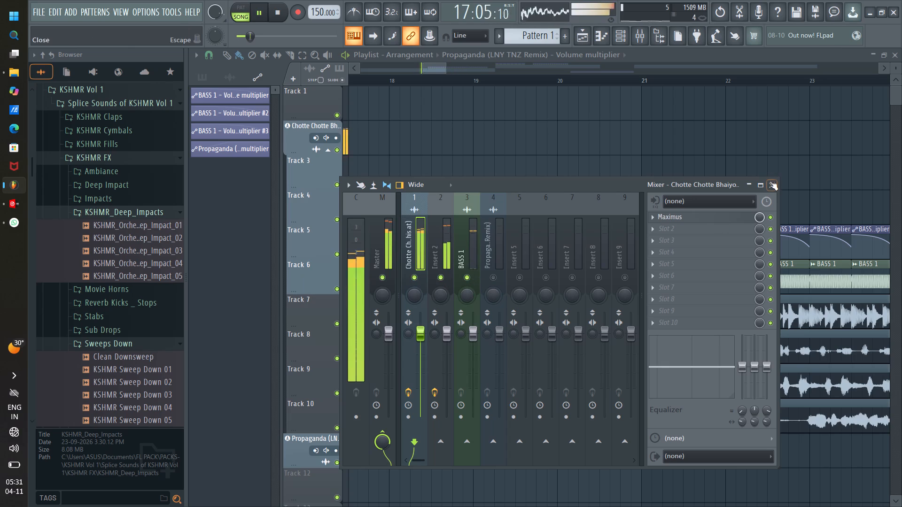
click(771, 183)
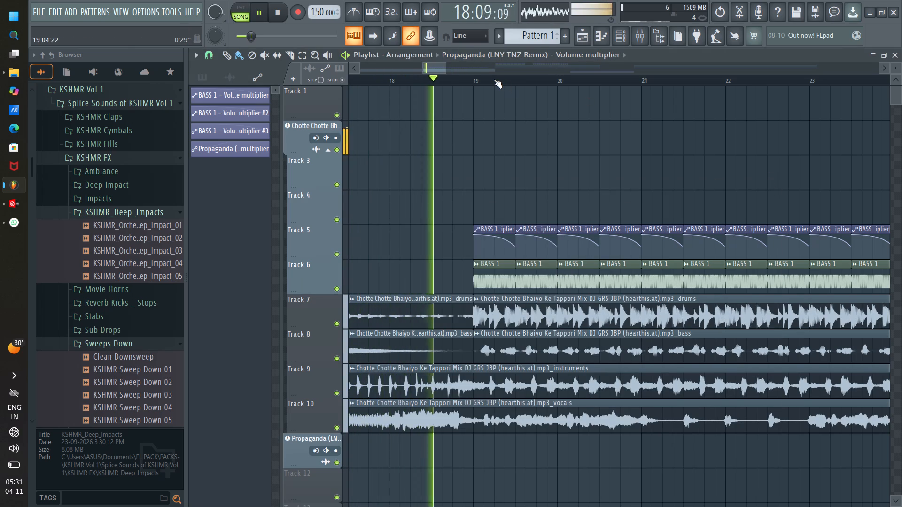
scroll(494, 79, up, 5)
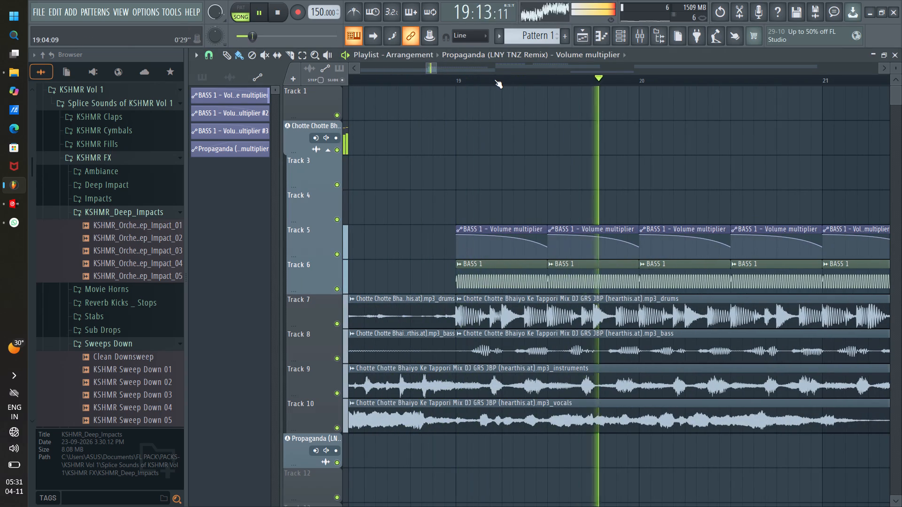
scroll(494, 79, down, 4)
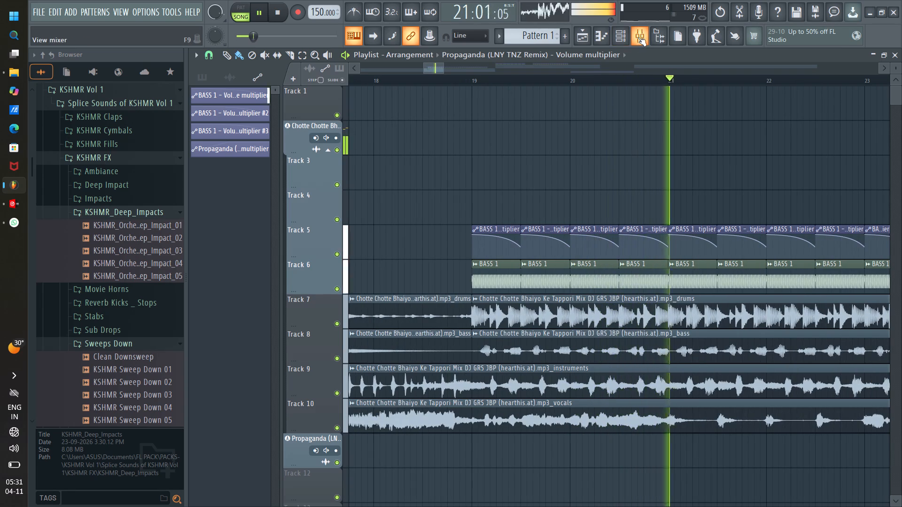
scroll(469, 77, down, 5)
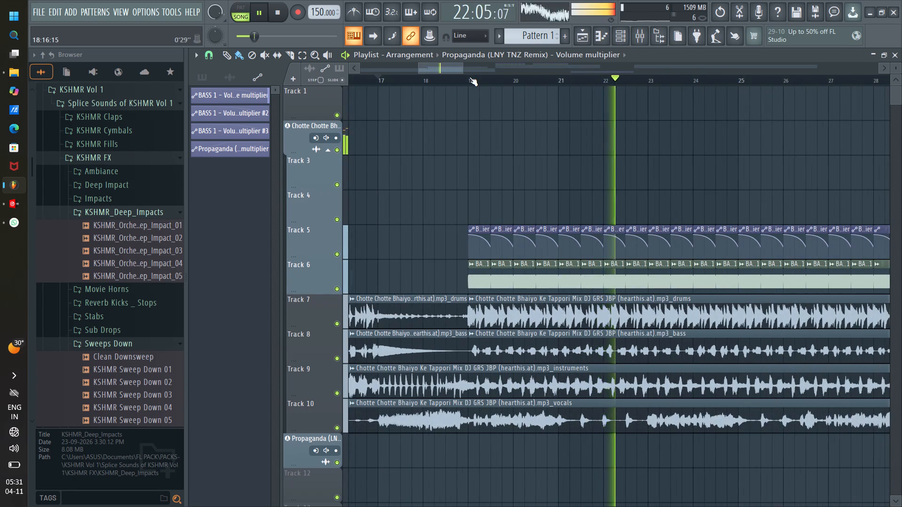
scroll(470, 76, down, 7)
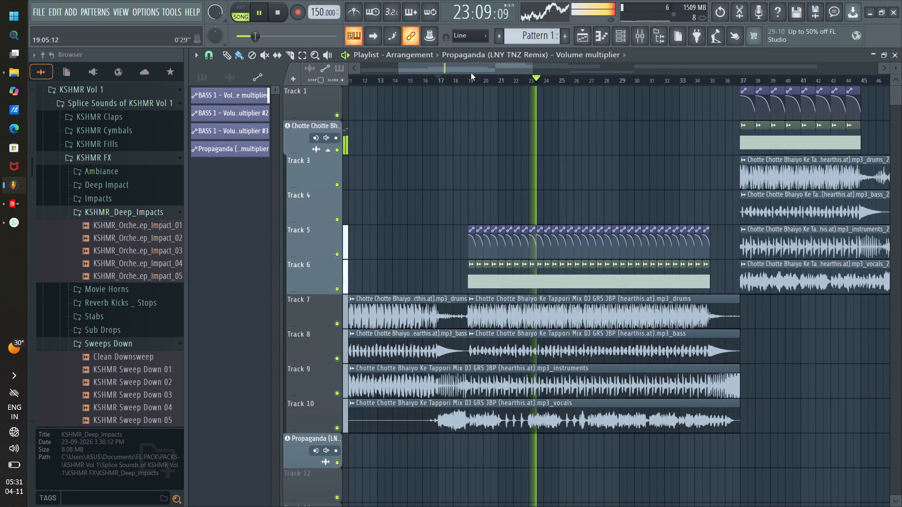
scroll(471, 73, down, 6)
Listen to the stems from around bar 5 and bar 7, and from bar 18 leading into the BASS 1 section.
drag(496, 67, 424, 69)
click(389, 77)
scroll(411, 77, up, 5)
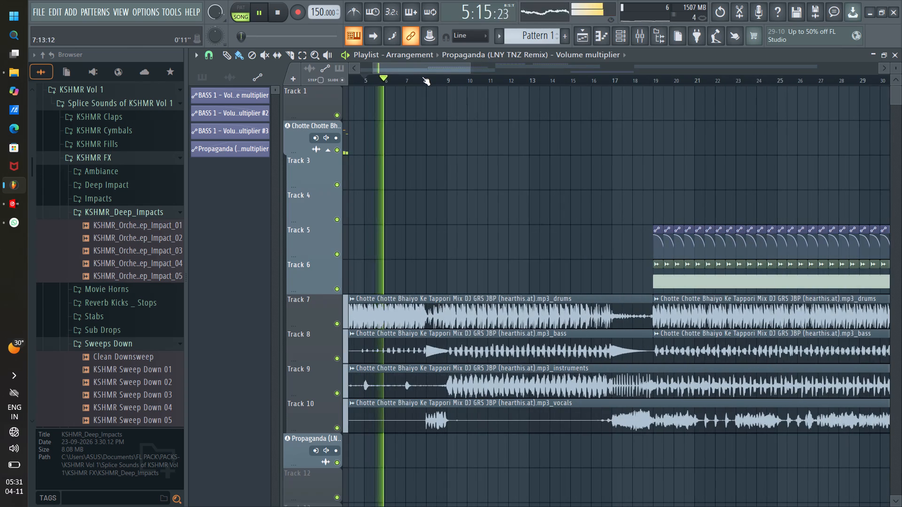
click(423, 77)
scroll(438, 79, up, 7)
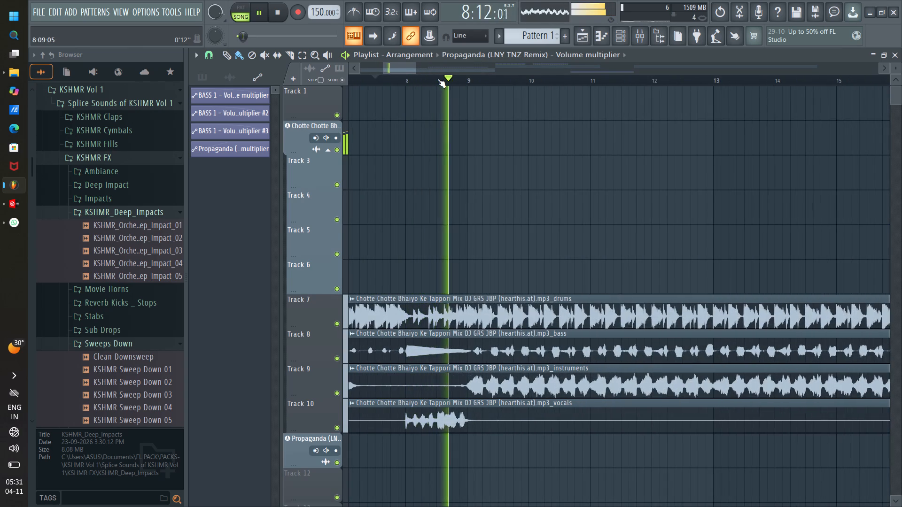
scroll(437, 79, up, 2)
scroll(437, 79, down, 8)
drag(433, 71, 433, 70)
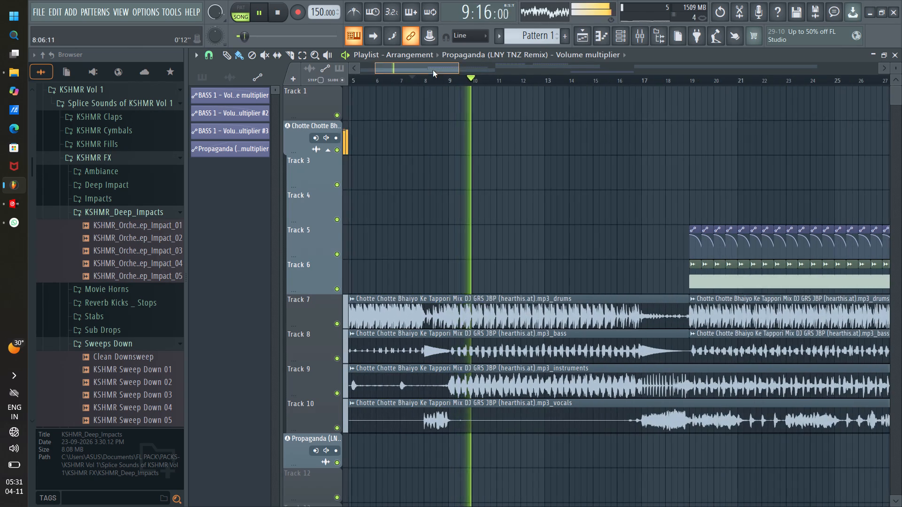
drag(433, 70, 463, 70)
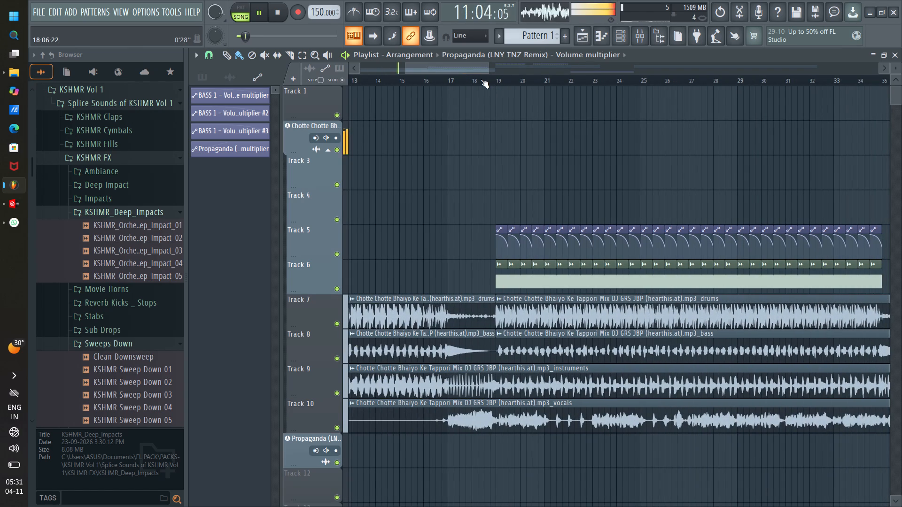
click(481, 79)
Select the Chotte Chotte Bhaiyo mixer track and briefly bypass Maximus to compare the sound.
click(638, 38)
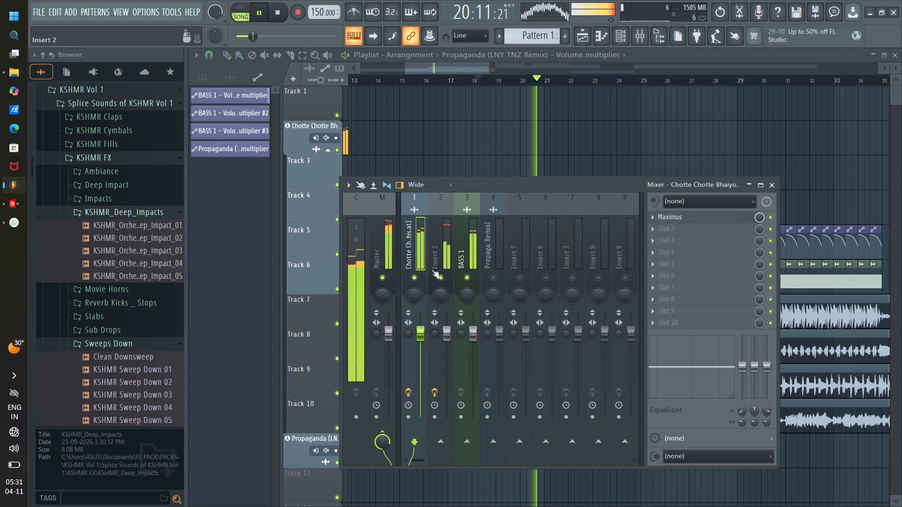
click(412, 188)
click(497, 188)
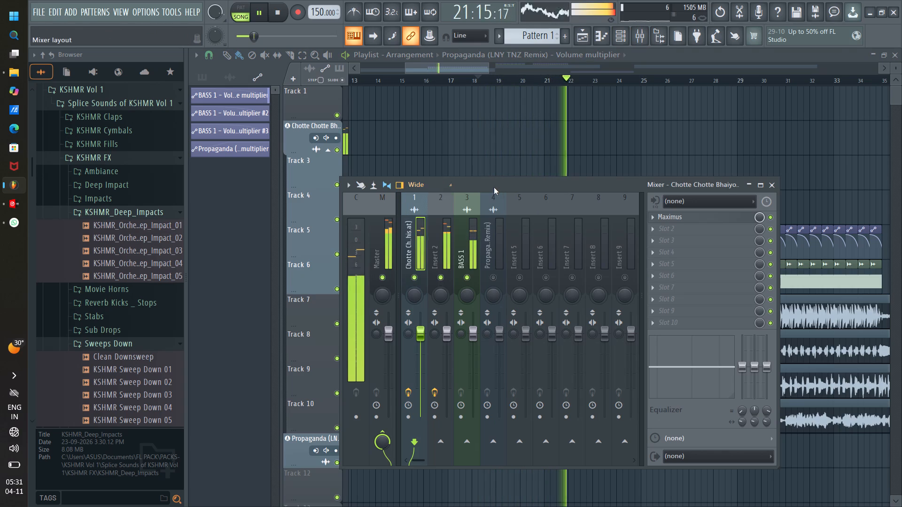
click(412, 199)
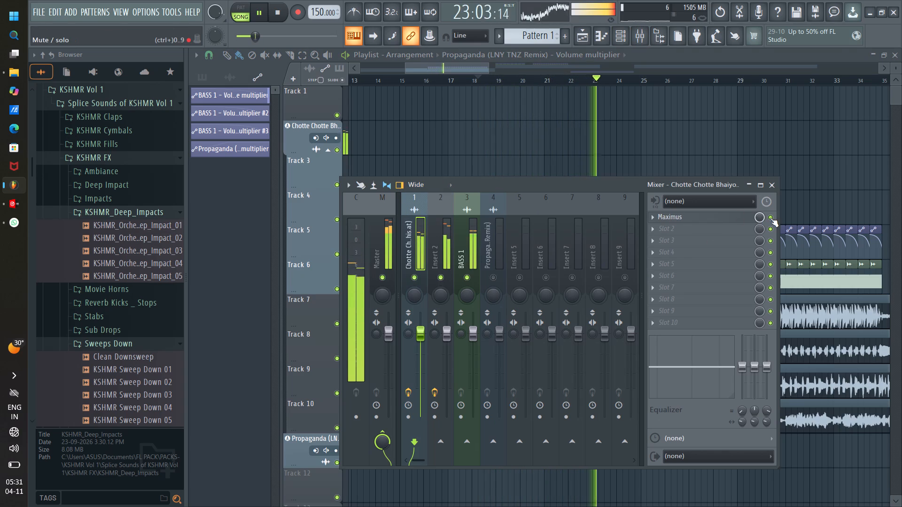
click(770, 218)
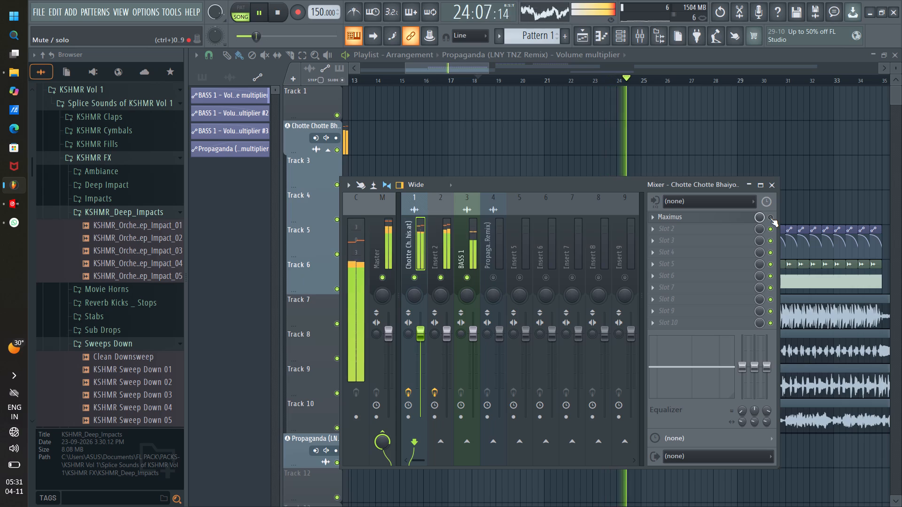
click(770, 218)
Open Maximus on the Chotte Chotte Bhaiyo track and switch the high and mid bands to On.
click(717, 218)
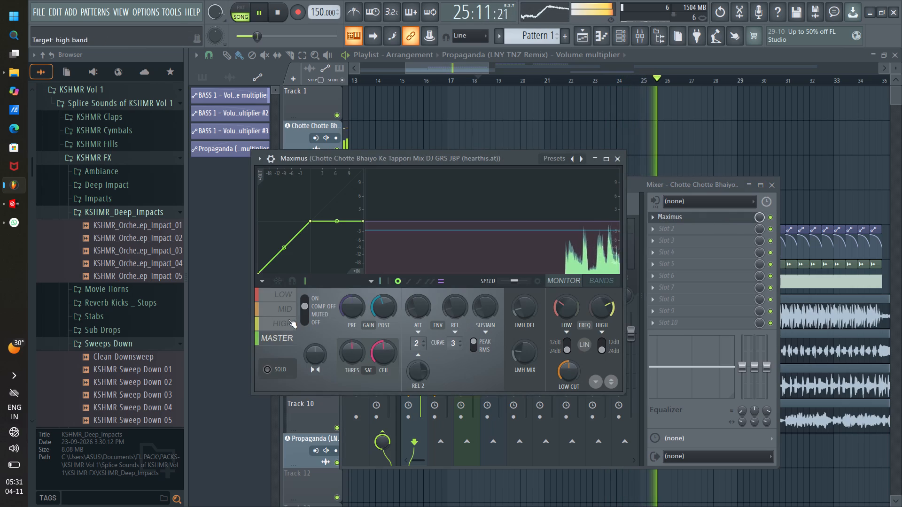
click(286, 320)
click(303, 299)
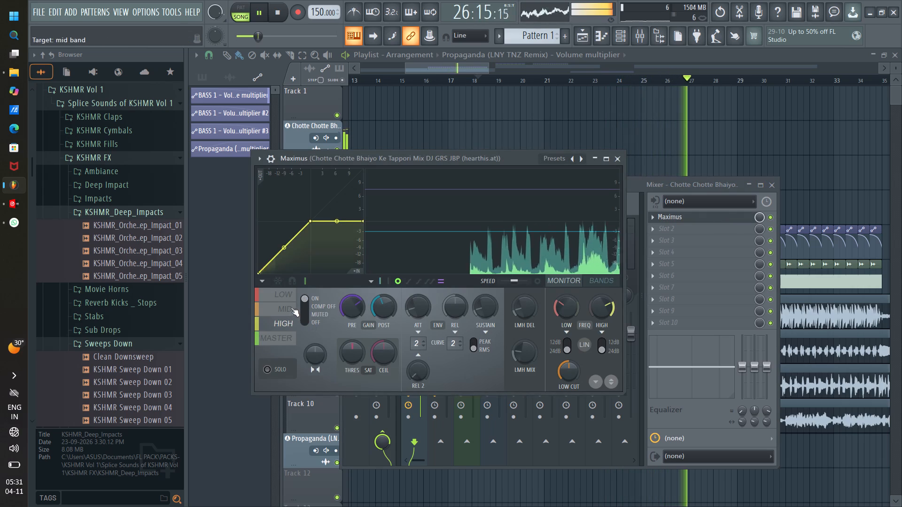
click(291, 308)
click(307, 298)
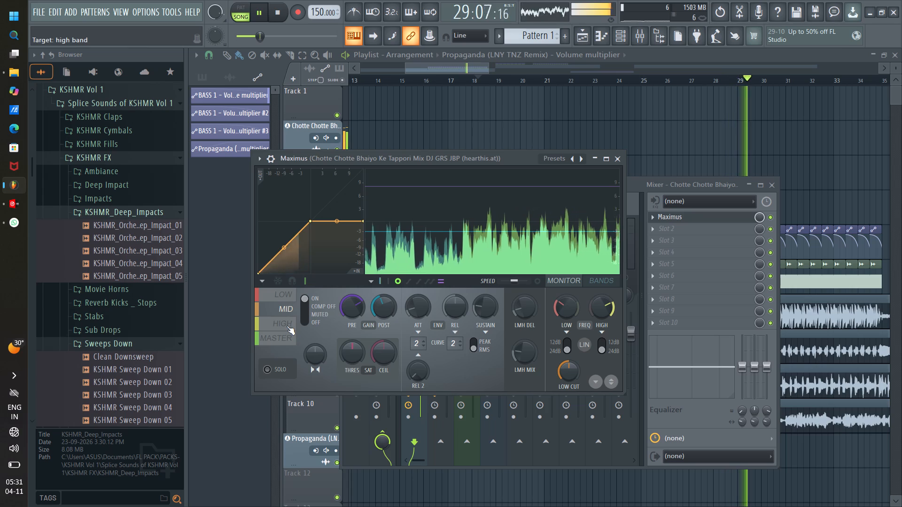
Reset the mid band's post gain in Maximus to 0.0 dB.
right_click(395, 311)
click(412, 317)
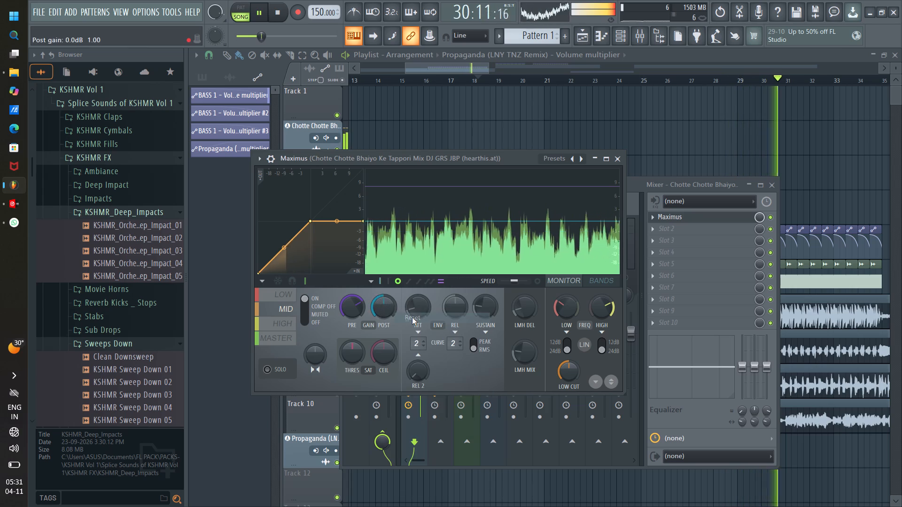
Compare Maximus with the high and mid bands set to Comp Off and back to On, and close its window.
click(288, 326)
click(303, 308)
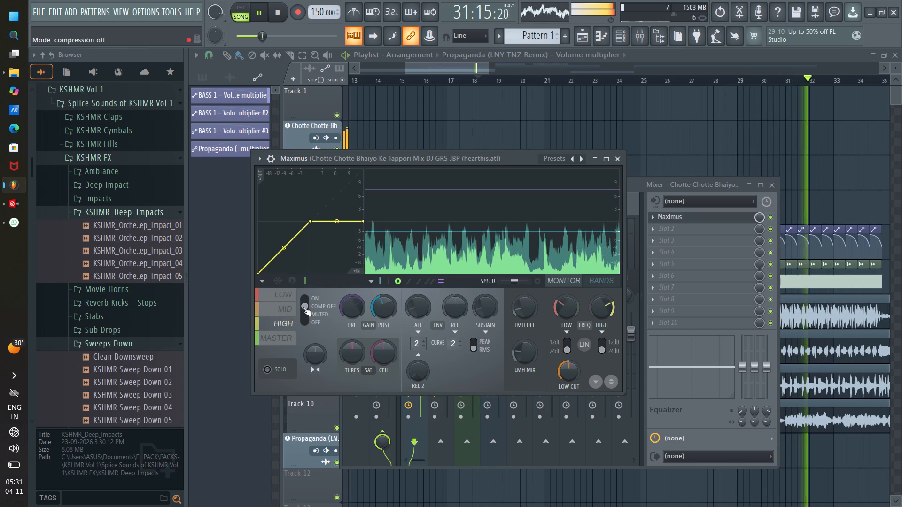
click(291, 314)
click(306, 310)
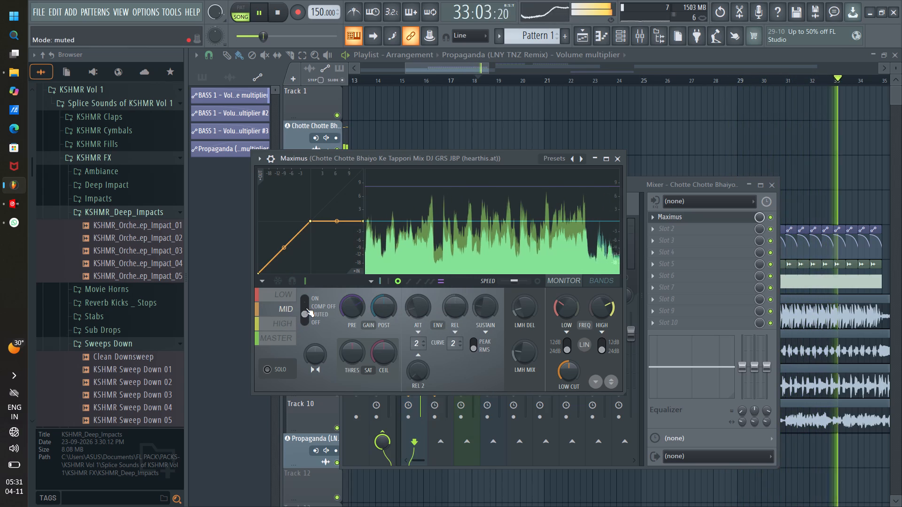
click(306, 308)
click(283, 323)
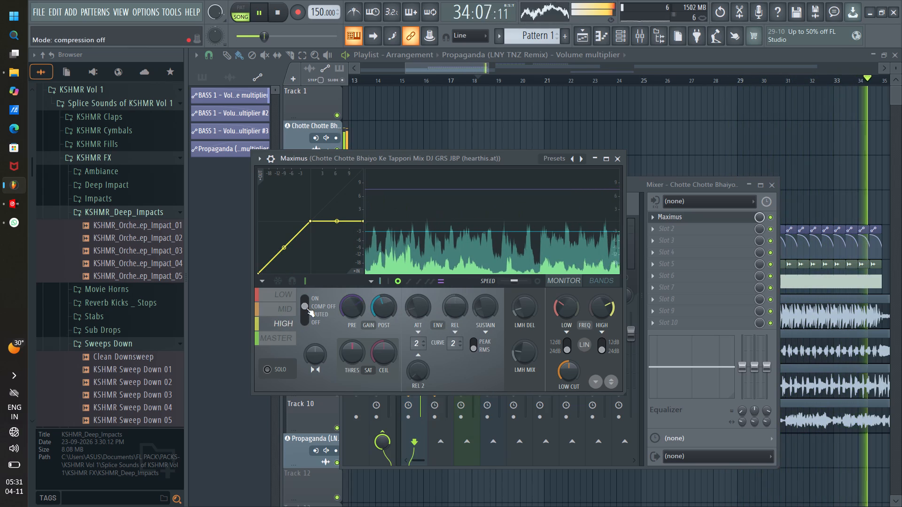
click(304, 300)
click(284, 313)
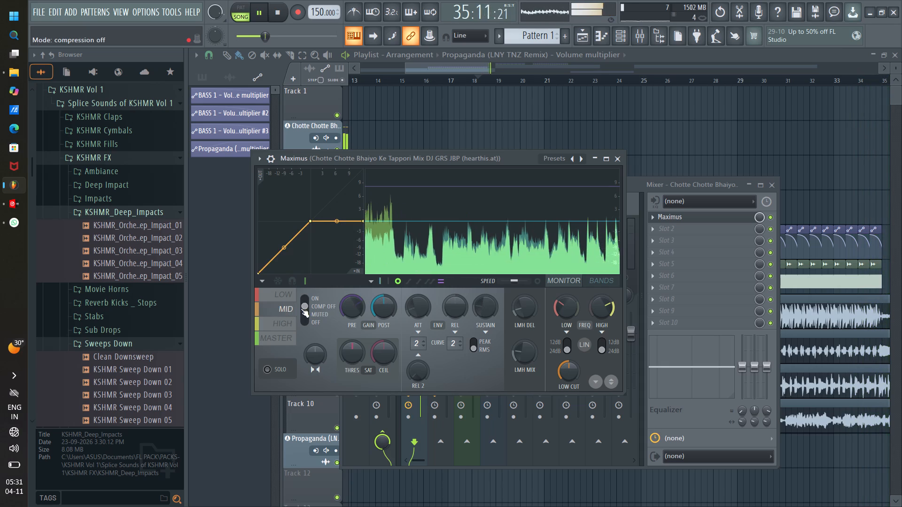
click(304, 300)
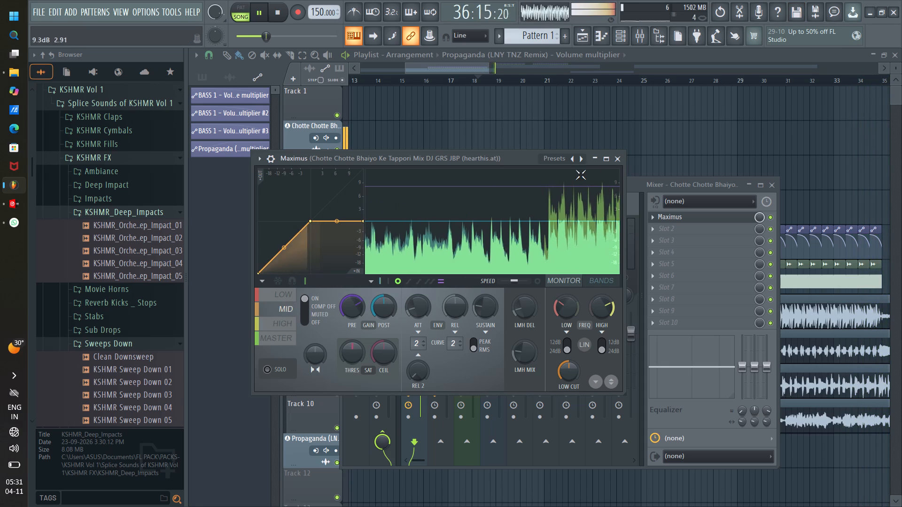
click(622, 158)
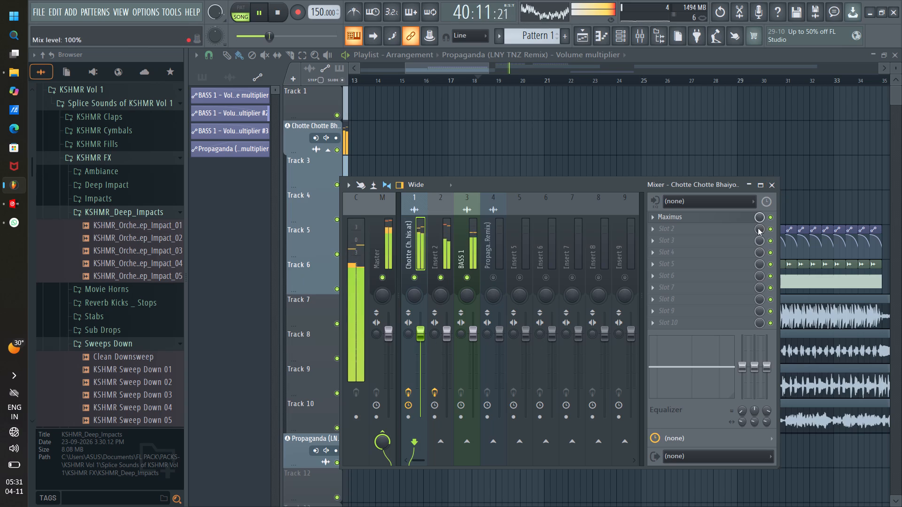
Compare the Chotte Chotte Bhaiyo track with Maximus bypassed and enabled during playback, restarting playback once.
click(771, 216)
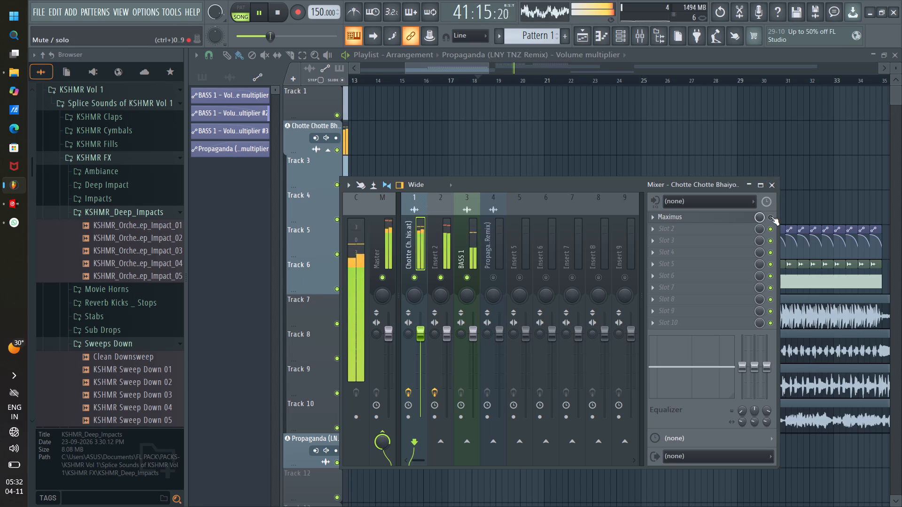
click(771, 216)
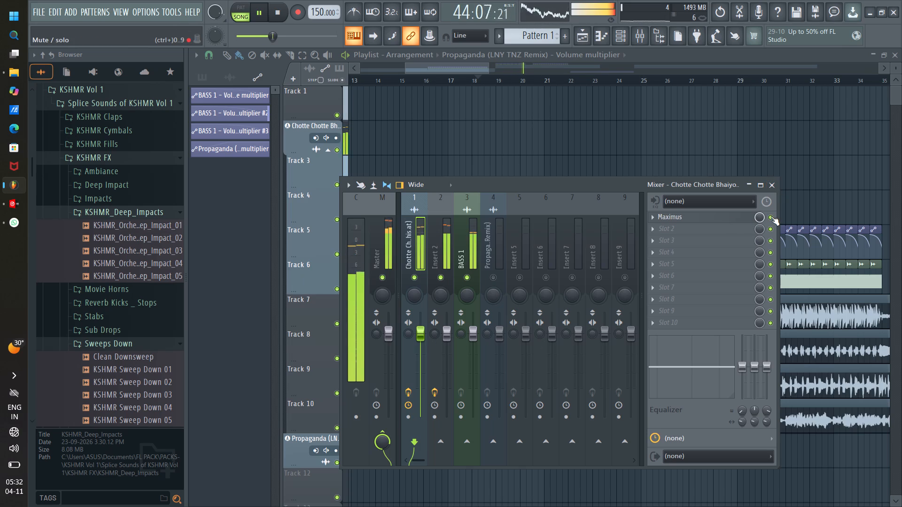
click(771, 216)
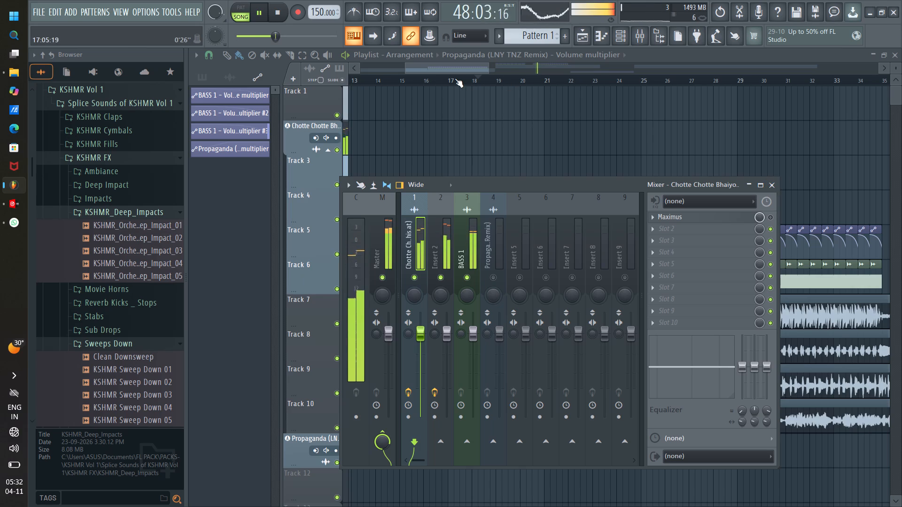
key(space)
key(space)
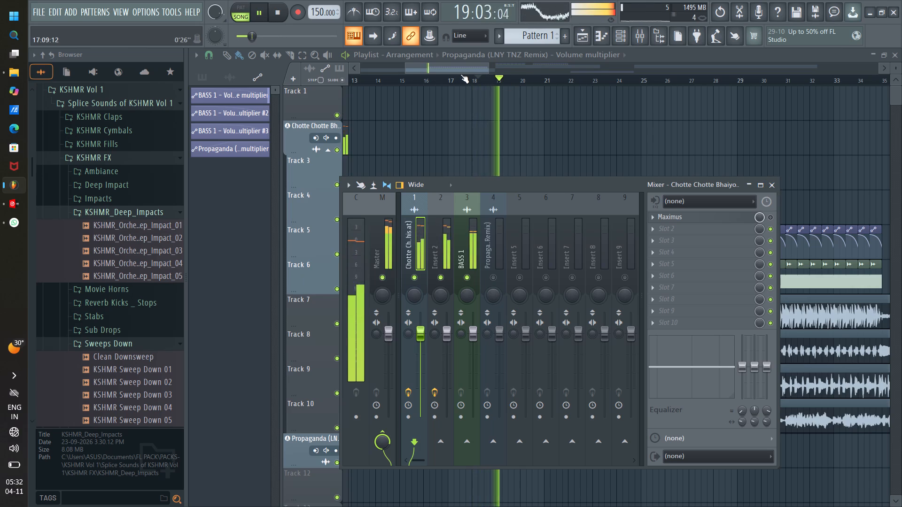
click(771, 215)
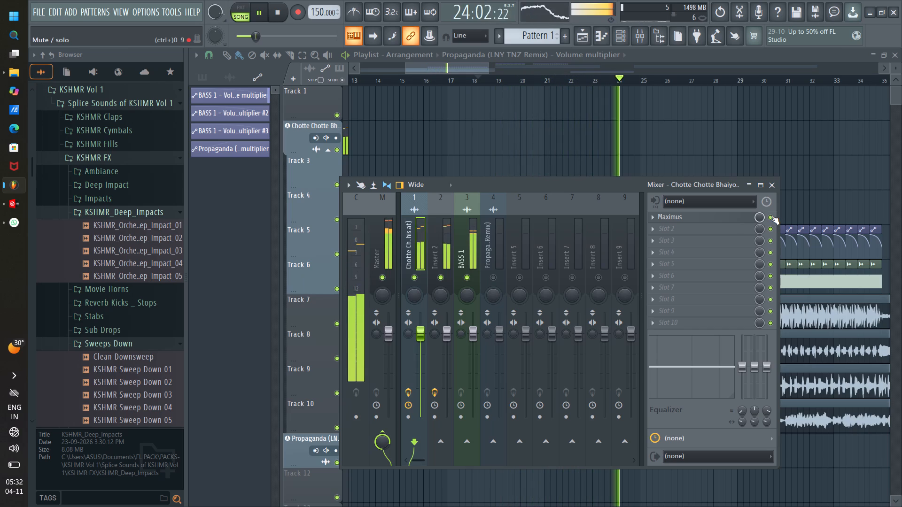
click(771, 215)
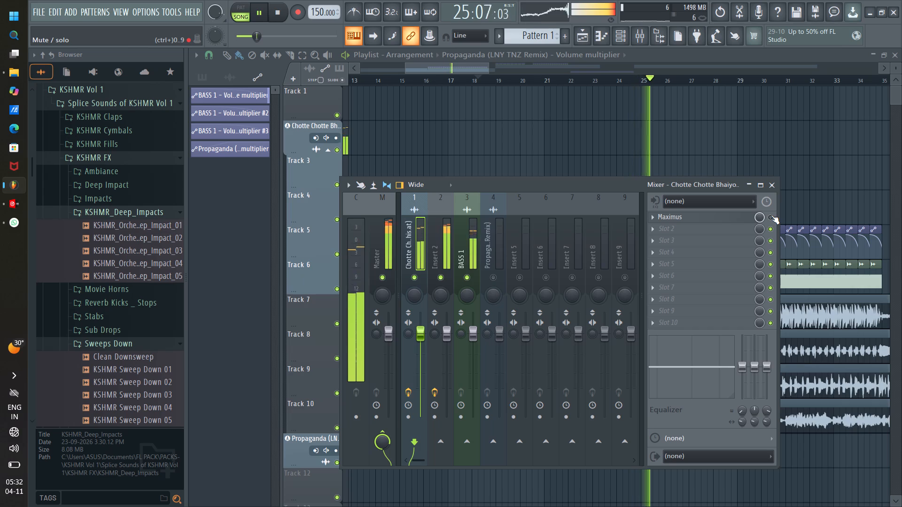
click(441, 69)
click(636, 39)
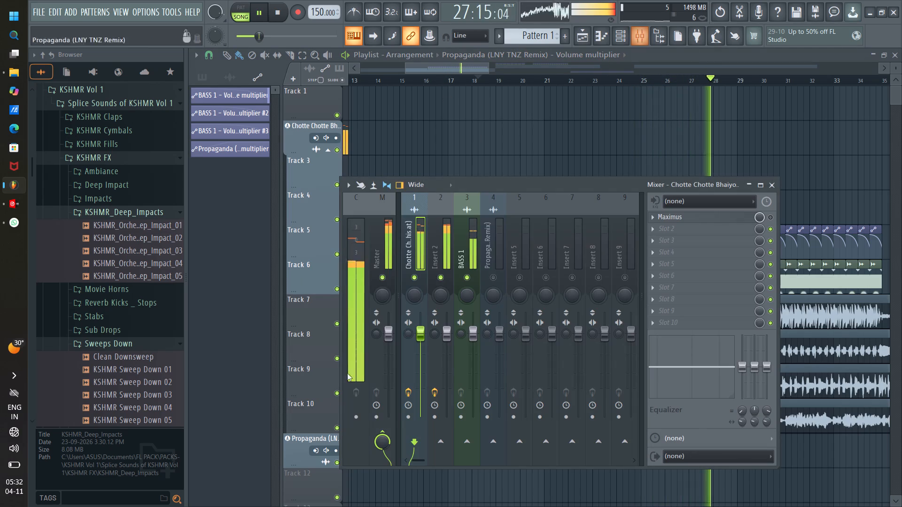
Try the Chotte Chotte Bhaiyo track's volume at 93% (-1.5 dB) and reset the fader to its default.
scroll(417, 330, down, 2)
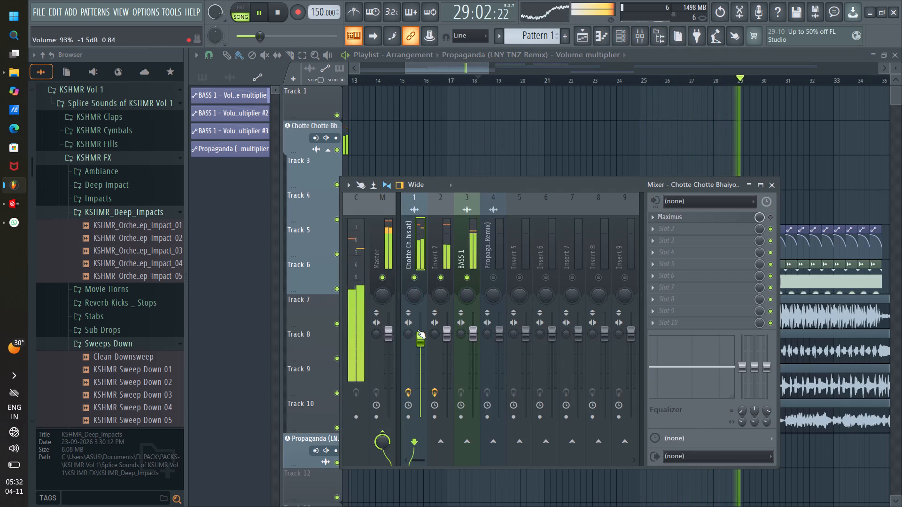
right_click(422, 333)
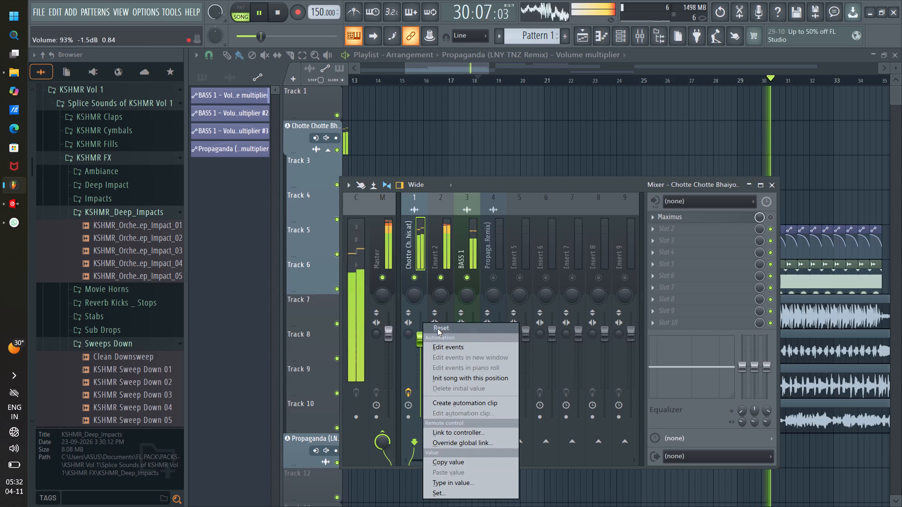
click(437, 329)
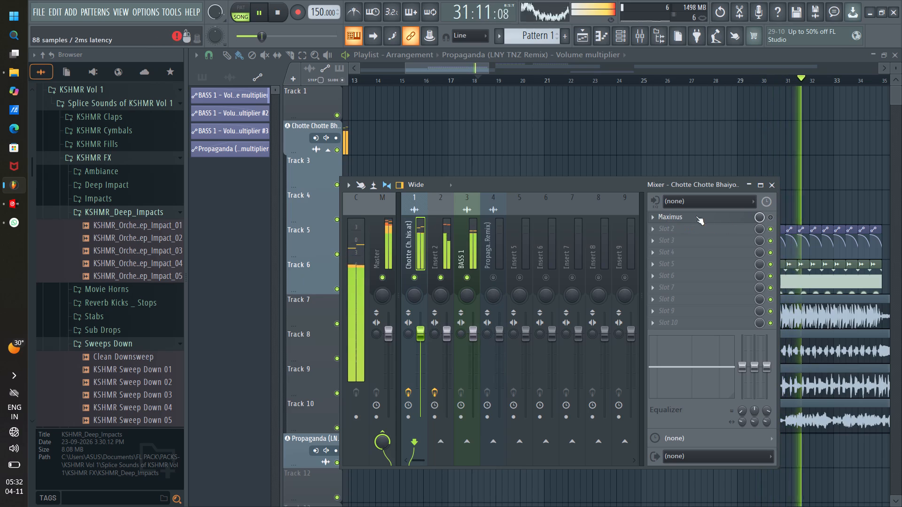
Re-enable the Chotte Chotte Bhaiyo track's first effect slot and replace Maximus with Fruity Parametric EQ 2.
click(777, 219)
click(772, 219)
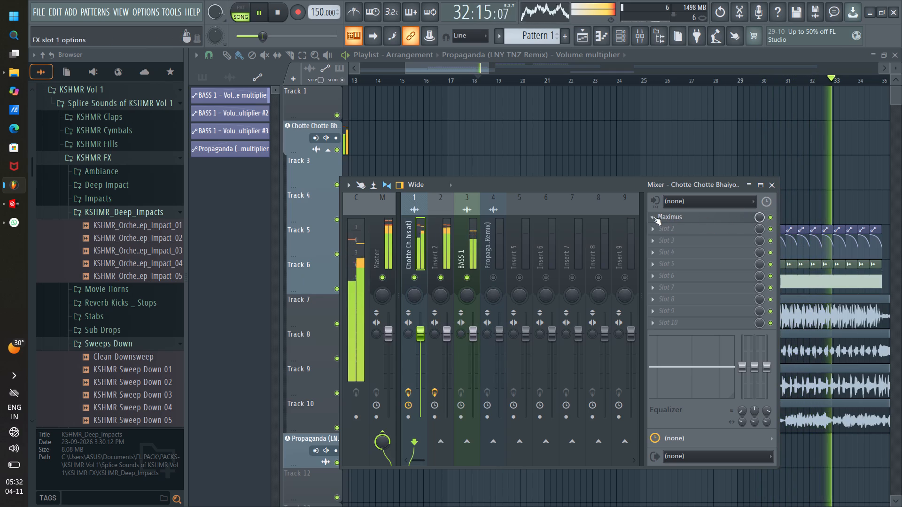
click(653, 216)
click(673, 230)
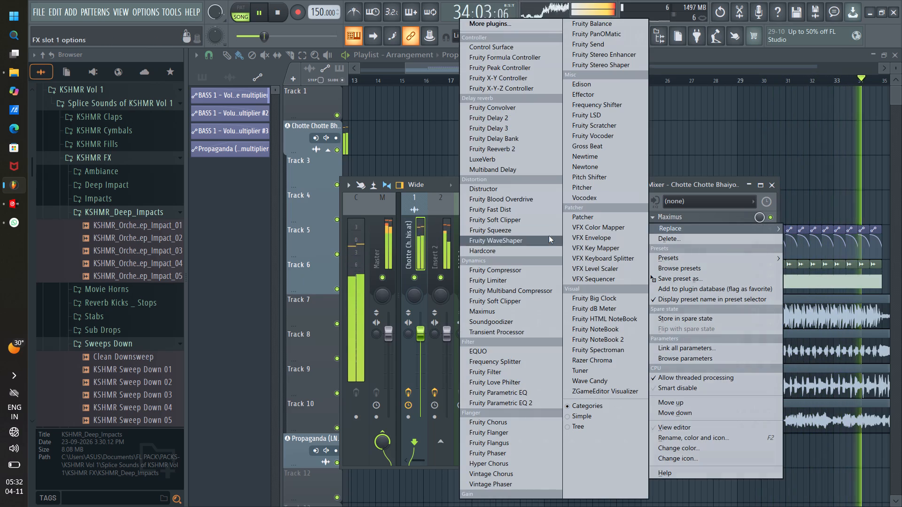
click(515, 405)
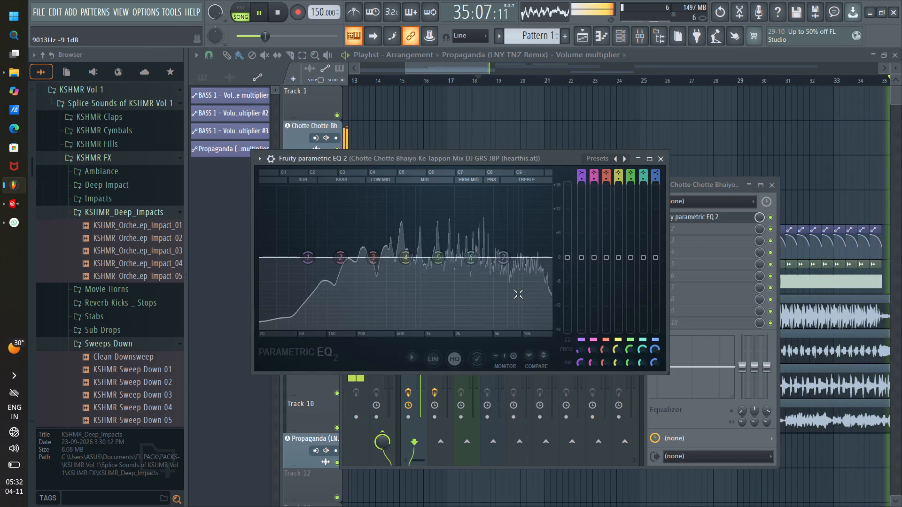
Lower the low-shelf band 1 in the EQ to about -6 dB.
scroll(583, 258, down, 2)
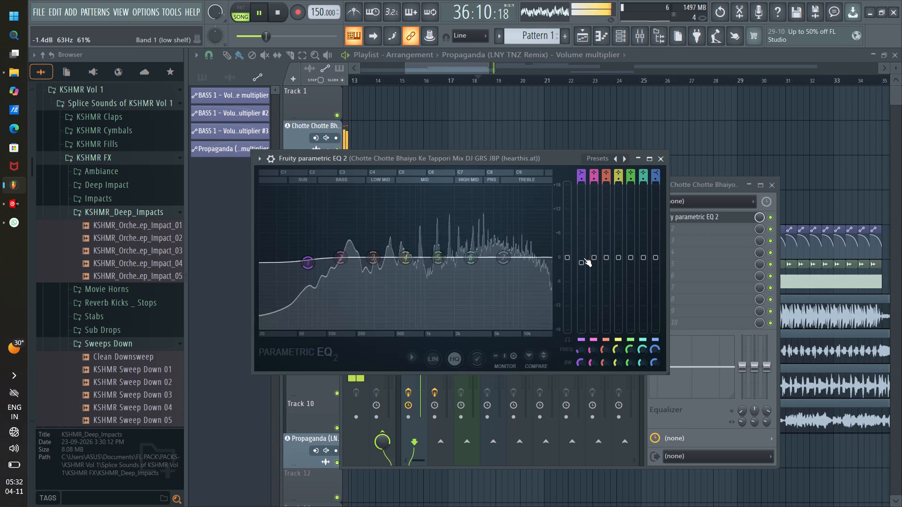
scroll(583, 258, down, 3)
drag(308, 269, 310, 291)
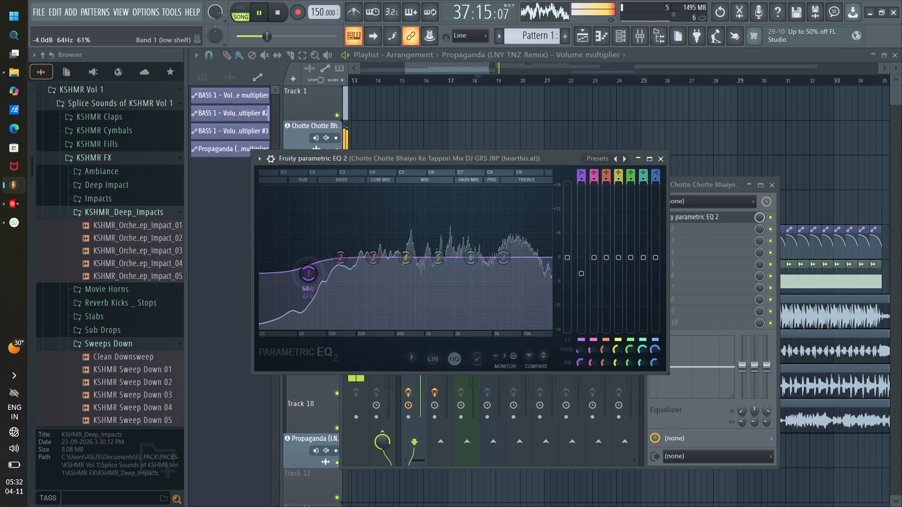
drag(310, 291, 319, 317)
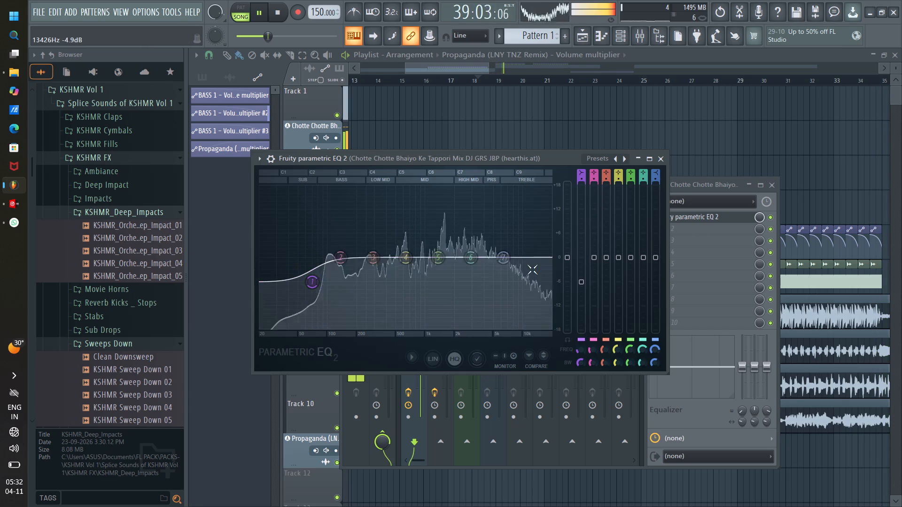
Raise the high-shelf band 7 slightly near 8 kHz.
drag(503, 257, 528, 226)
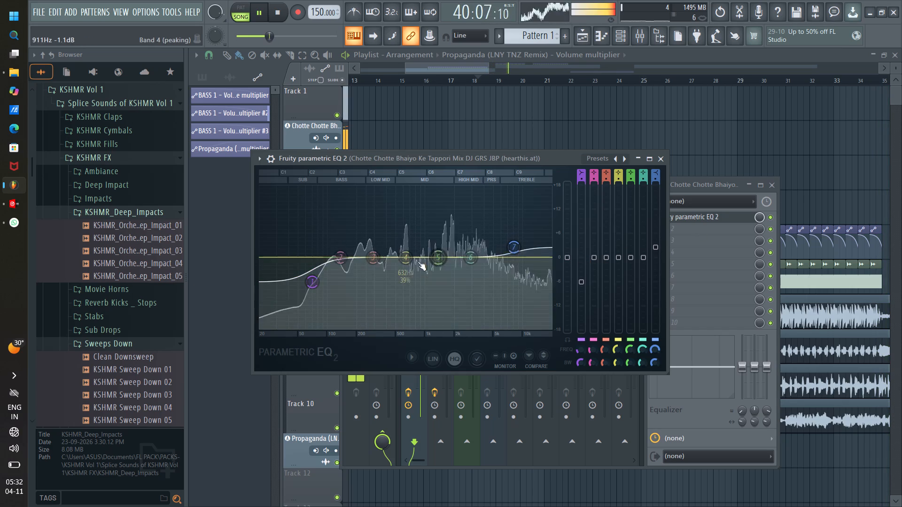
Lower EQ band 2 in the bass range by about 2 dB.
drag(333, 260, 342, 281)
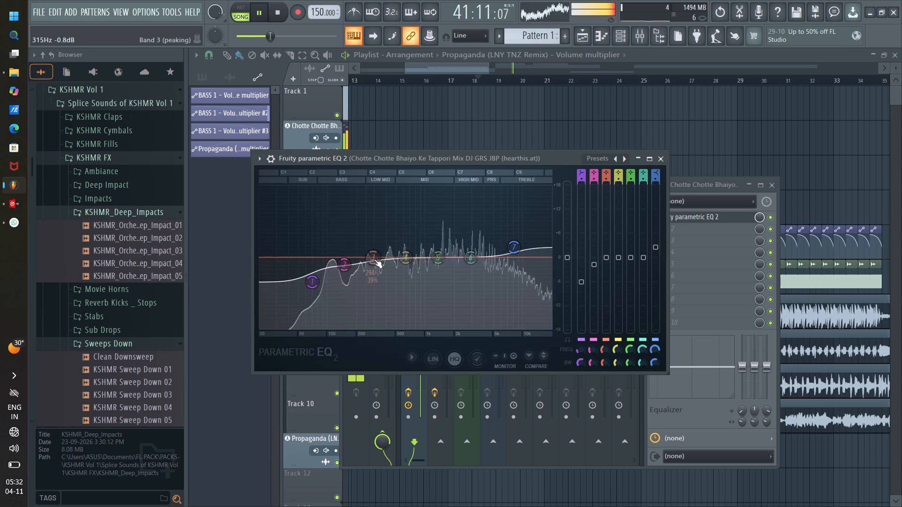
Sweep band 3 with a narrow peak and turn it into a very narrow cut of about -8 dB near 335 Hz.
drag(373, 256, 371, 154)
scroll(372, 223, down, 6)
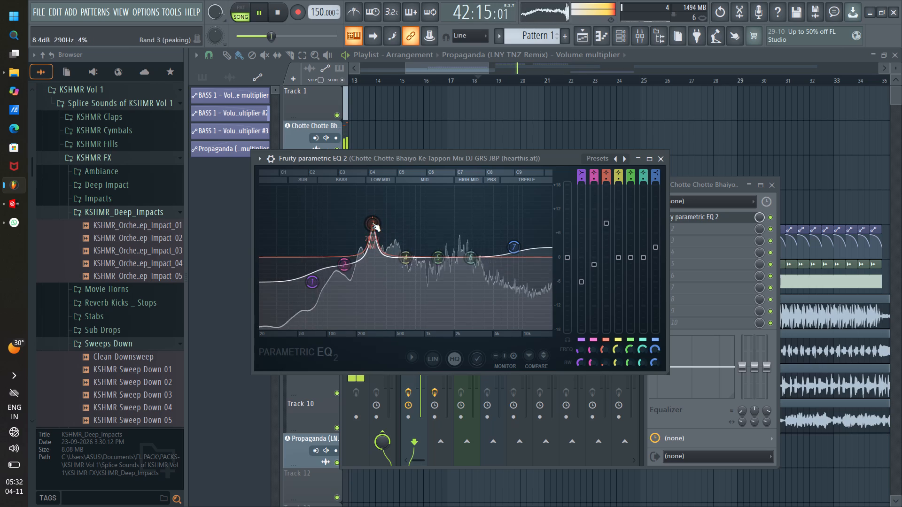
scroll(372, 223, down, 4)
scroll(372, 223, up, 3)
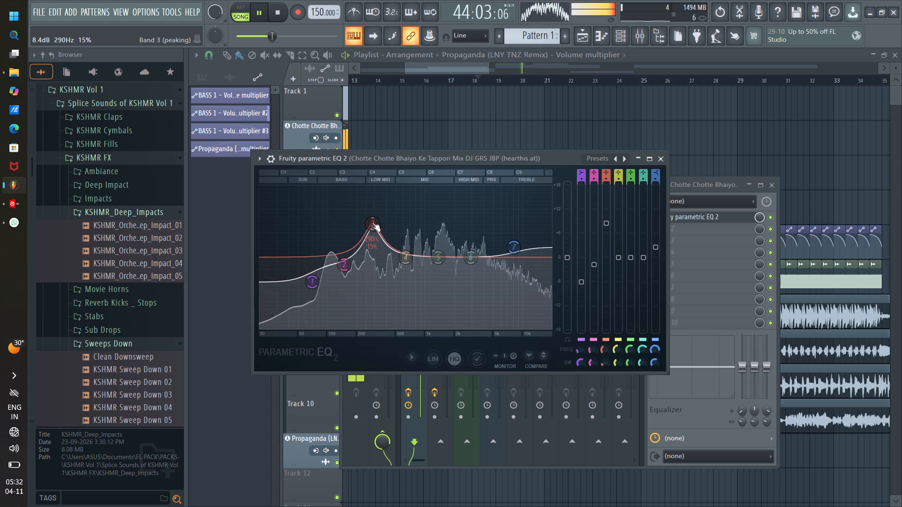
scroll(372, 223, down, 7)
drag(372, 223, 387, 421)
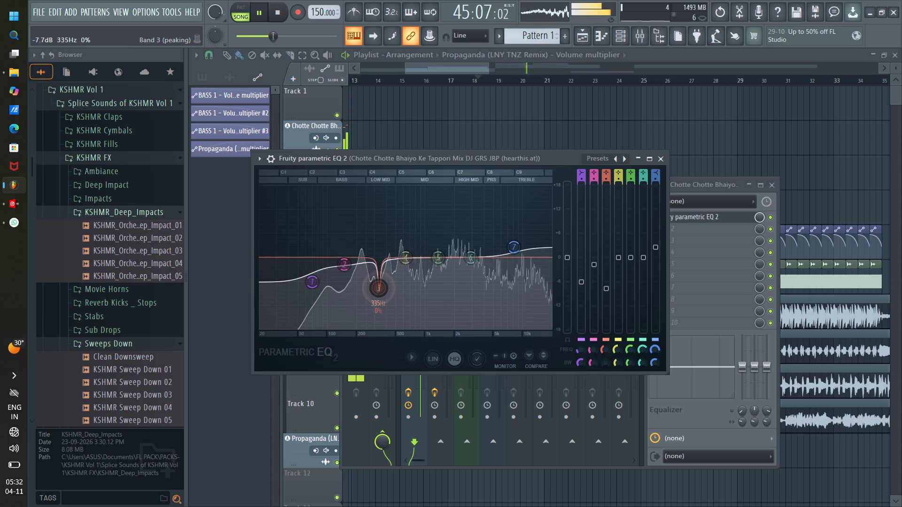
drag(387, 421, 386, 428)
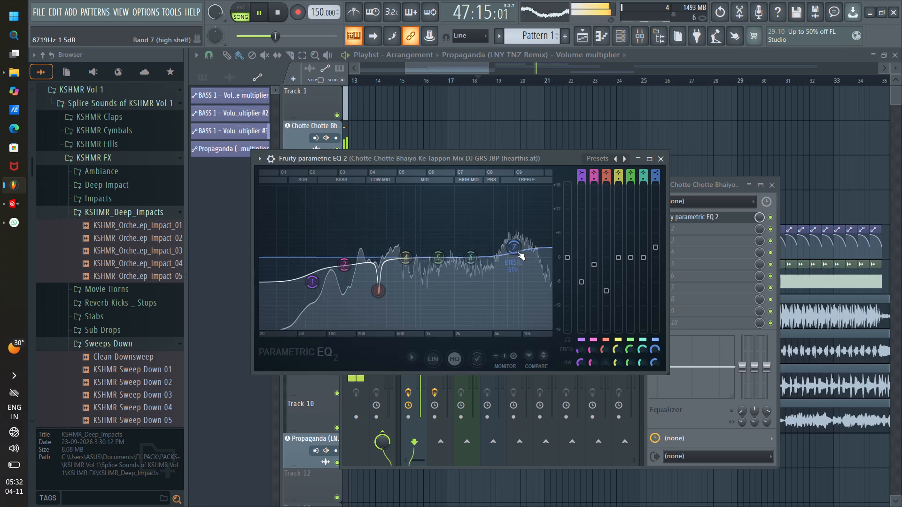
Try different gains and bandwidths on high-shelf band 7, leaving about a 4.5 dB boost near 9.9 kHz with 0% bandwidth.
drag(516, 251, 530, 154)
scroll(518, 214, down, 5)
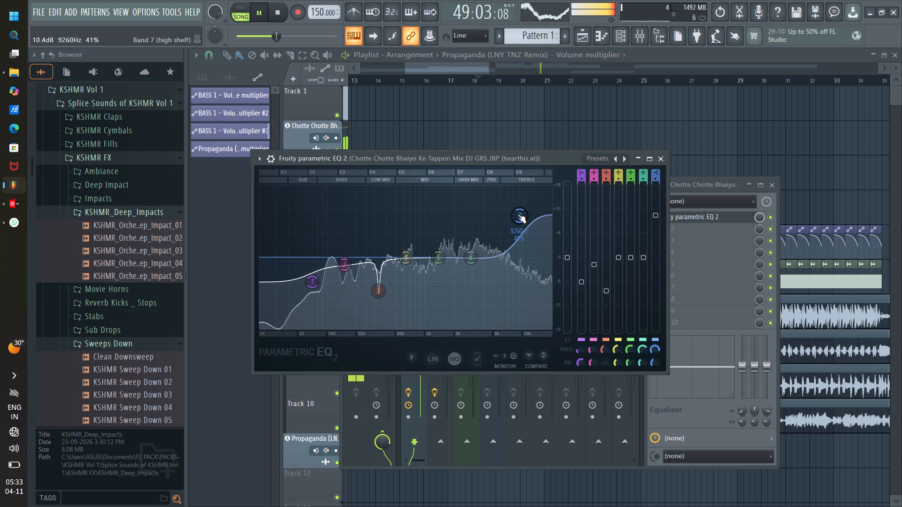
scroll(518, 214, down, 10)
scroll(521, 218, up, 4)
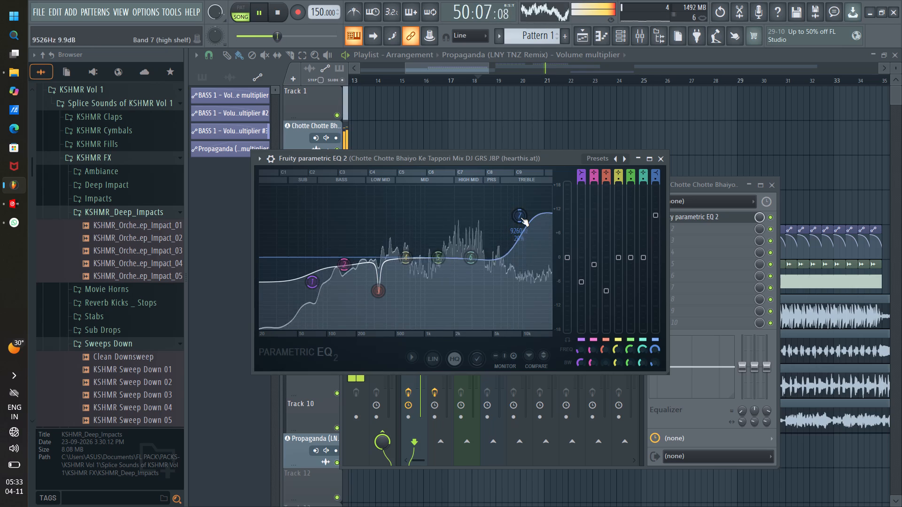
scroll(521, 217, up, 20)
scroll(521, 217, up, 7)
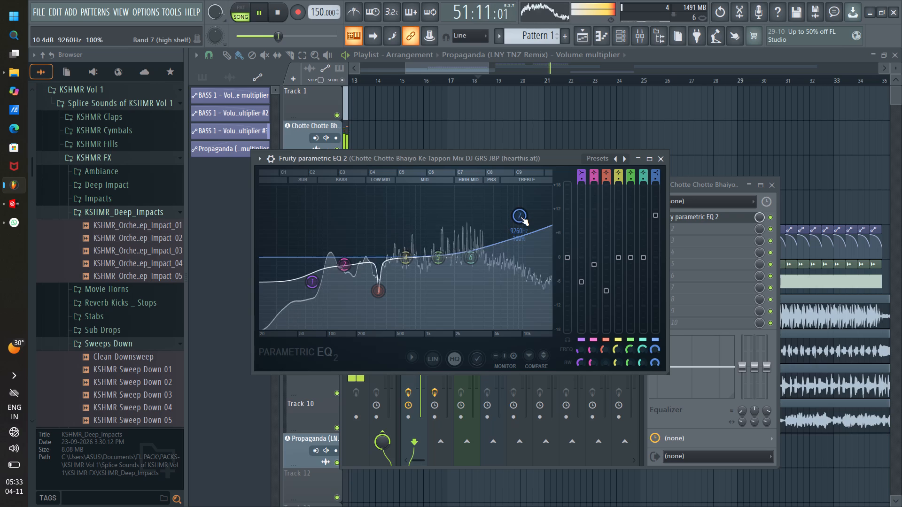
scroll(521, 217, up, 1)
scroll(521, 217, down, 20)
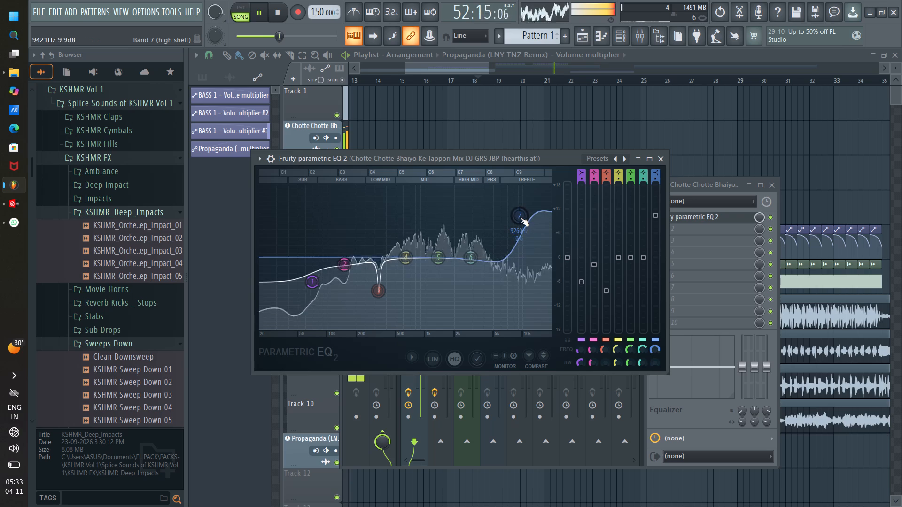
scroll(520, 217, down, 4)
drag(520, 217, 523, 472)
drag(522, 301, 526, 268)
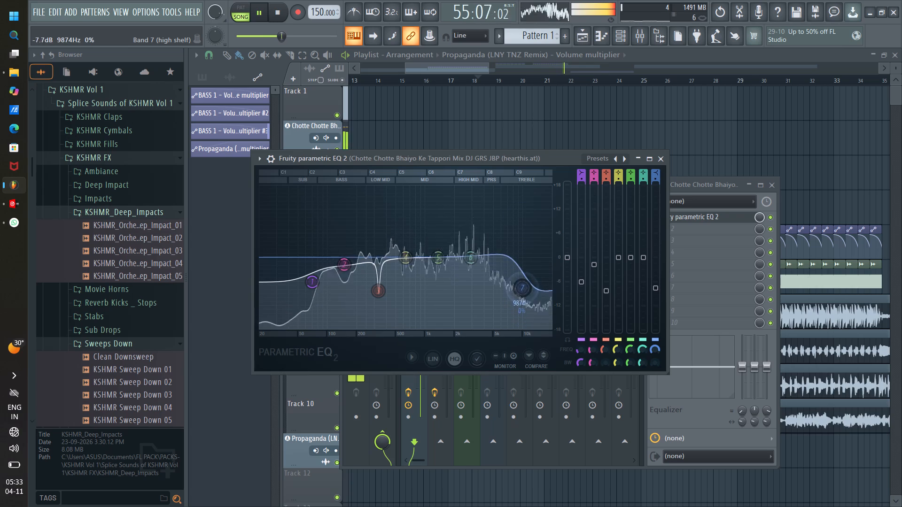
drag(526, 268, 525, 120)
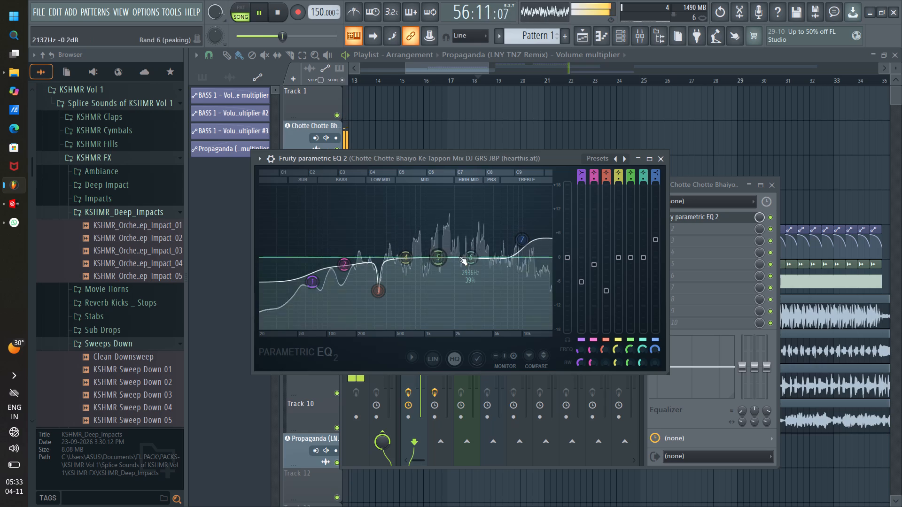
Boost band 6 by 7.0 dB at 2922 Hz and narrow its bandwidth to a sharp peak.
drag(473, 253, 472, 168)
scroll(470, 229, down, 8)
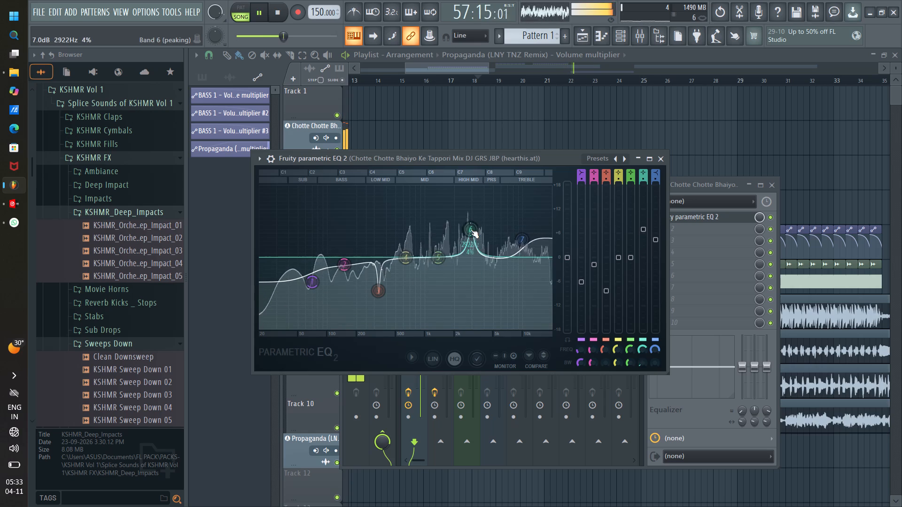
scroll(470, 229, down, 6)
Restart playback and shape band 5 into a narrow cut of about -8 dB near 1.4 kHz.
key(space)
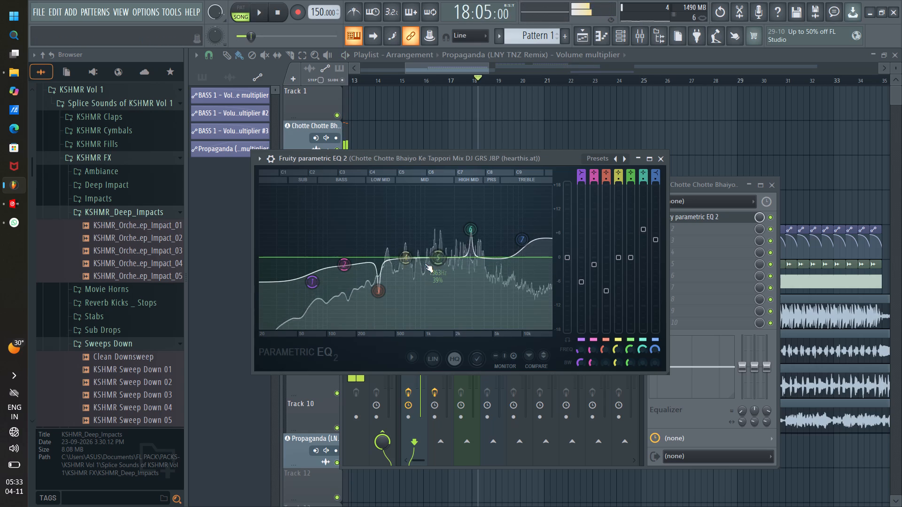
key(space)
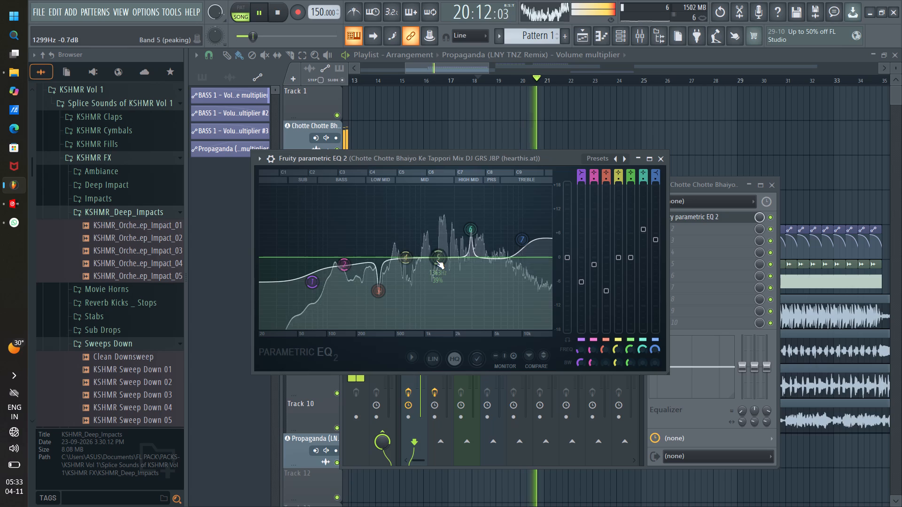
click(436, 260)
scroll(438, 257, down, 7)
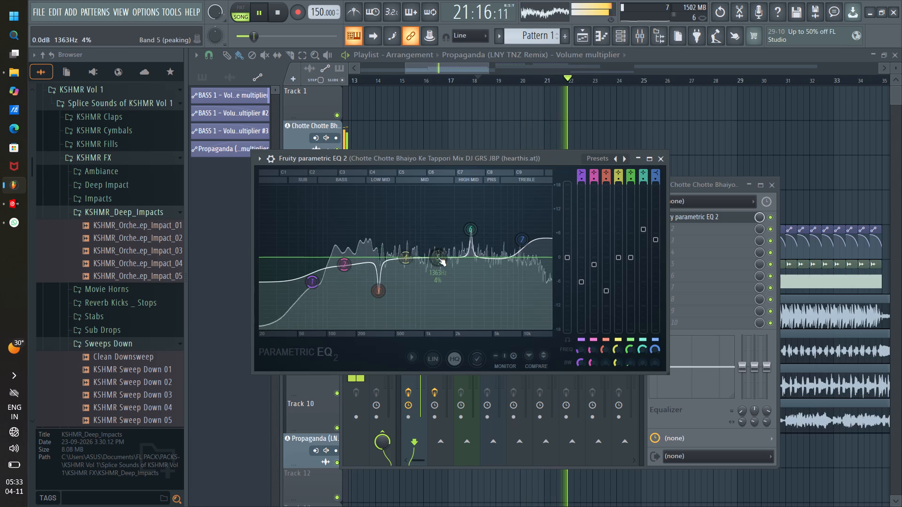
drag(438, 257, 440, 353)
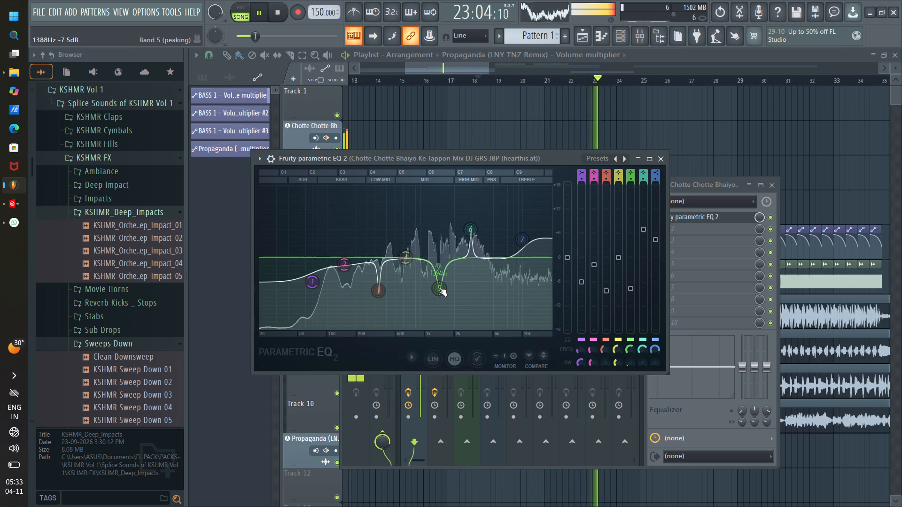
scroll(439, 287, down, 4)
scroll(439, 286, up, 1)
scroll(439, 286, down, 2)
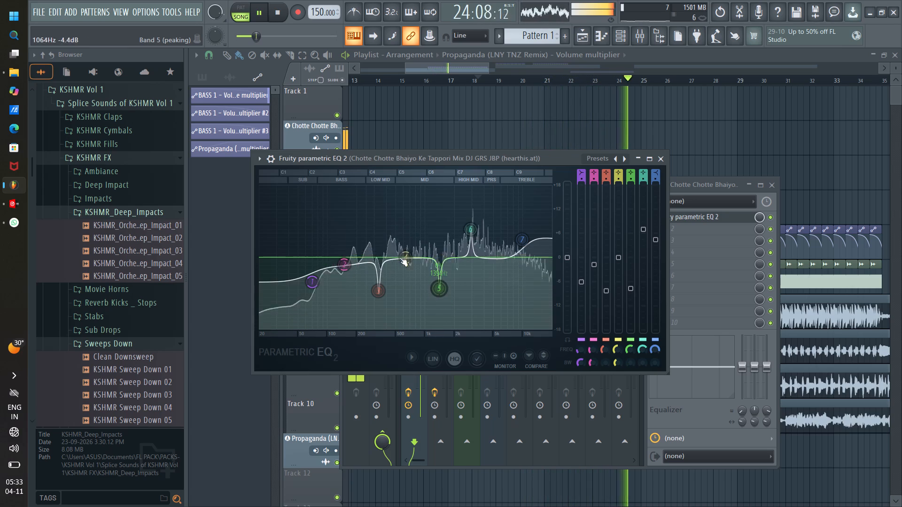
Shape peaking band 4 into a narrow boost of about 5 dB at 792 Hz with 0% bandwidth.
drag(410, 259, 431, 260)
scroll(414, 257, up, 12)
scroll(414, 257, down, 8)
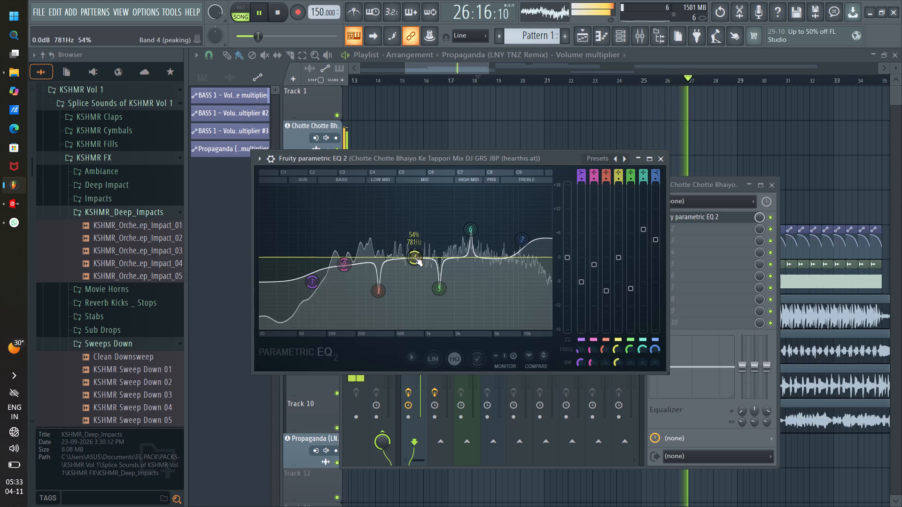
scroll(414, 257, down, 15)
drag(414, 253, 415, 192)
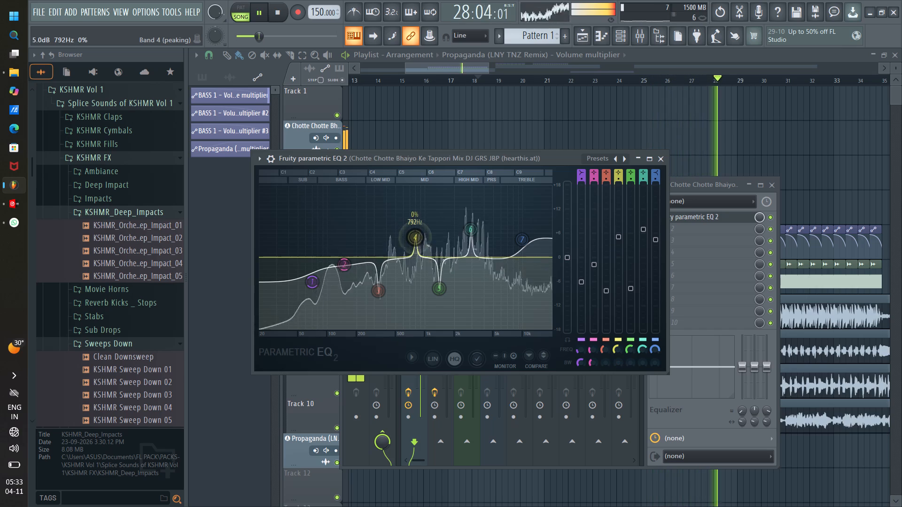
drag(415, 192, 415, 190)
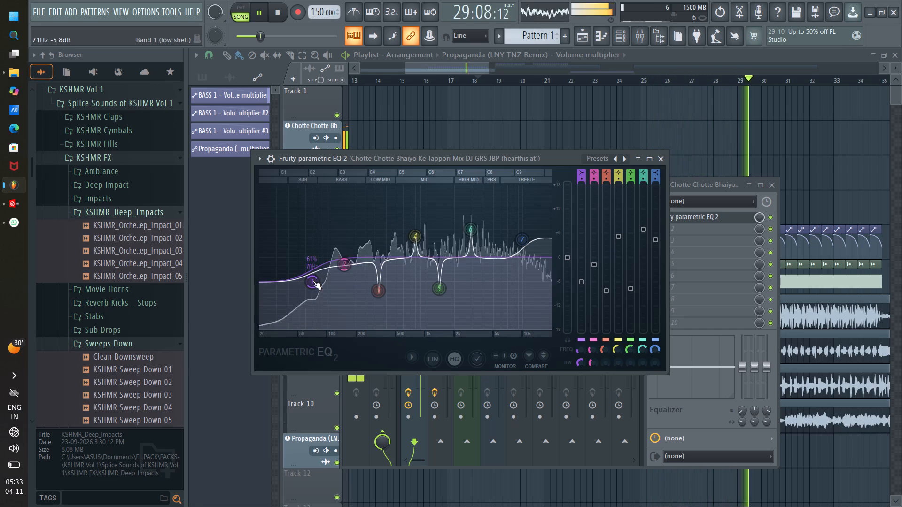
Lower band 2 of the parametric EQ slightly in both gain and frequency.
drag(342, 265, 331, 283)
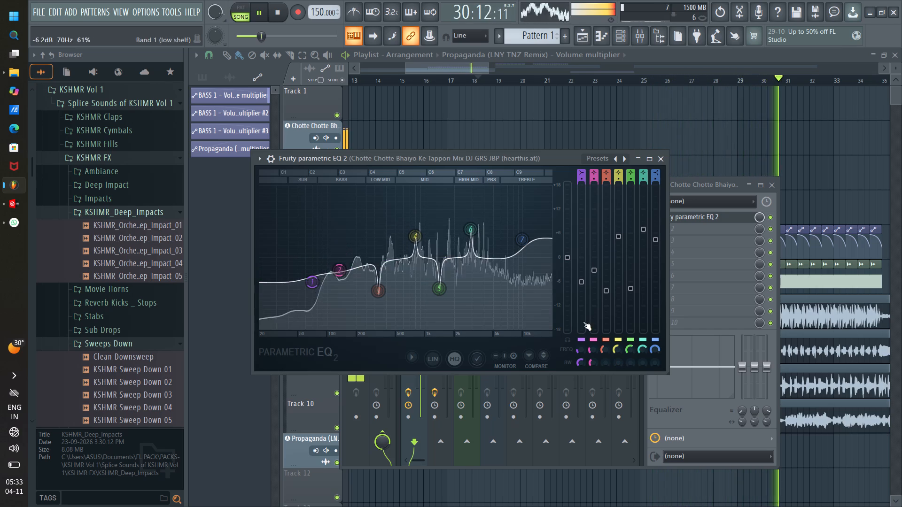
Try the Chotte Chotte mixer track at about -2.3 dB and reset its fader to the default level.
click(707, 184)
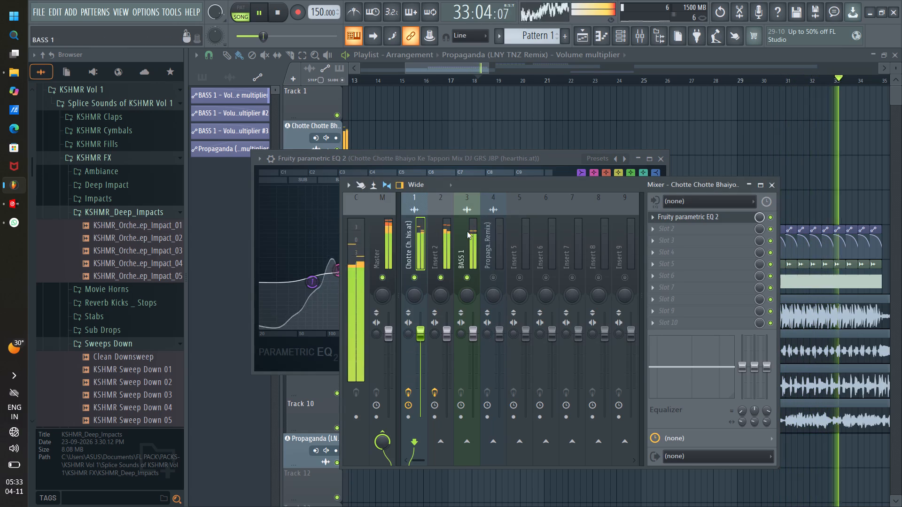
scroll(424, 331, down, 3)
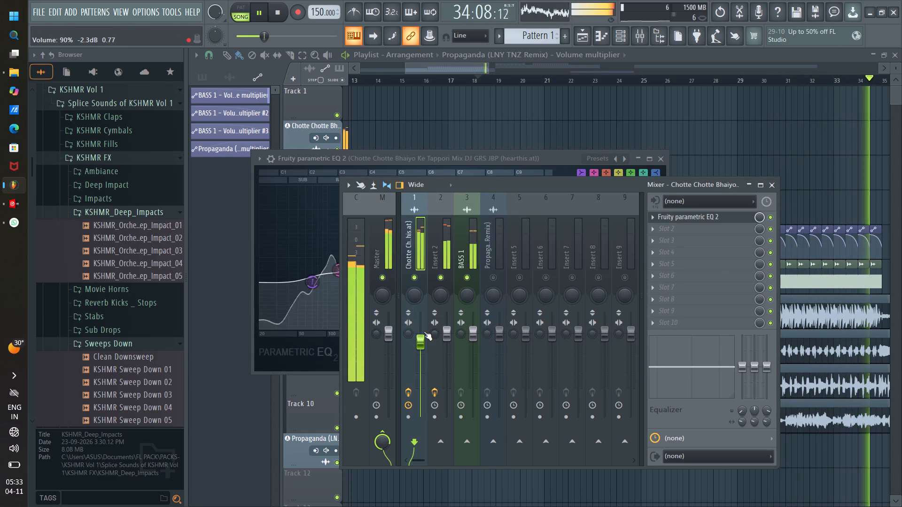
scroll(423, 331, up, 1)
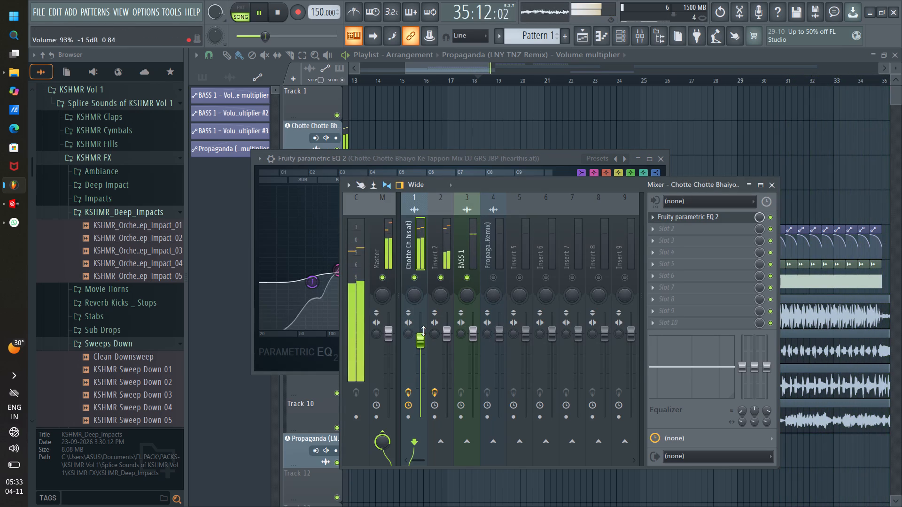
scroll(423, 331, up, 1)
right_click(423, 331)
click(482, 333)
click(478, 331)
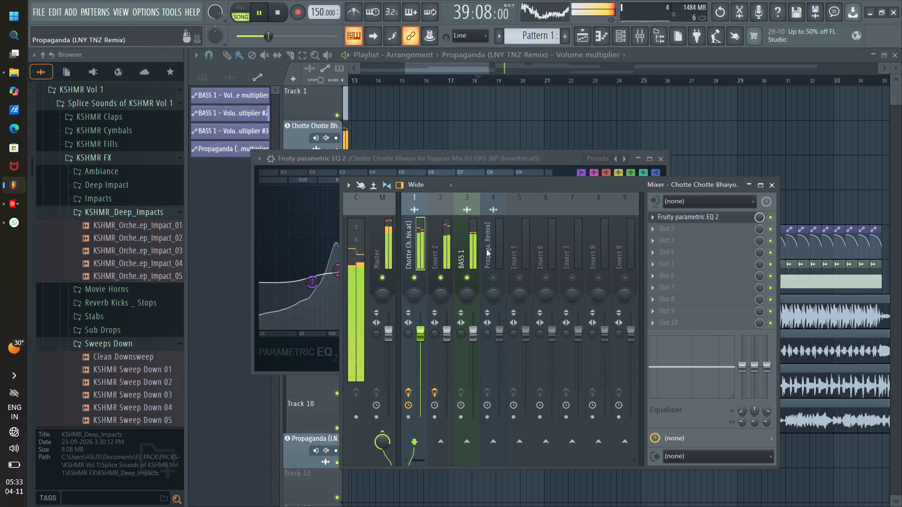
Restart playback with only the Chotte Chotte track and Insert 2 audible, and compare the sound with the parametric EQ bypassed and enabled.
key(space)
key(space)
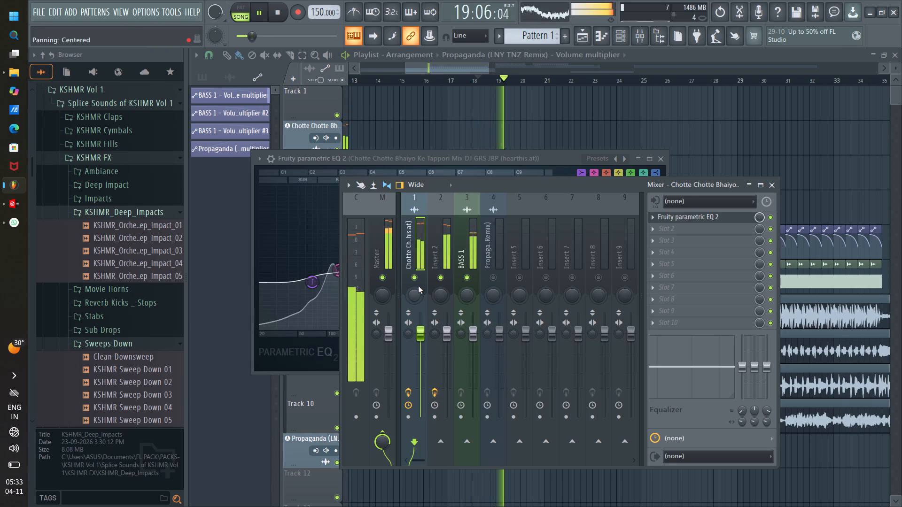
right_click(412, 283)
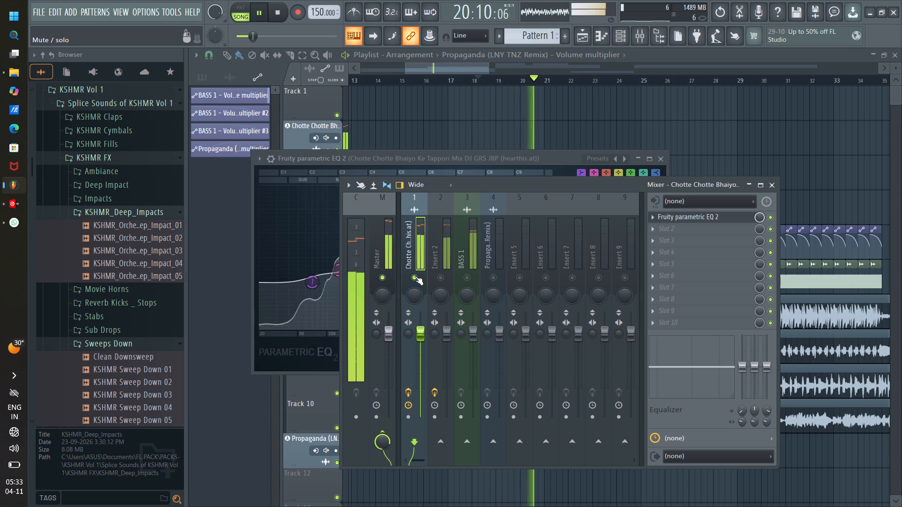
click(445, 278)
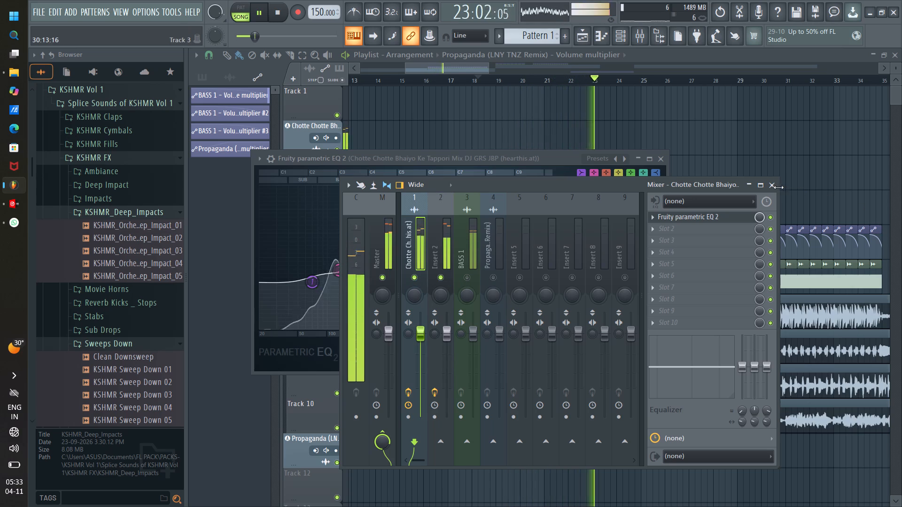
click(772, 219)
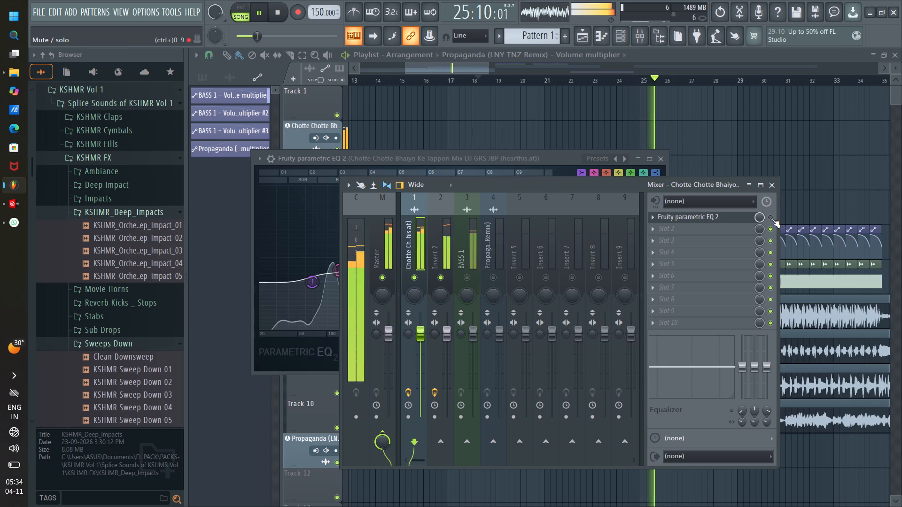
click(772, 219)
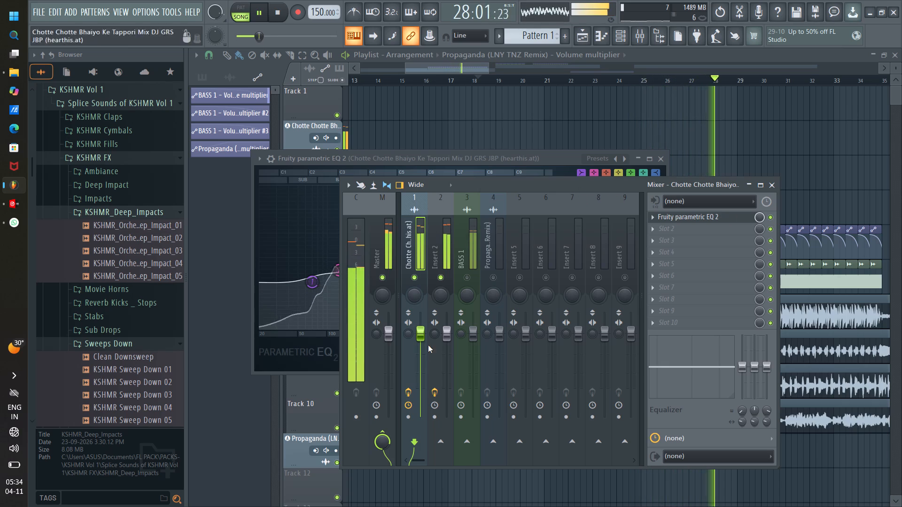
Lower the Chotte Chotte mixer track's volume to 93% (-1.5 dB).
scroll(417, 332, down, 3)
scroll(417, 332, up, 1)
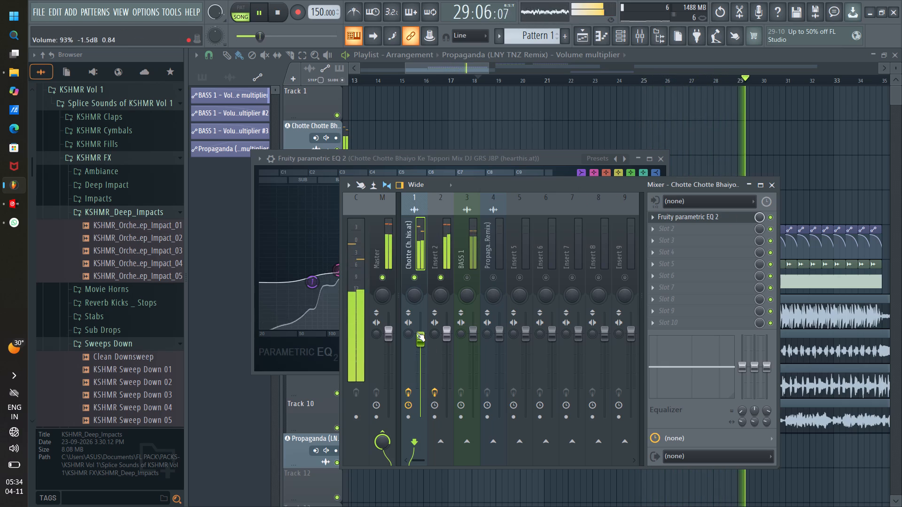
click(769, 182)
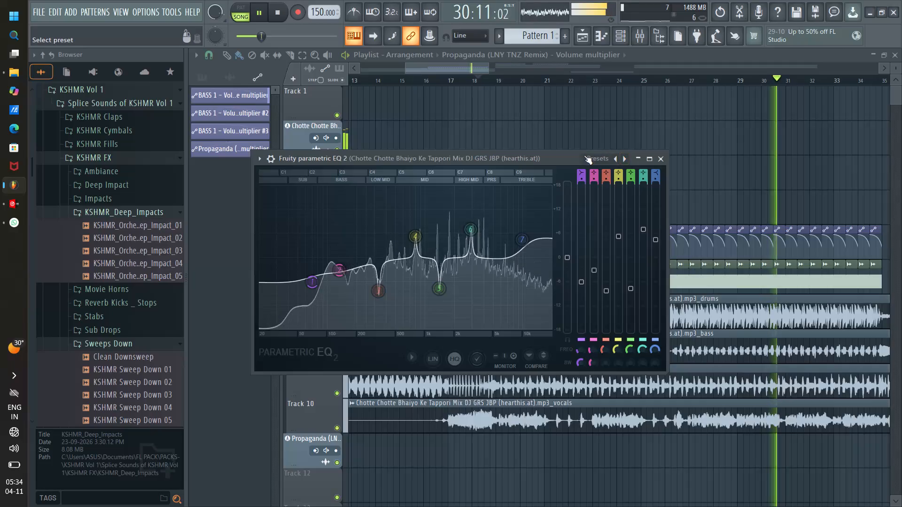
Unmute the BASS 1 track in the mixer.
click(638, 37)
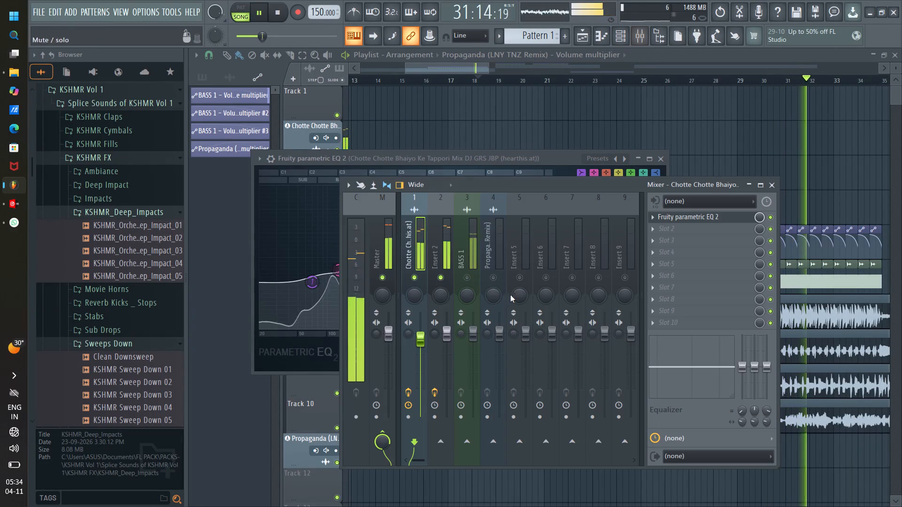
click(467, 280)
click(770, 184)
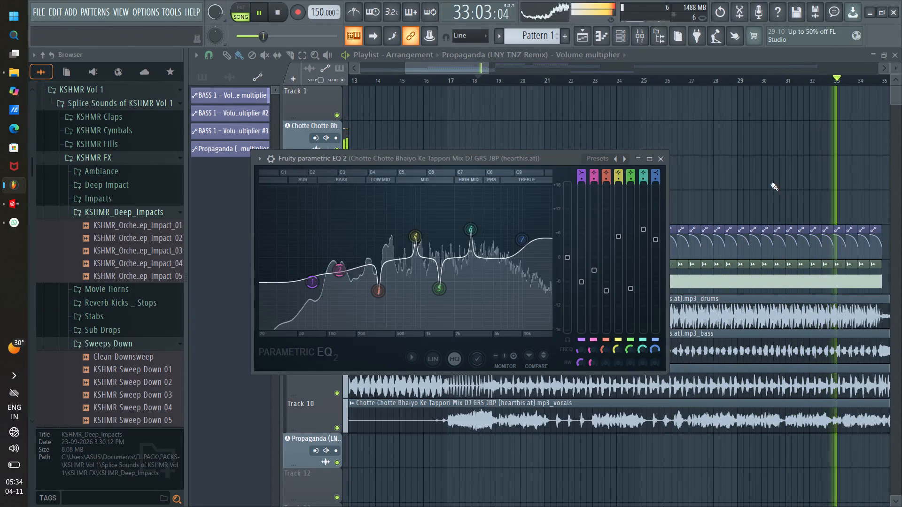
Close the EQ and follow playback through the second set of stems and BASS 1 patterns, looking ahead to the Propaganda section.
click(463, 69)
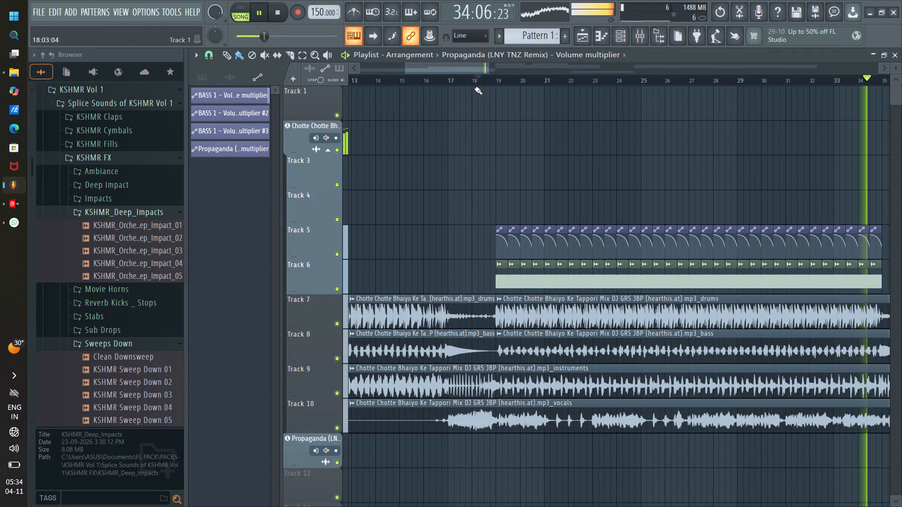
scroll(474, 82, down, 6)
drag(498, 69, 558, 77)
scroll(531, 77, up, 5)
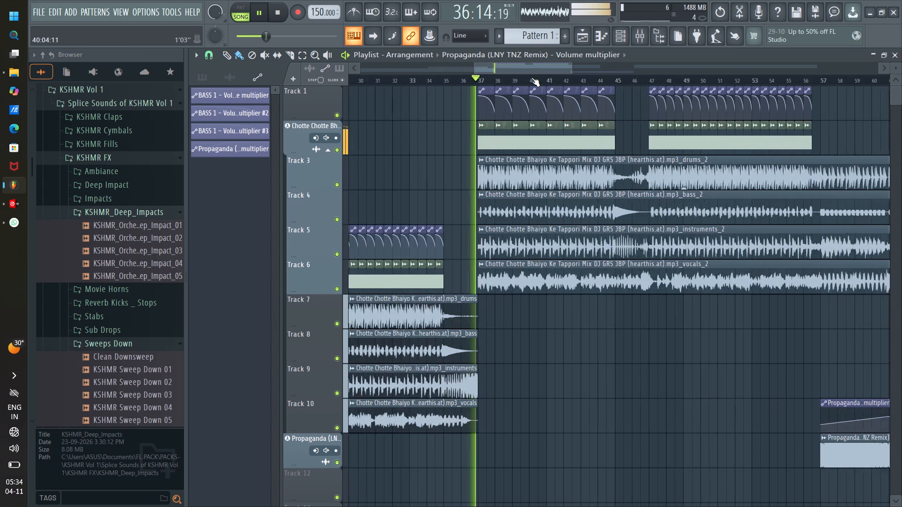
scroll(531, 77, up, 1)
click(522, 69)
drag(512, 69, 515, 69)
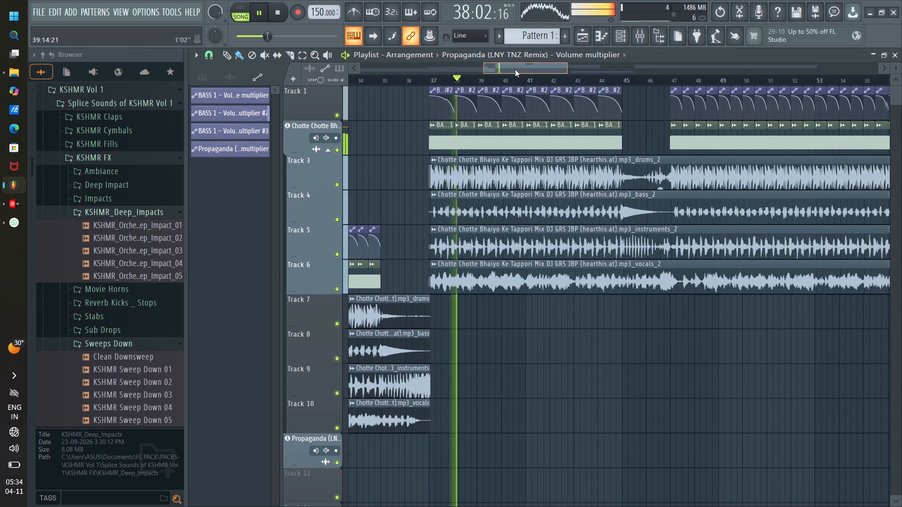
drag(515, 69, 520, 72)
drag(520, 72, 530, 76)
drag(525, 70, 533, 72)
click(499, 77)
drag(526, 67, 537, 70)
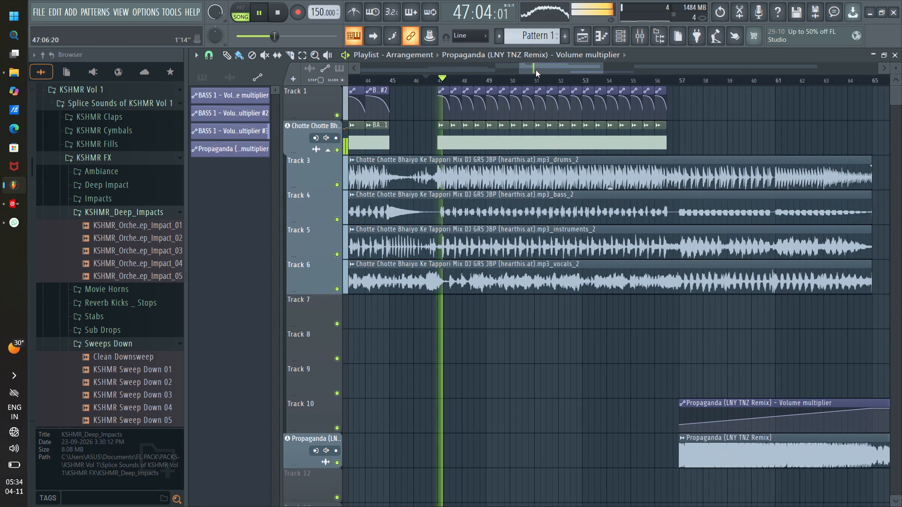
drag(545, 72, 552, 74)
drag(551, 71, 558, 72)
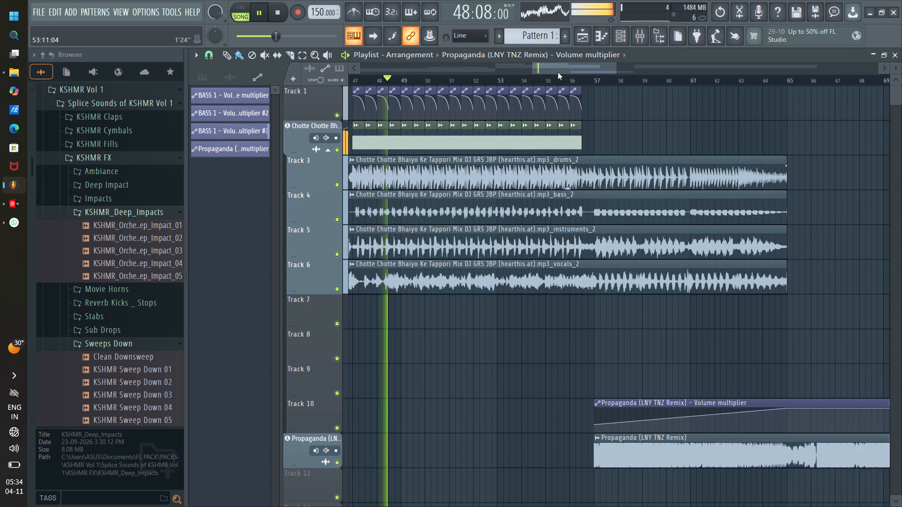
drag(559, 71, 566, 73)
drag(552, 68, 552, 68)
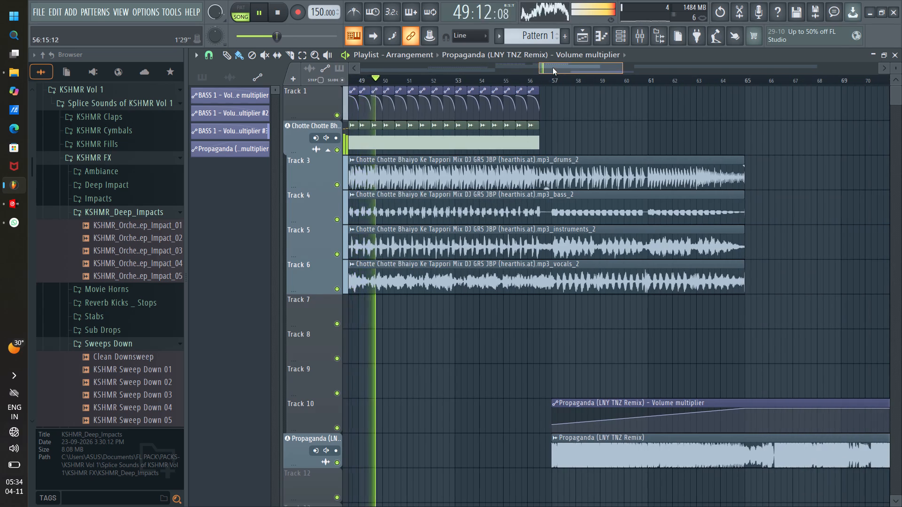
drag(552, 68, 558, 69)
scroll(504, 78, up, 2)
Play from bar 56 and check the transition from the second stems into the Propaganda buildup, then stop playback.
click(488, 80)
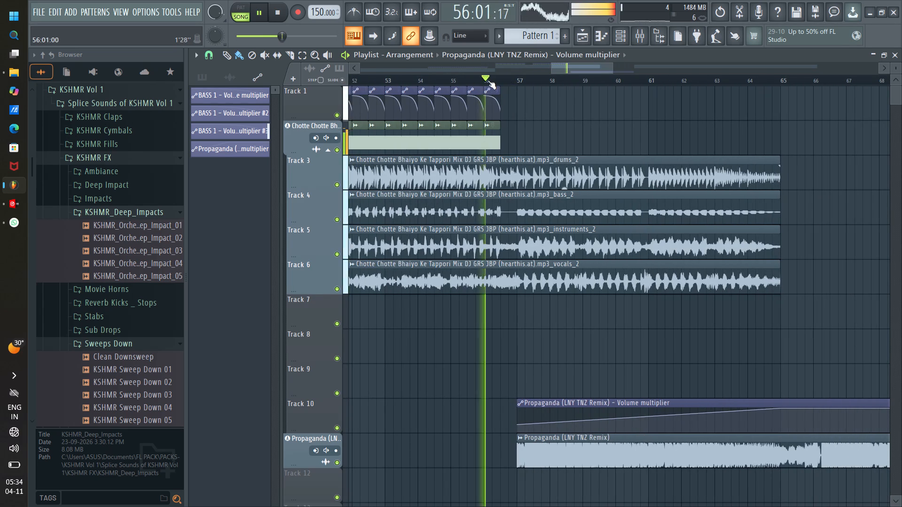
scroll(518, 77, up, 1)
drag(561, 70, 569, 72)
drag(577, 68, 584, 70)
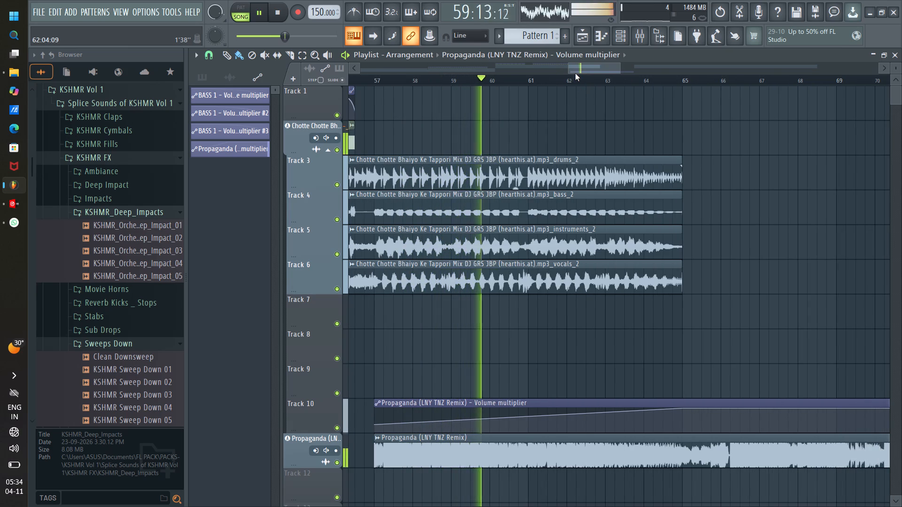
drag(577, 69, 584, 71)
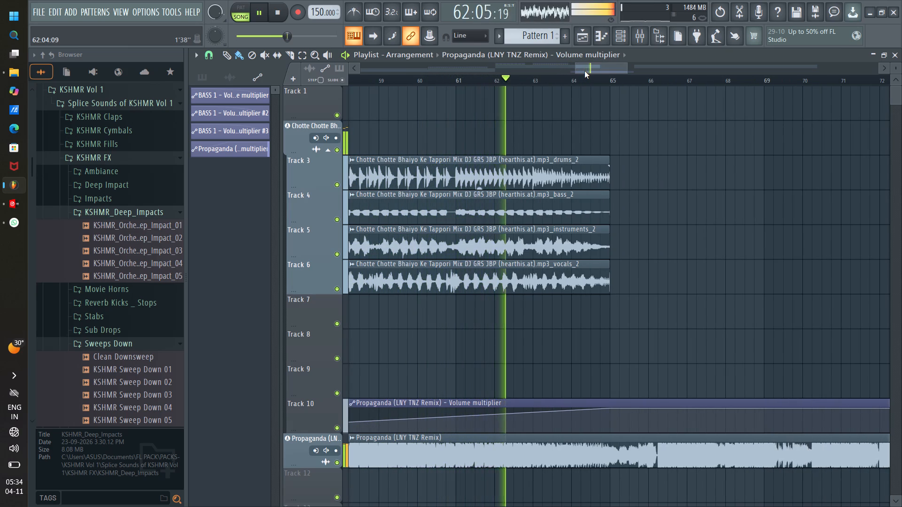
drag(595, 68, 599, 71)
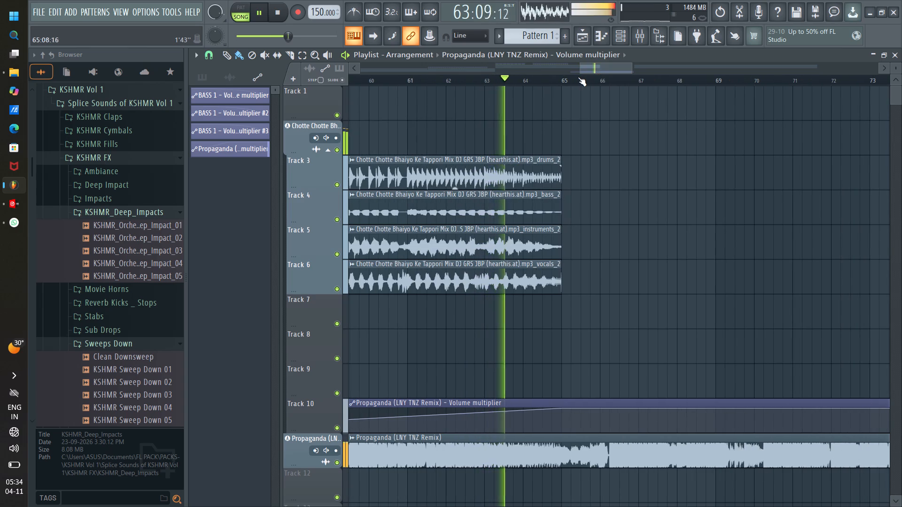
scroll(576, 78, up, 3)
key(space)
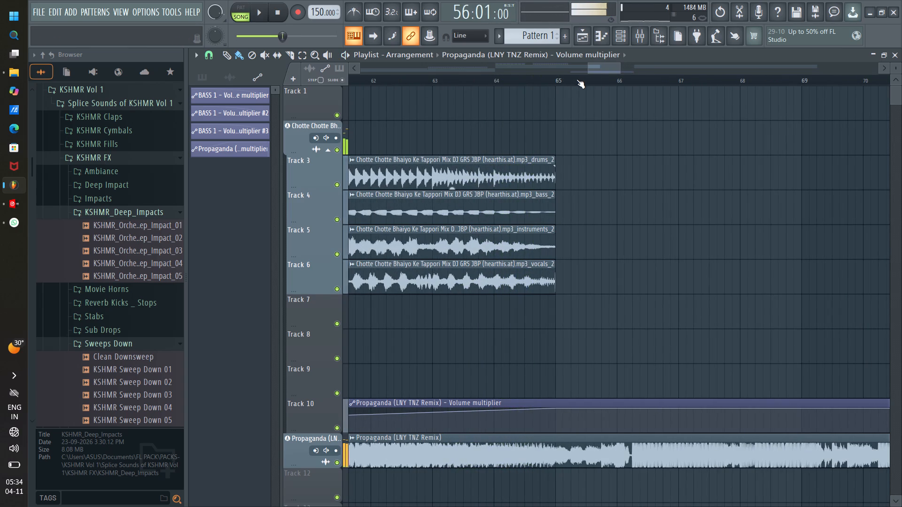
Unmute the Propaganda mixer track along with all the remaining inserts.
click(640, 39)
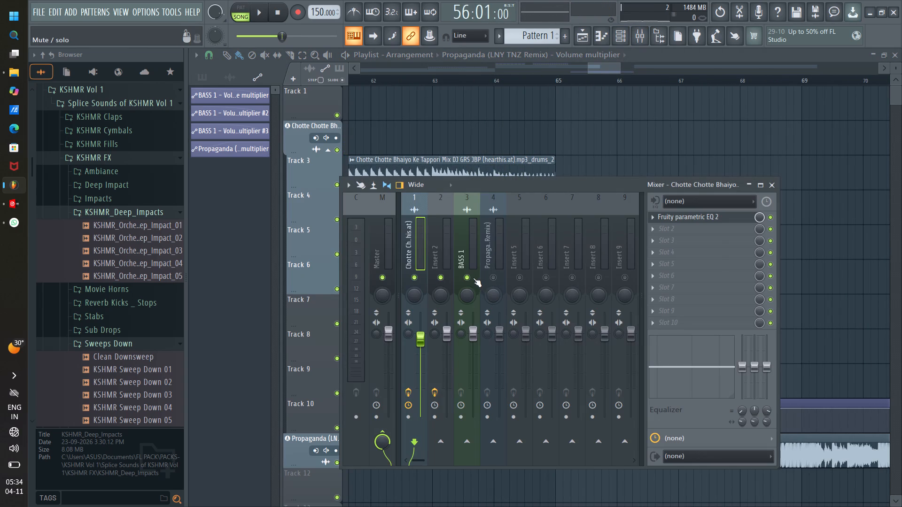
right_click(491, 276)
right_click(491, 276)
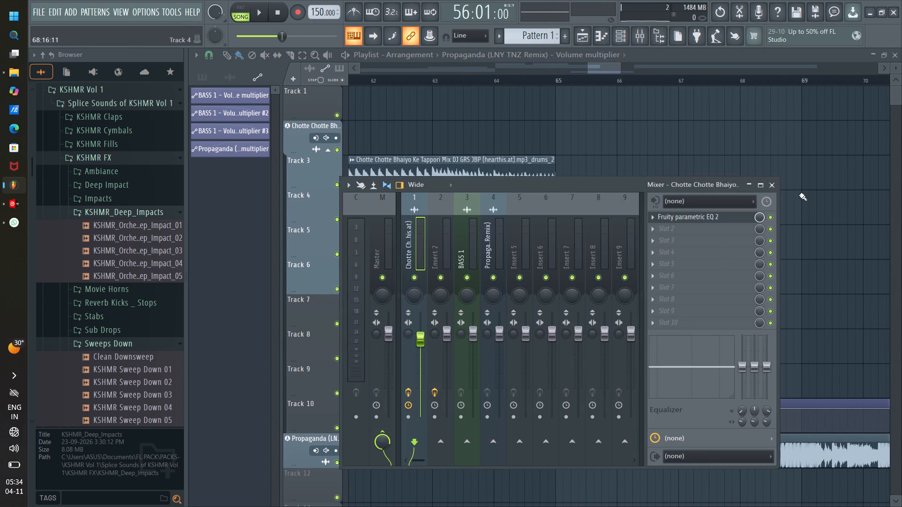
Play the transition again from just before bar 57 and listen to the Propaganda entry with all mixer tracks audible.
click(598, 71)
drag(598, 71, 568, 67)
click(544, 80)
key(space)
scroll(577, 83, up, 3)
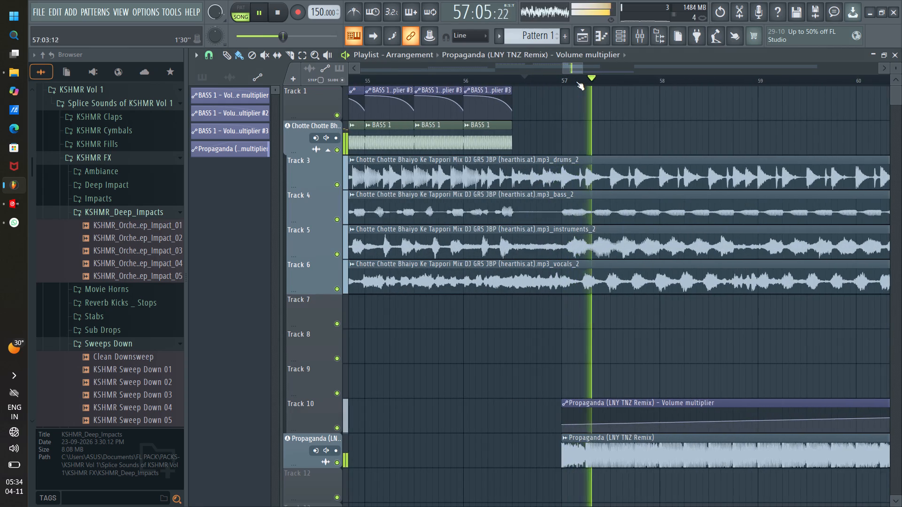
scroll(576, 81, down, 5)
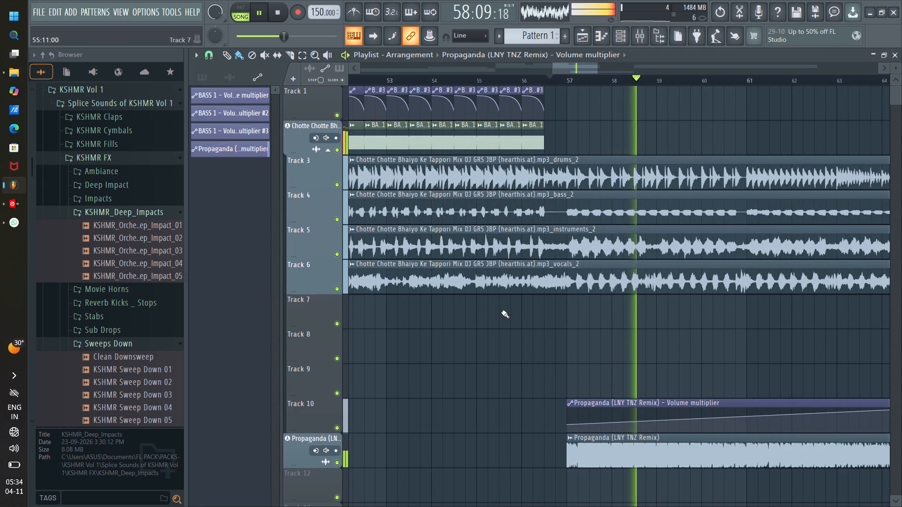
Mute the vocals_2 stem on Track 6 while the Propaganda buildup plays.
click(340, 289)
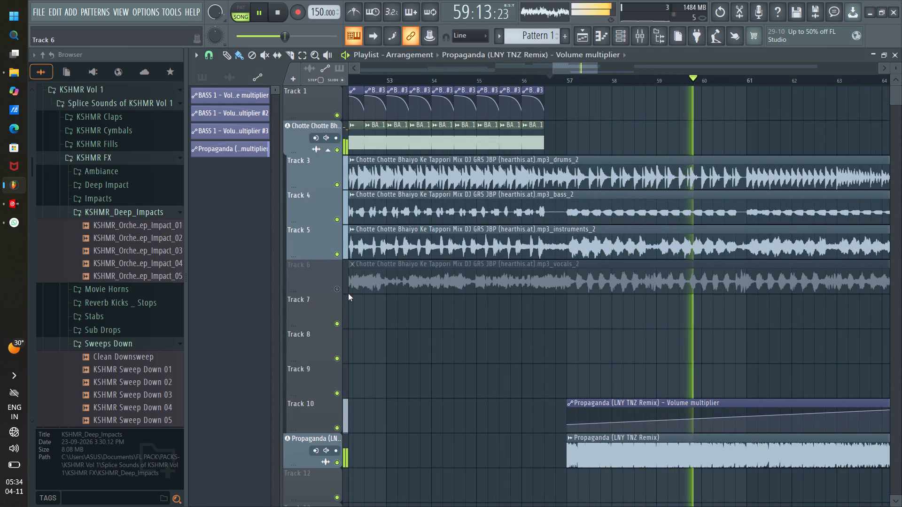
click(556, 86)
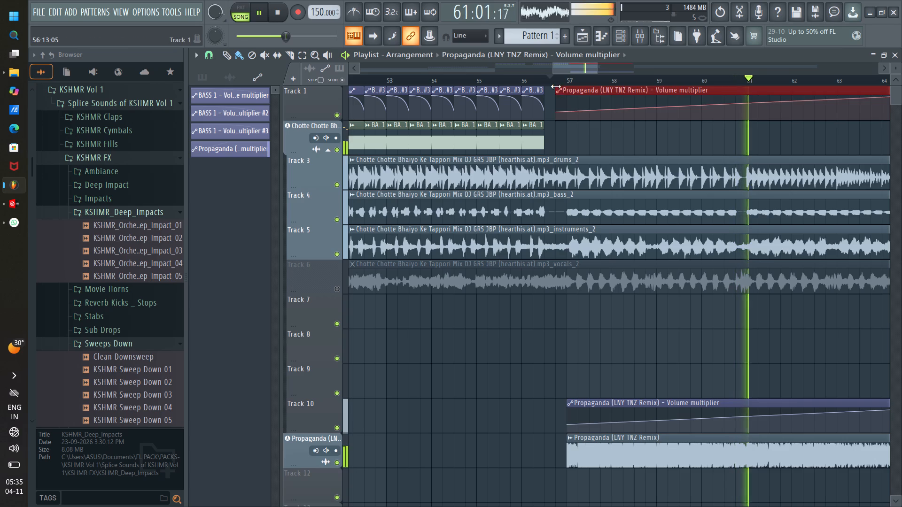
key(ctrl+z)
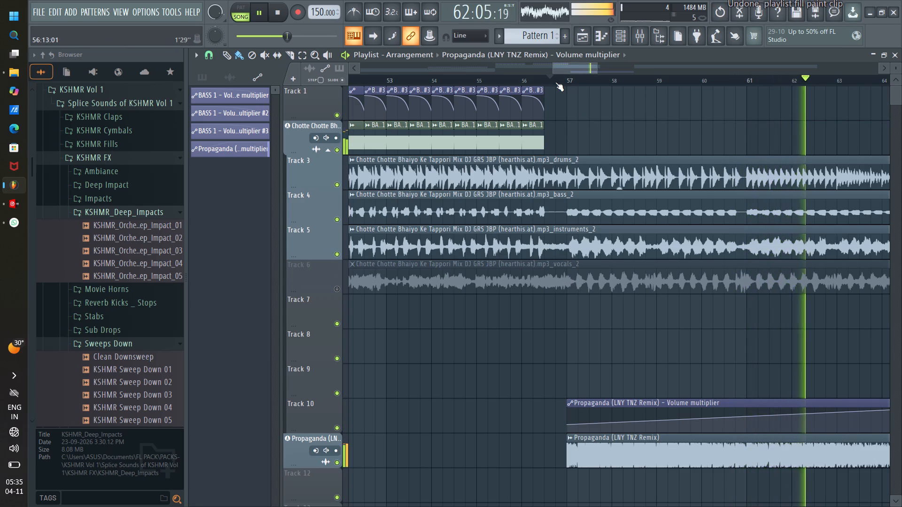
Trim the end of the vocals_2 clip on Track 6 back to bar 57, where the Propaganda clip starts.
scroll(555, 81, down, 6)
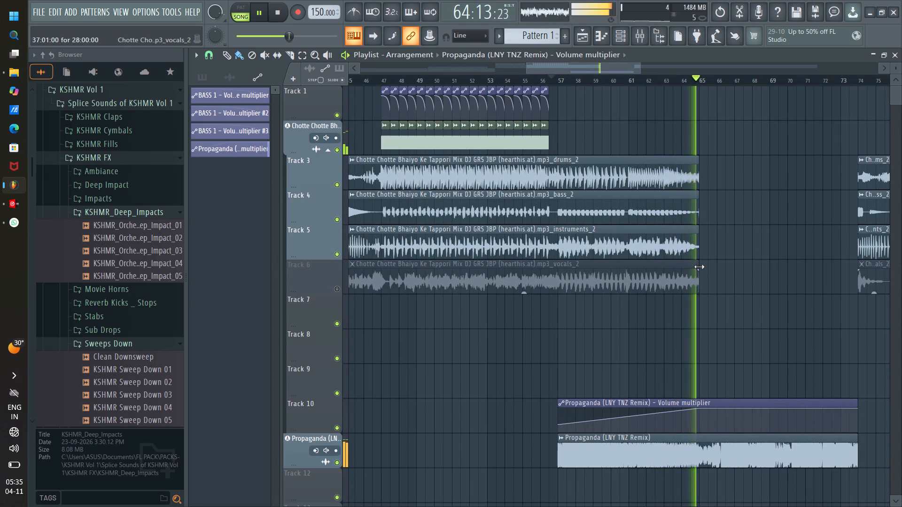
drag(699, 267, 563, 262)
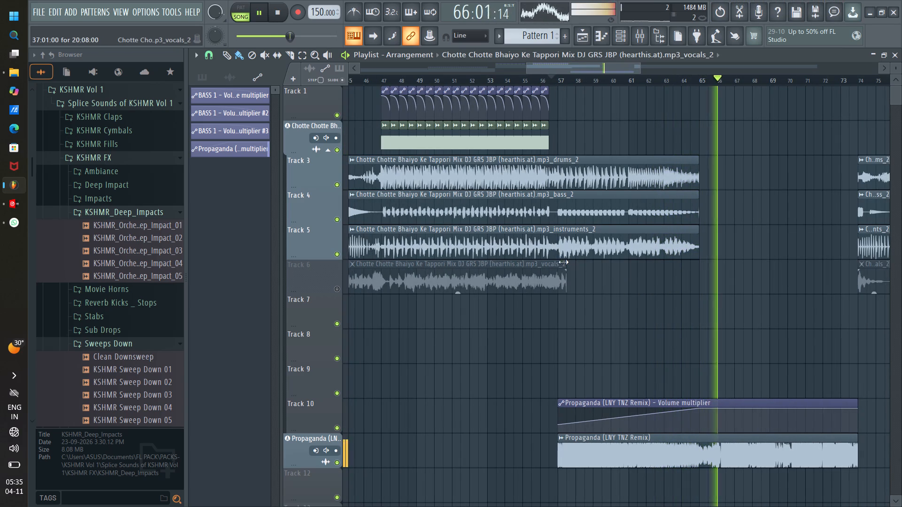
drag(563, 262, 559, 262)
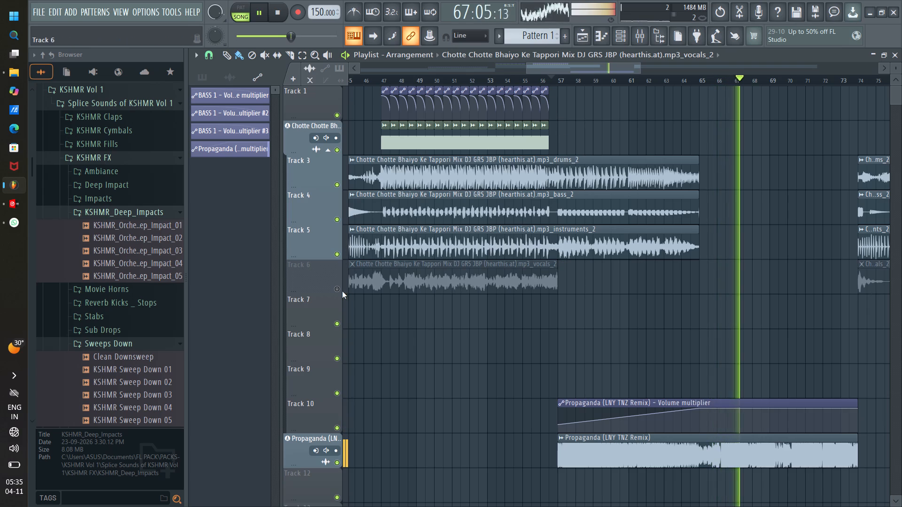
Unmute the vocals_2 stem on Track 6.
right_click(339, 289)
right_click(338, 289)
Replay the transition from bar 54 and from just before bar 57, checking how the vocals end as Propaganda enters.
click(520, 76)
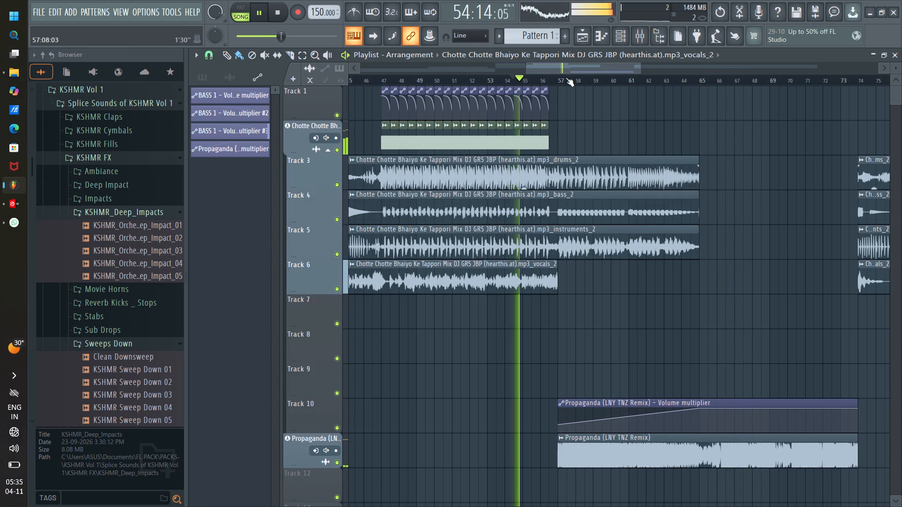
scroll(566, 77, up, 9)
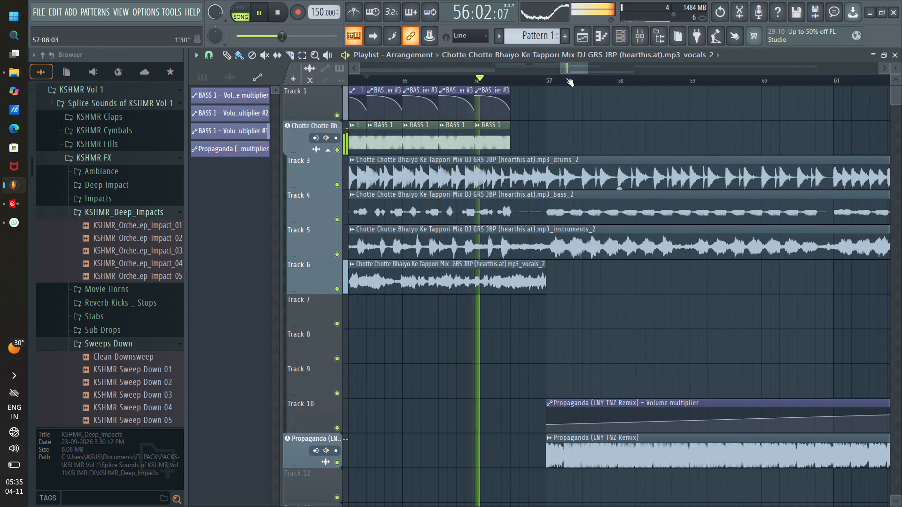
scroll(566, 77, down, 3)
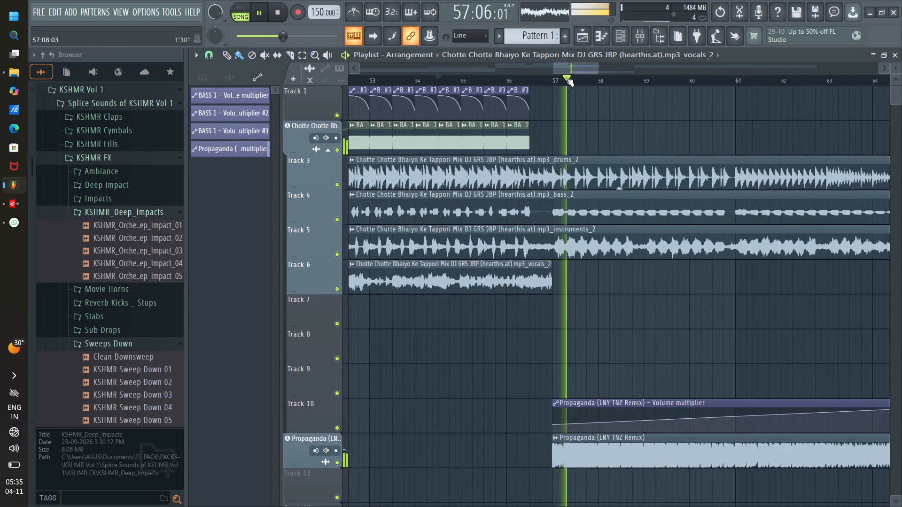
scroll(566, 77, down, 1)
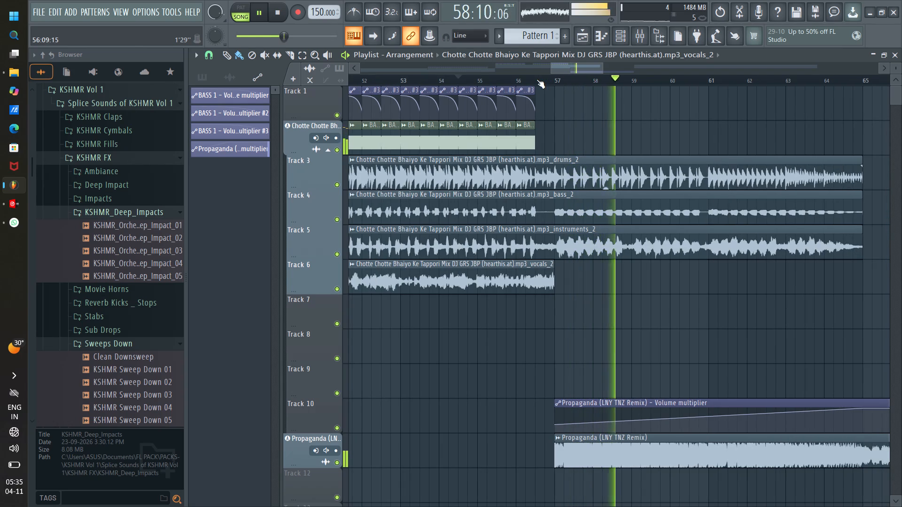
click(535, 78)
scroll(543, 79, up, 4)
click(543, 79)
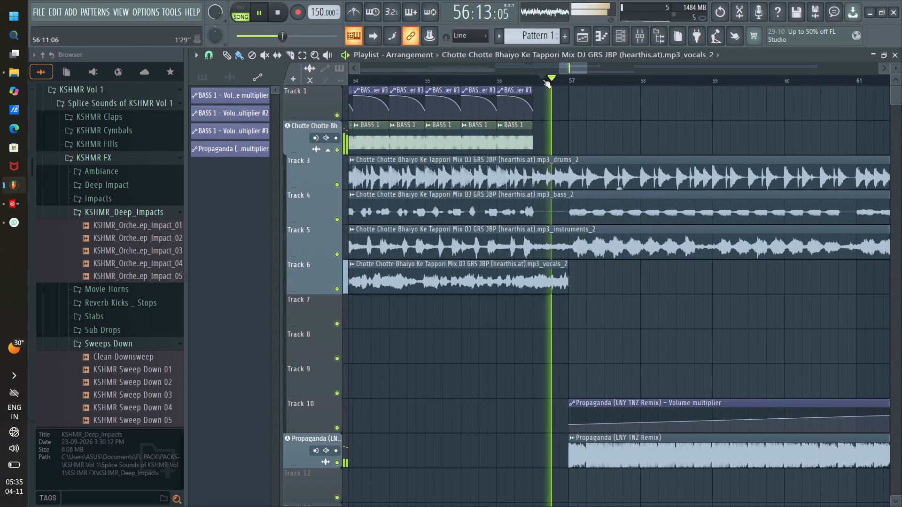
scroll(543, 79, up, 5)
click(543, 79)
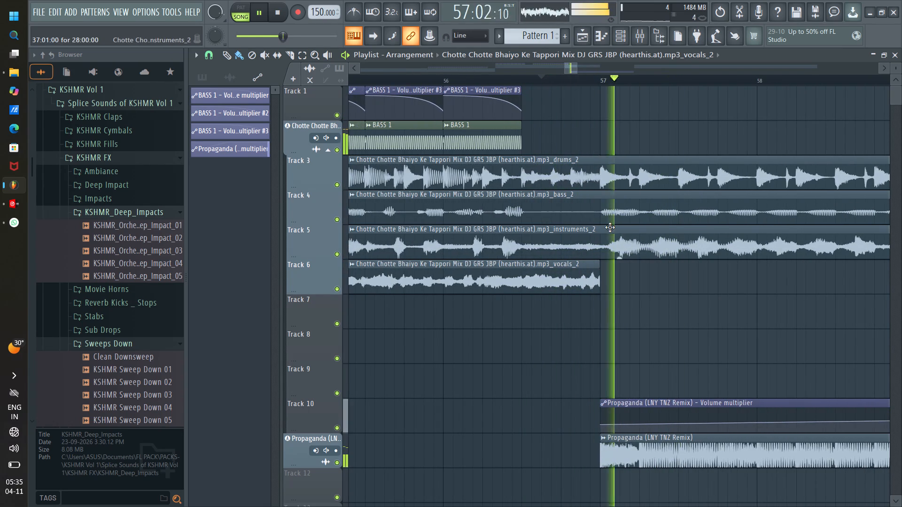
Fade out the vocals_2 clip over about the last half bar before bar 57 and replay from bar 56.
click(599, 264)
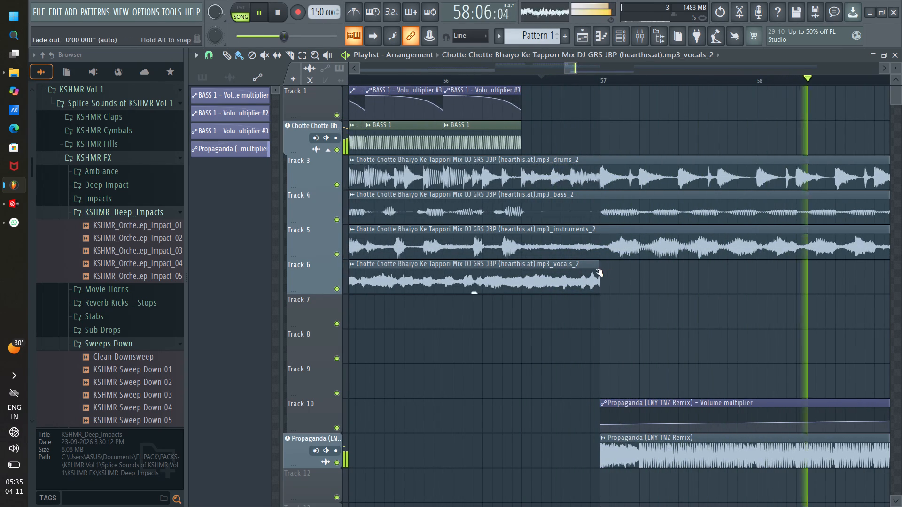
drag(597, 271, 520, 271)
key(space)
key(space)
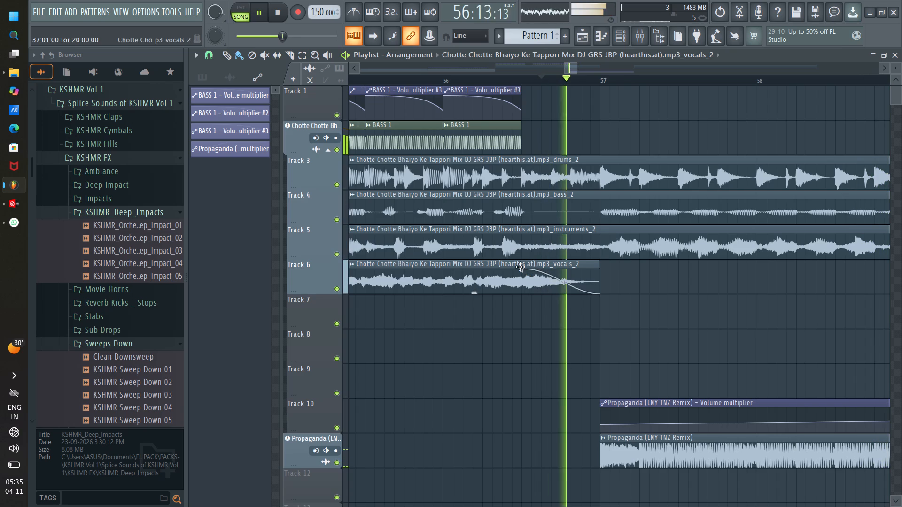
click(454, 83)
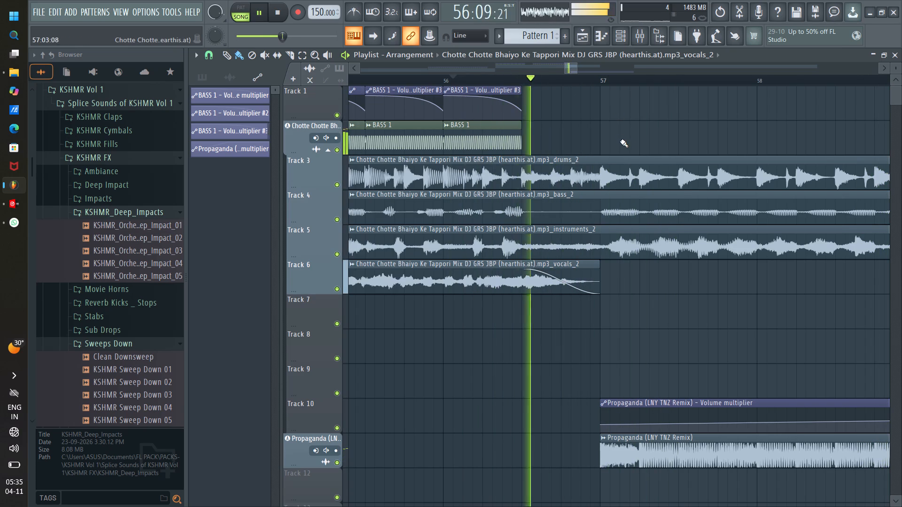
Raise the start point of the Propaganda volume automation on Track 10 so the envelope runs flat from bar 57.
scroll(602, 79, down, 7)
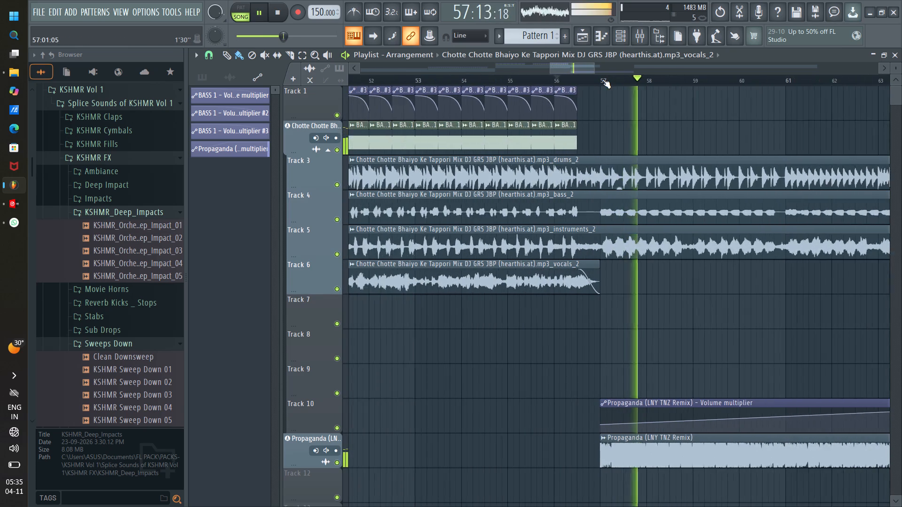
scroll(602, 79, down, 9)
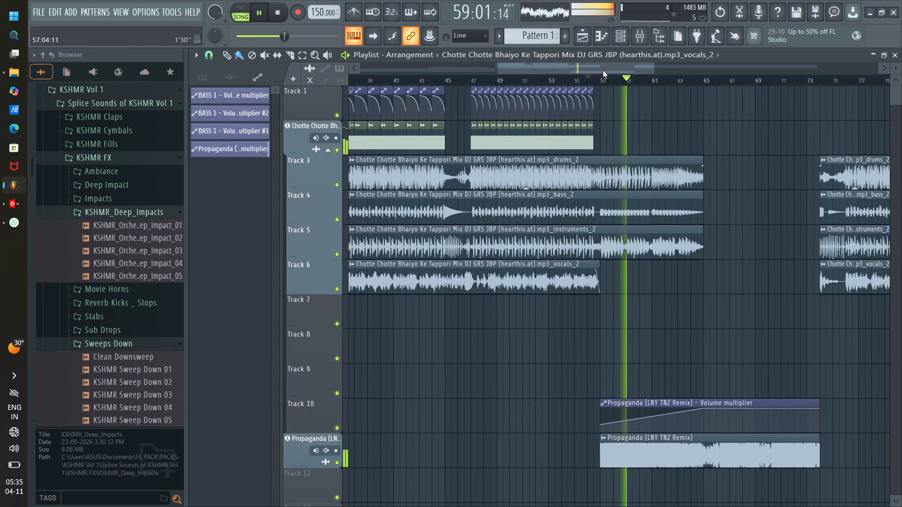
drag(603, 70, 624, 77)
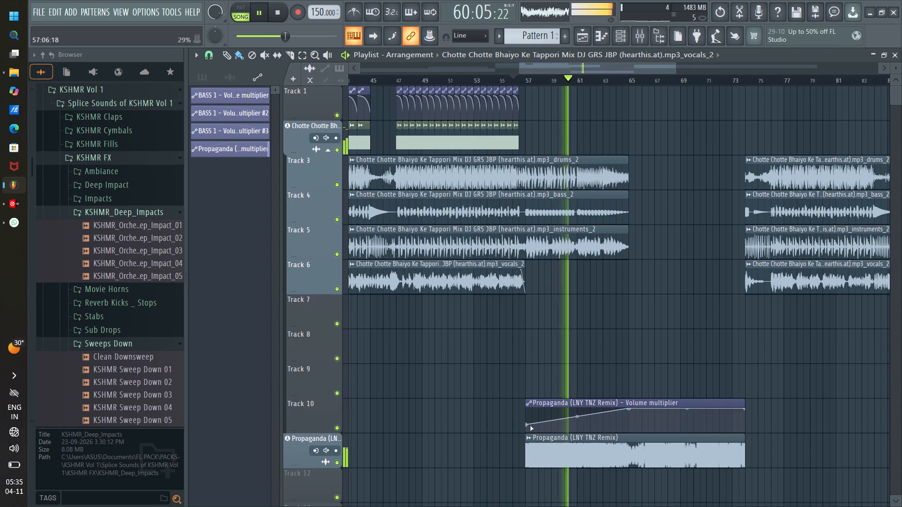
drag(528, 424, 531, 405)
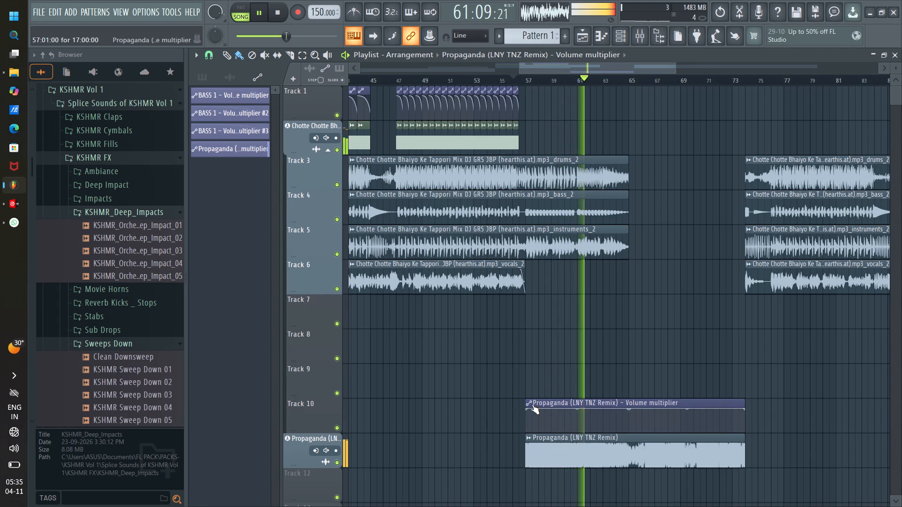
Play from just before bar 57 through the Propaganda buildup into the drop and listen to the balance with flat volume automation.
click(520, 77)
scroll(521, 76, up, 6)
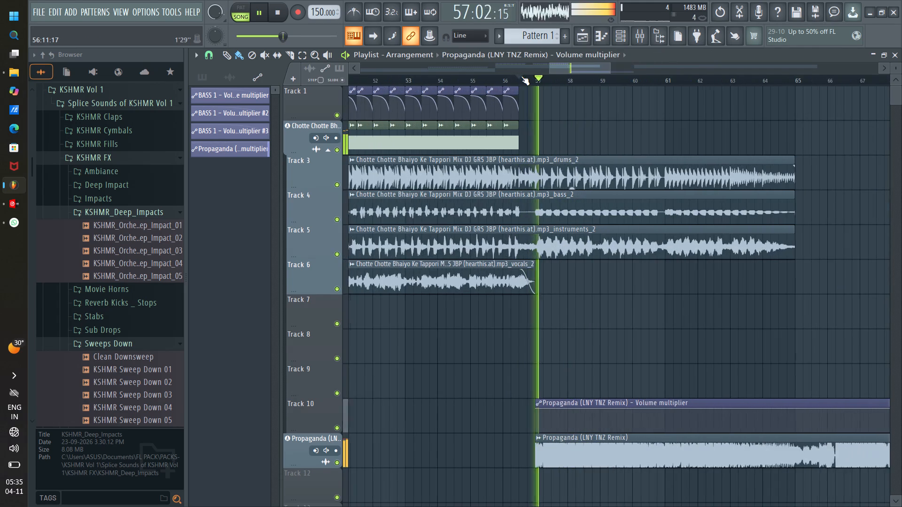
scroll(521, 76, down, 1)
scroll(521, 76, up, 4)
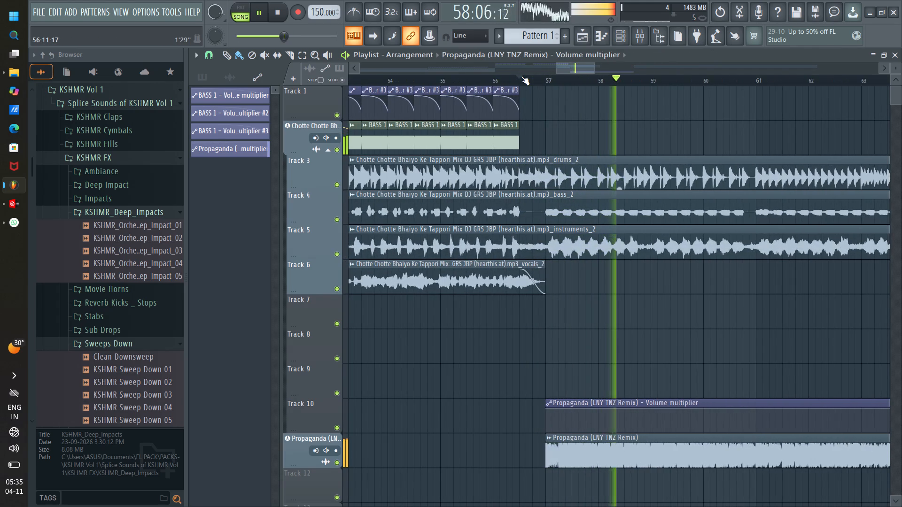
scroll(521, 76, up, 4)
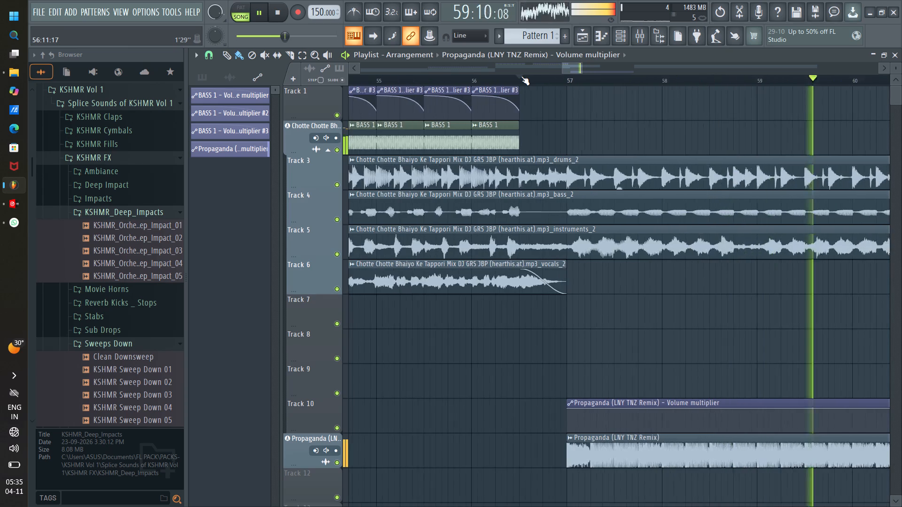
scroll(521, 76, up, 1)
scroll(521, 76, down, 7)
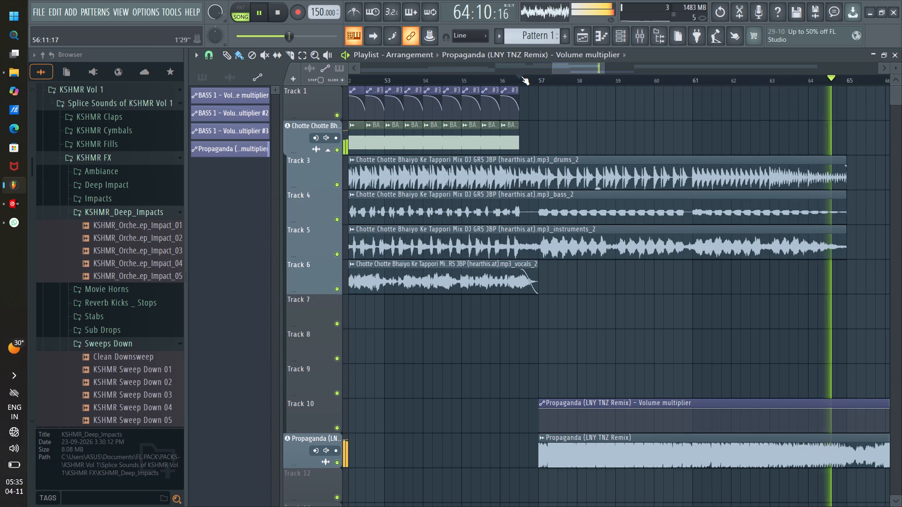
drag(571, 69, 583, 73)
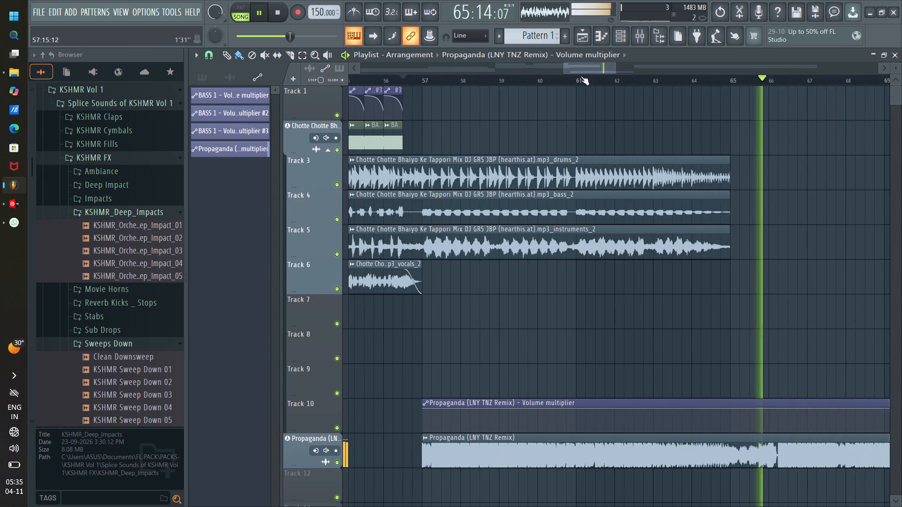
scroll(577, 81, down, 4)
scroll(574, 176, up, 3)
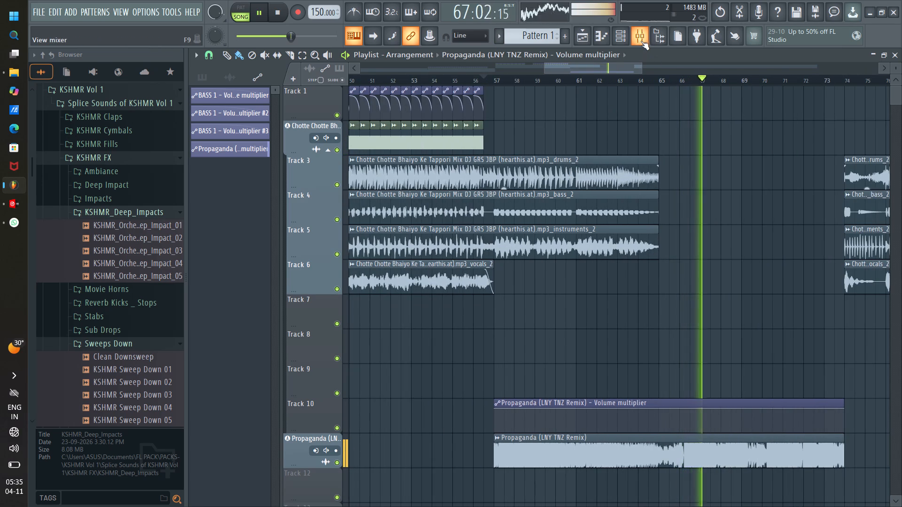
Open the mixer to check the Propaganda and Master tracks, and return to the playlist.
click(640, 41)
click(498, 203)
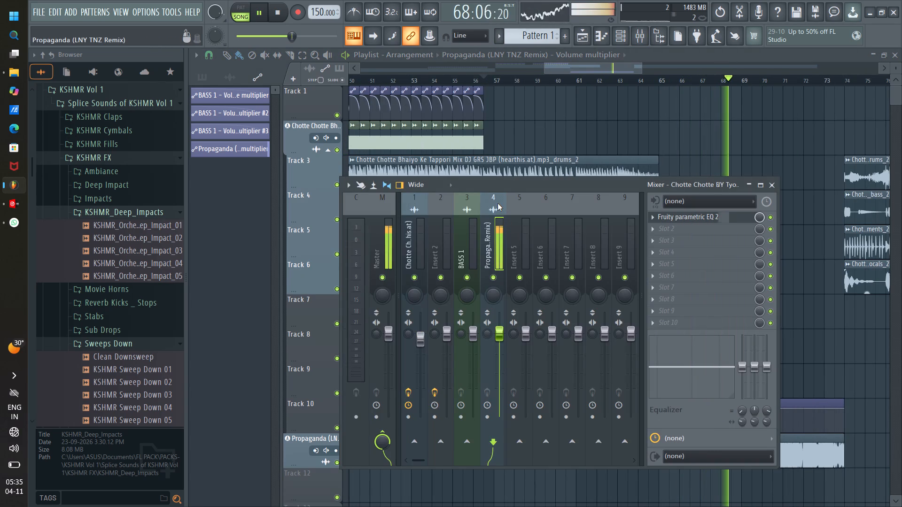
click(381, 202)
click(620, 67)
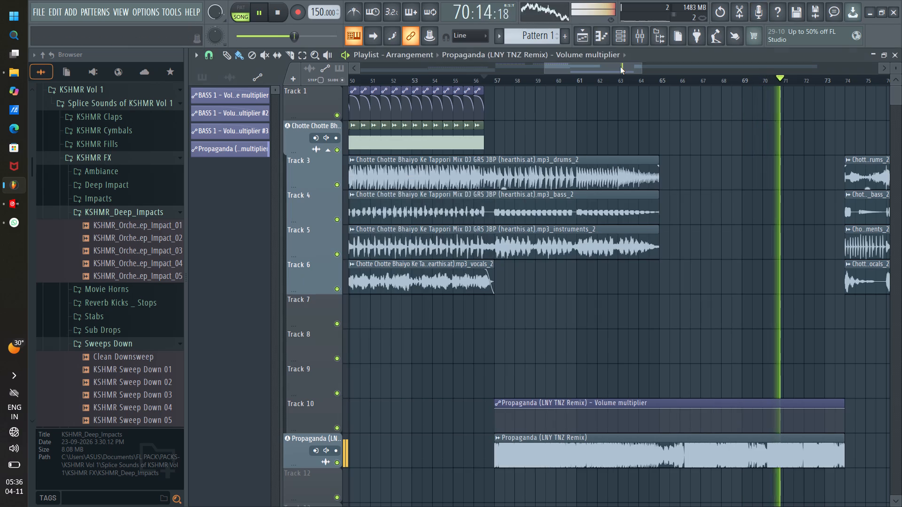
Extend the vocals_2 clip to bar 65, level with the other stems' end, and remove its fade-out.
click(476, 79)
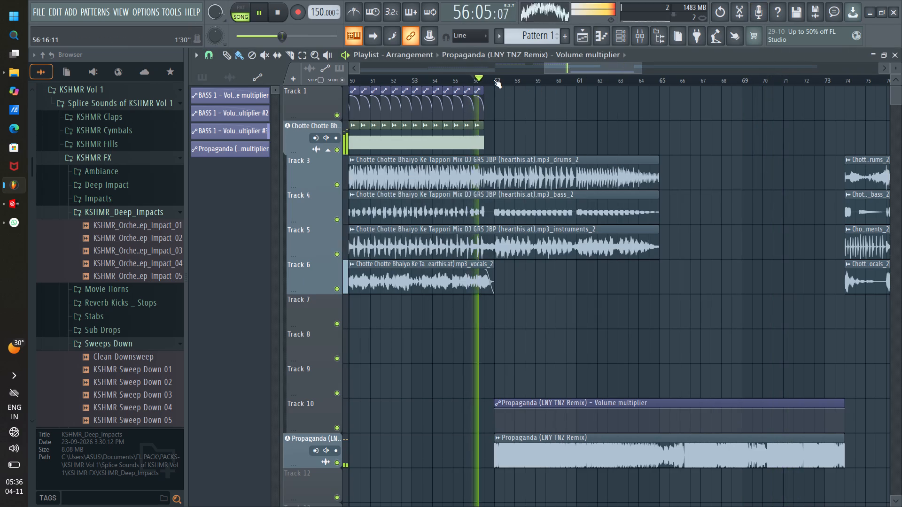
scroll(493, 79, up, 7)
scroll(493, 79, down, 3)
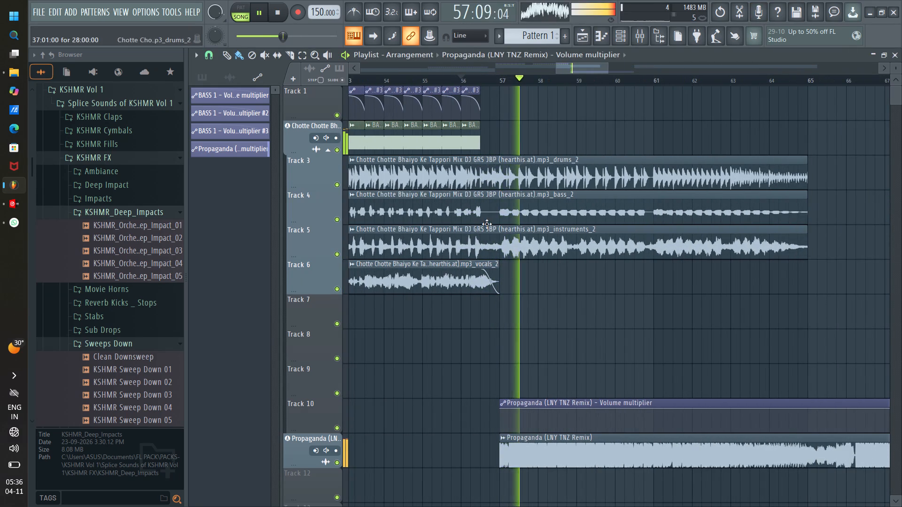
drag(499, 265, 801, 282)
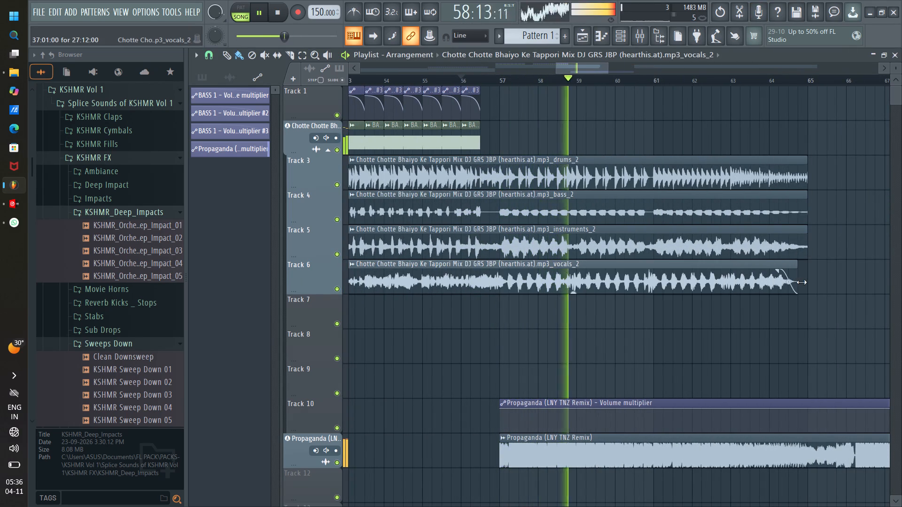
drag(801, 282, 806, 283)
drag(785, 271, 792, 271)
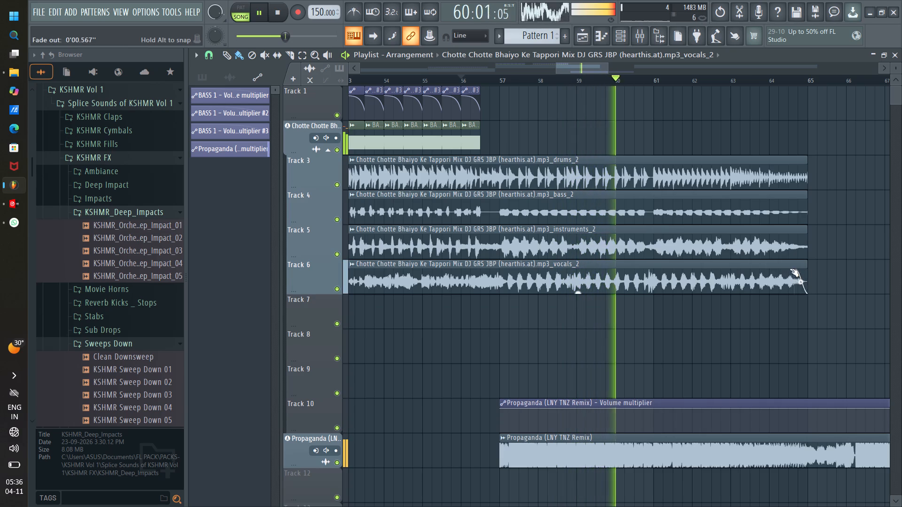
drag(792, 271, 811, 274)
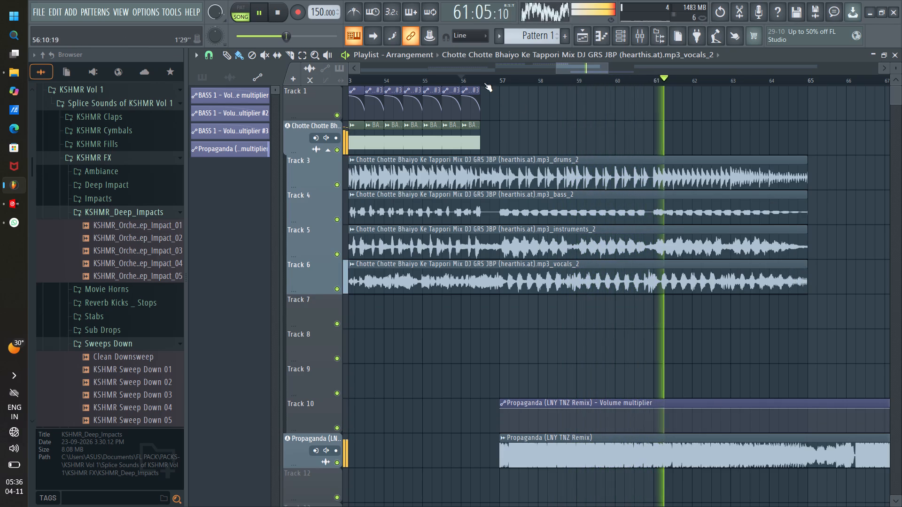
Replay the Propaganda entry and lower the start point of its volume automation at bar 57 to 48%.
click(484, 80)
scroll(498, 78, up, 4)
scroll(498, 78, down, 2)
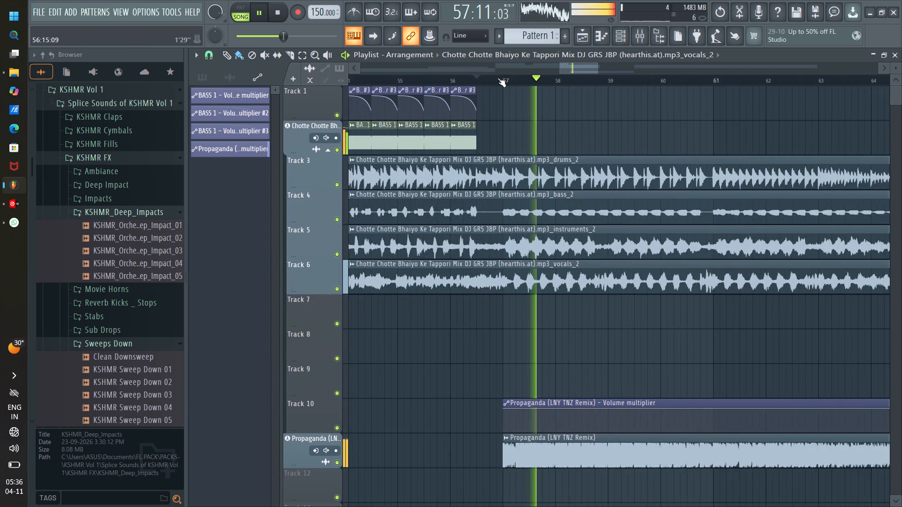
scroll(498, 78, down, 1)
drag(504, 409, 505, 421)
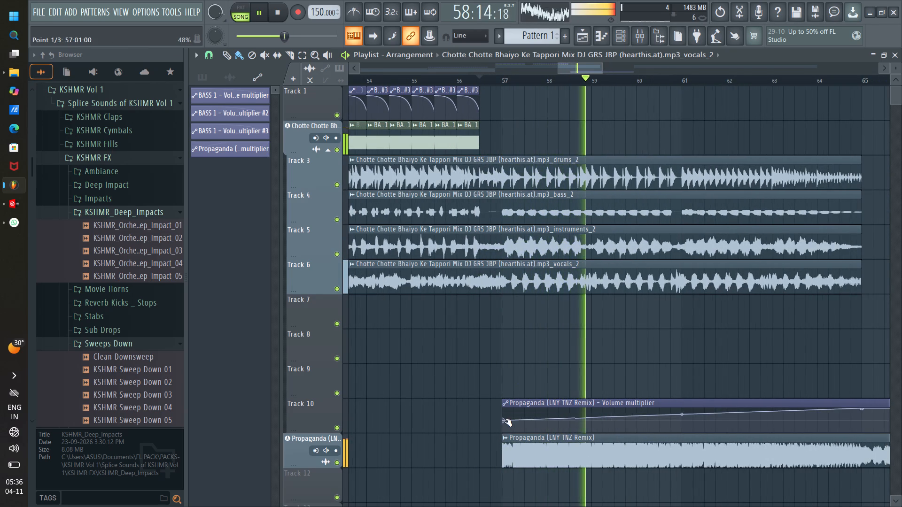
drag(505, 421, 505, 422)
click(505, 422)
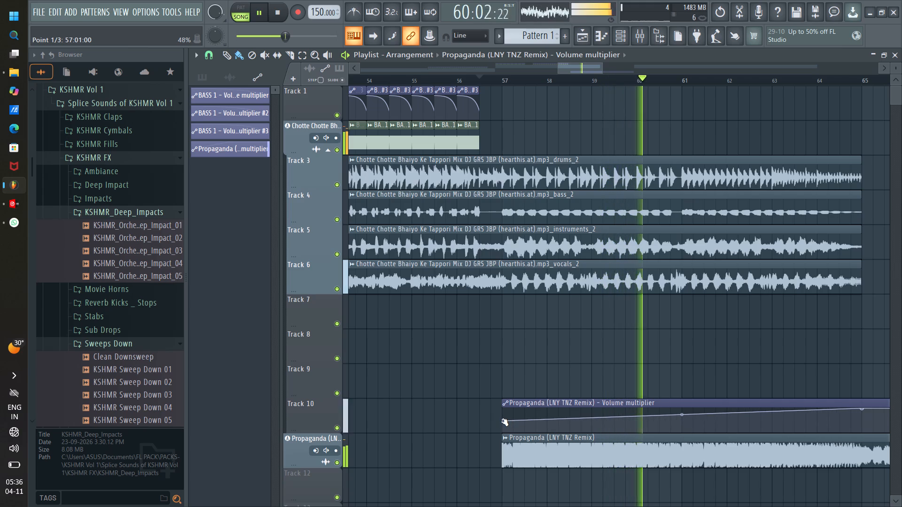
Replay from just before bar 57 and listen to the Propaganda buildup rising under the stems.
click(485, 84)
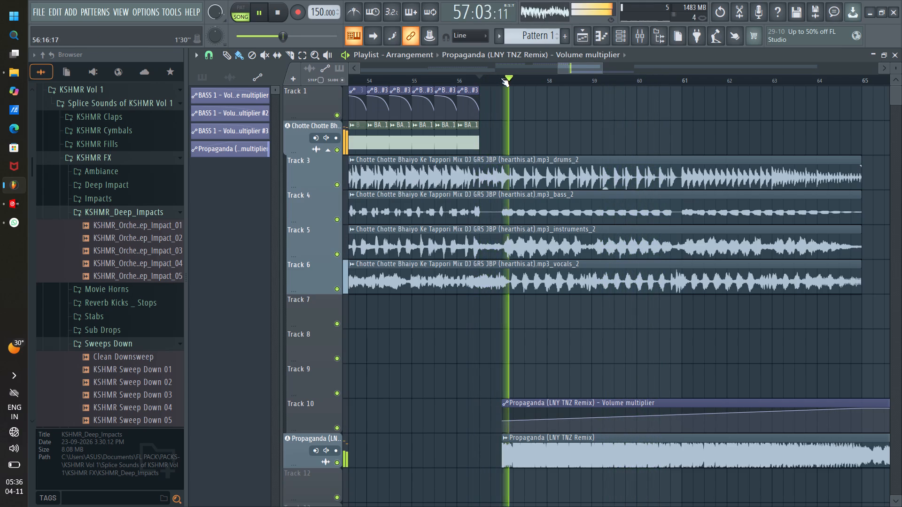
scroll(501, 78, down, 4)
click(605, 65)
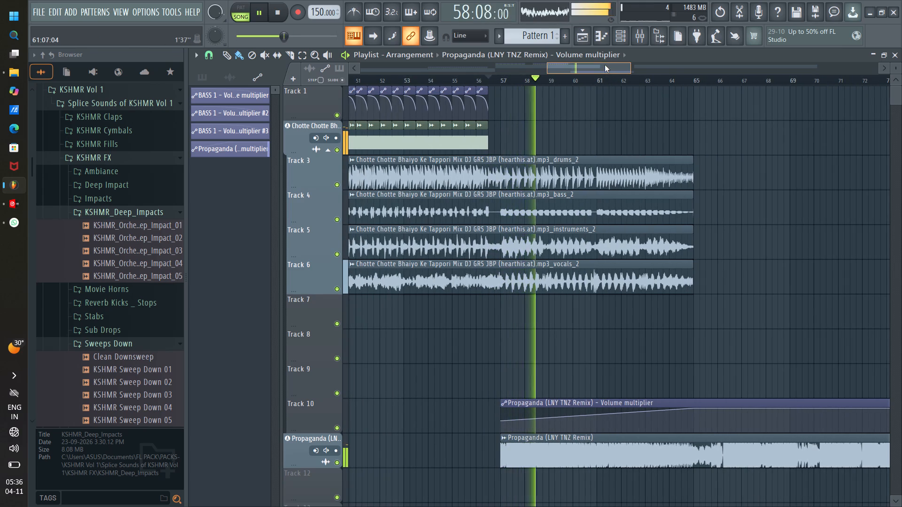
scroll(607, 154, up, 2)
scroll(607, 129, down, 2)
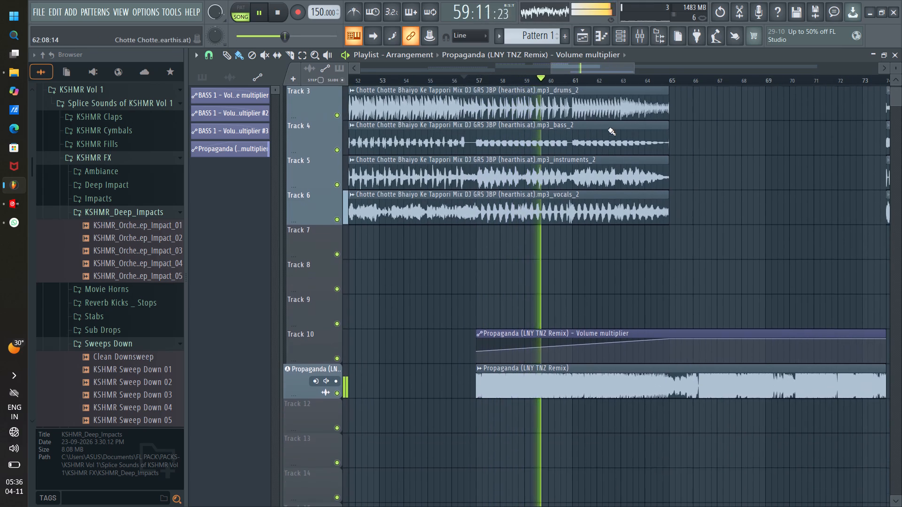
Listen through the Propaganda drop into the stems' return at bar 74 and check the mixer levels.
scroll(608, 129, up, 2)
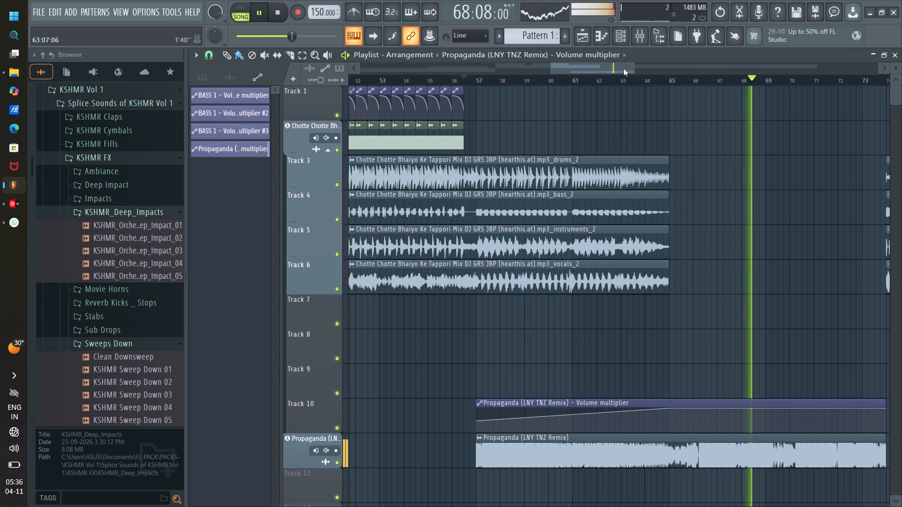
drag(623, 69, 660, 88)
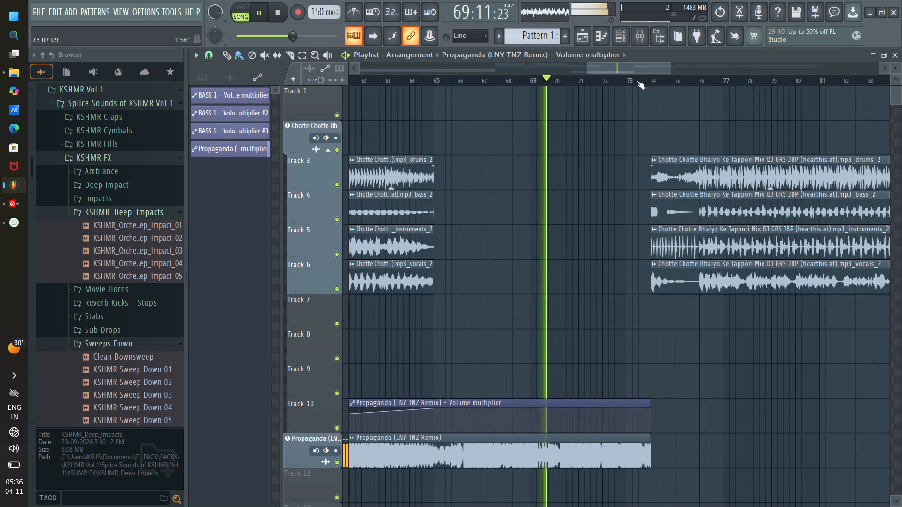
scroll(636, 80, up, 4)
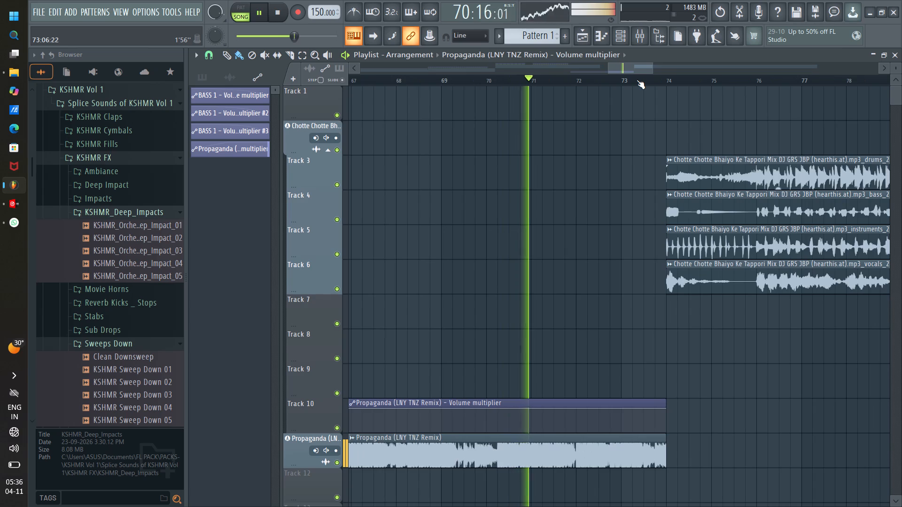
scroll(637, 80, up, 2)
scroll(637, 80, down, 2)
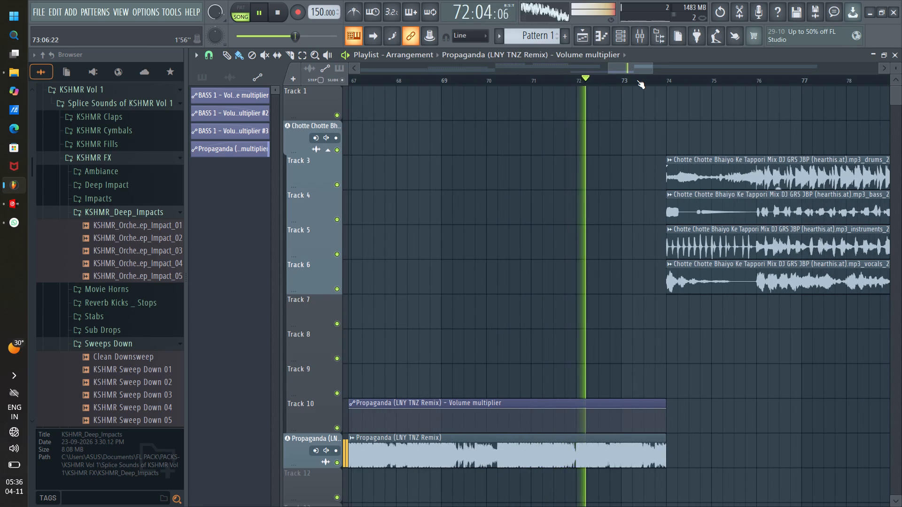
scroll(637, 80, down, 2)
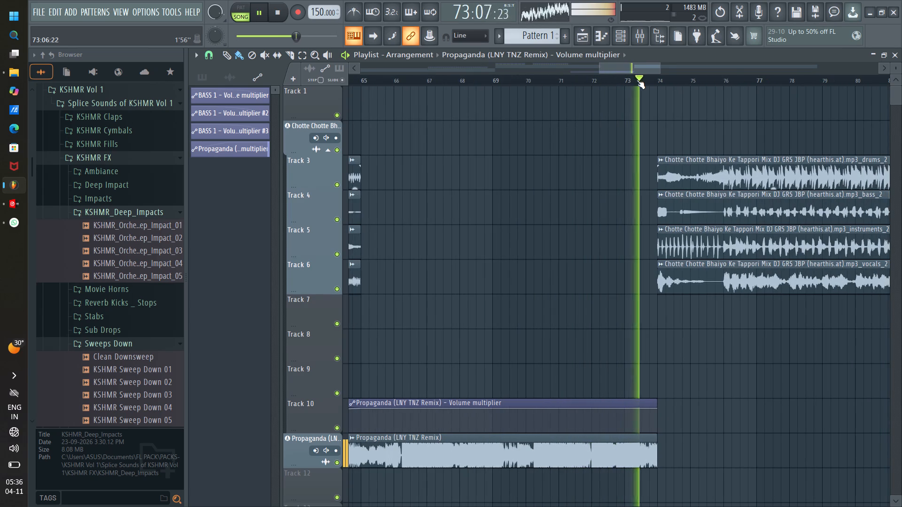
scroll(637, 80, down, 2)
drag(637, 73, 647, 76)
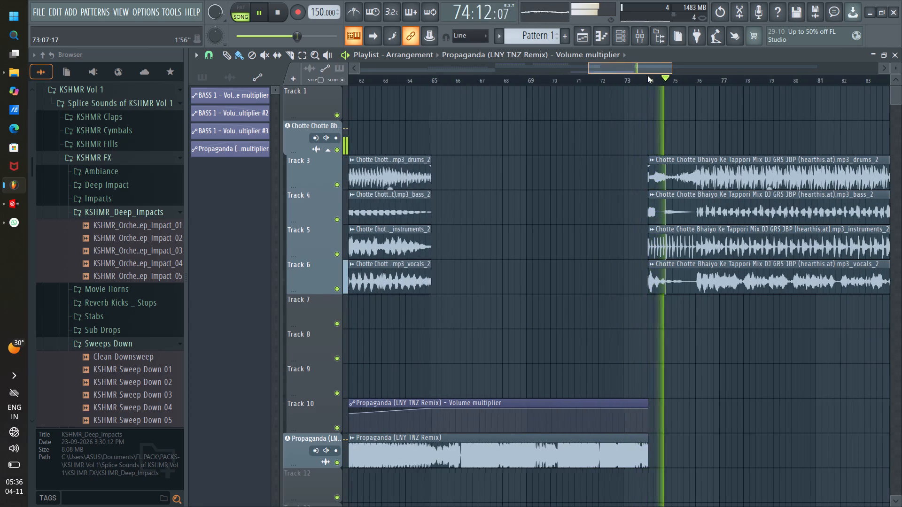
drag(647, 76, 658, 78)
drag(641, 72, 647, 77)
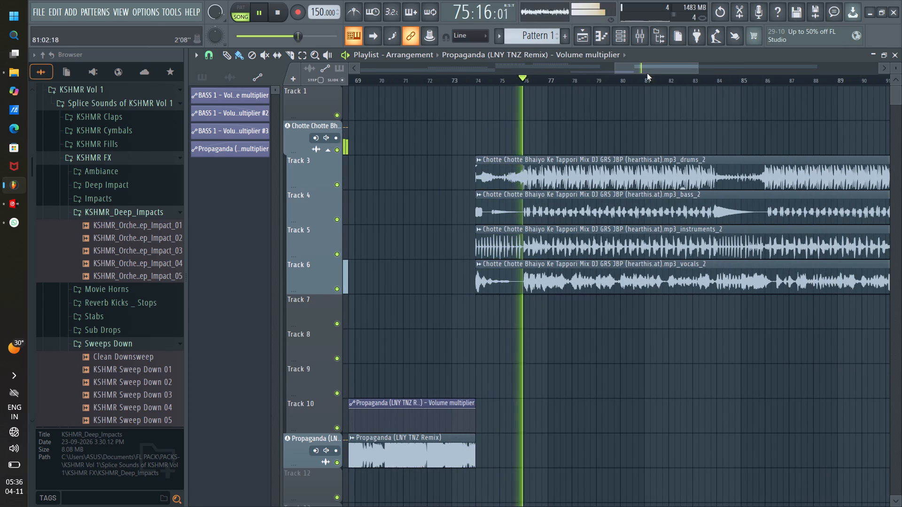
click(637, 33)
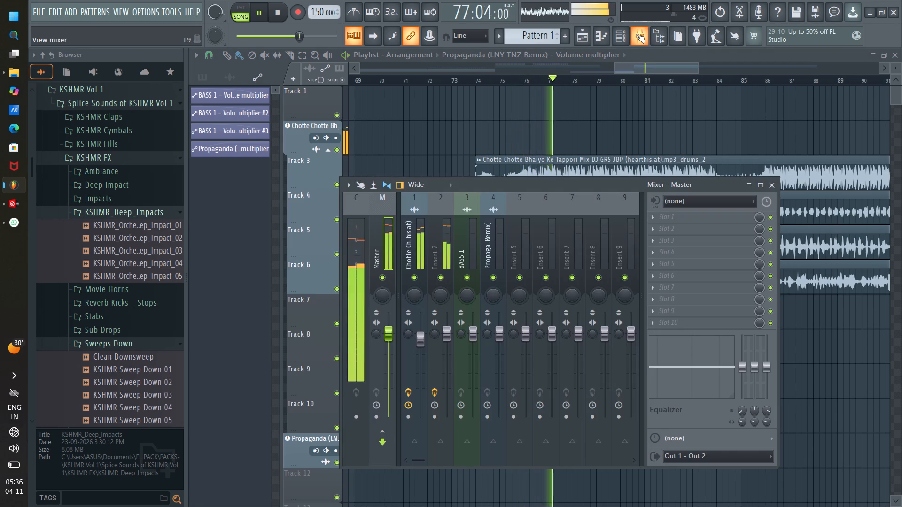
click(637, 34)
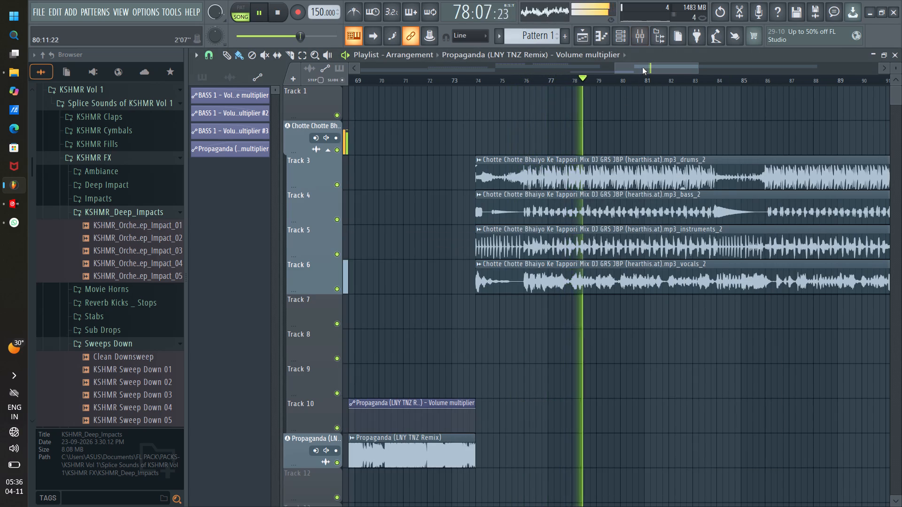
Replay from around bar 62 and lower the Propaganda mixer track's volume to 93% (-1.5 dB).
drag(644, 66, 575, 71)
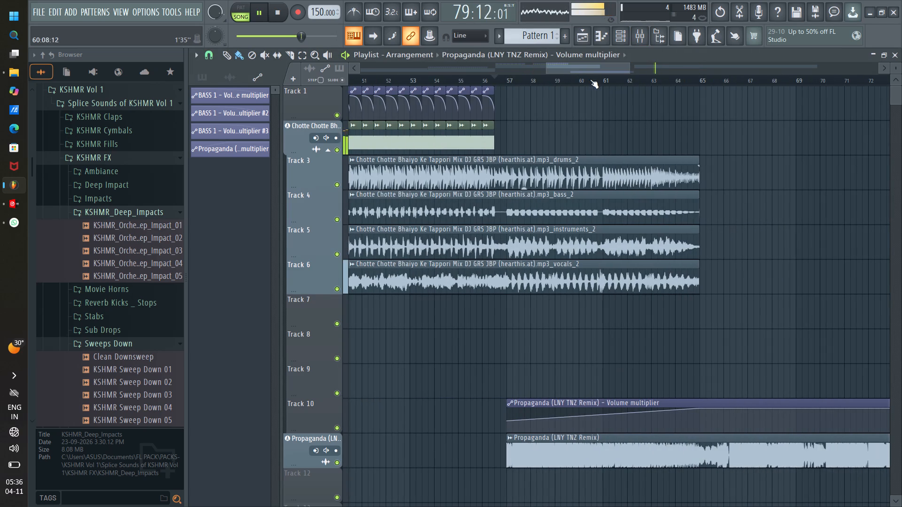
click(589, 78)
click(644, 79)
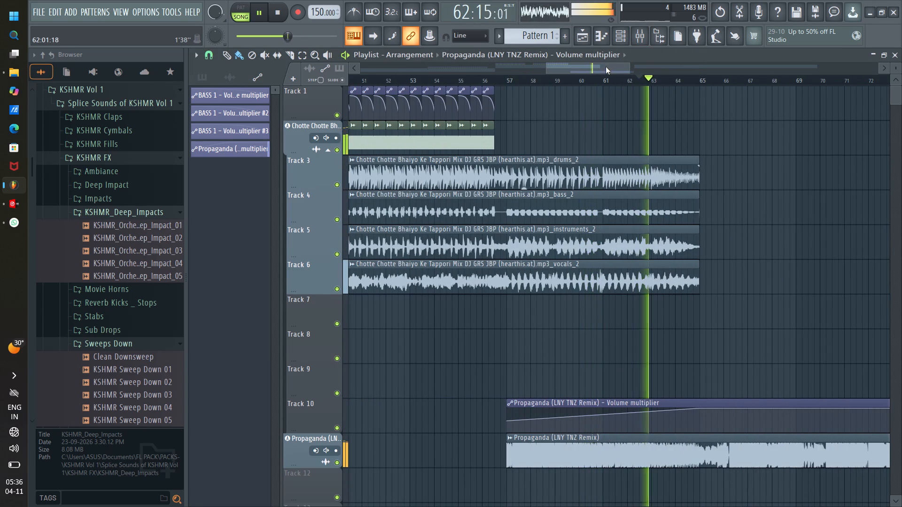
drag(606, 65, 614, 71)
click(639, 38)
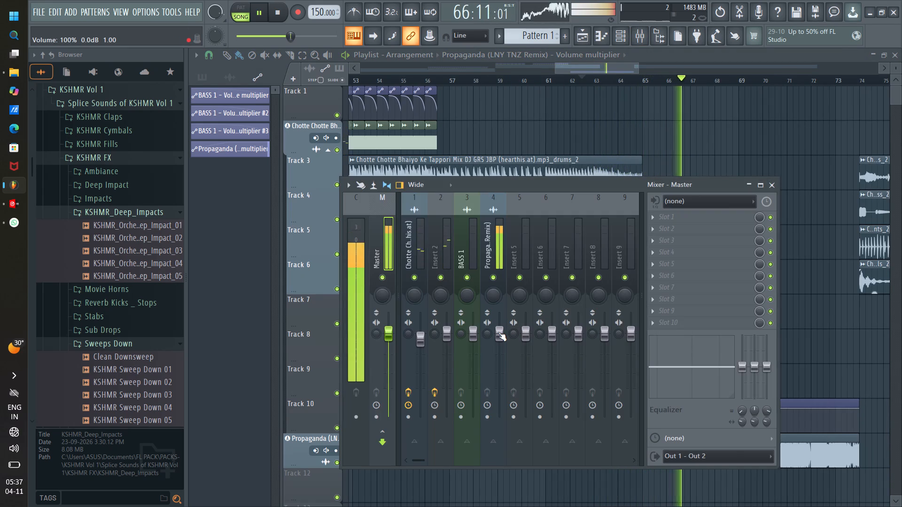
scroll(498, 332, down, 2)
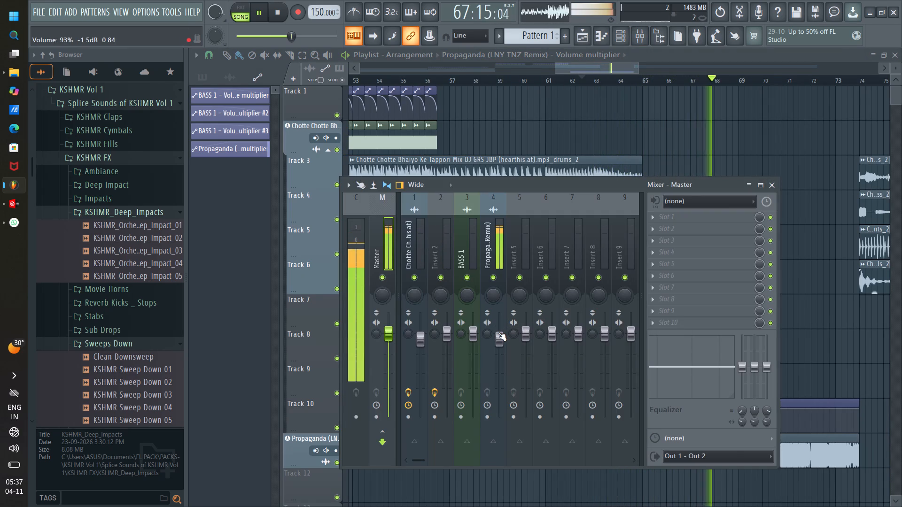
key(space)
key(space)
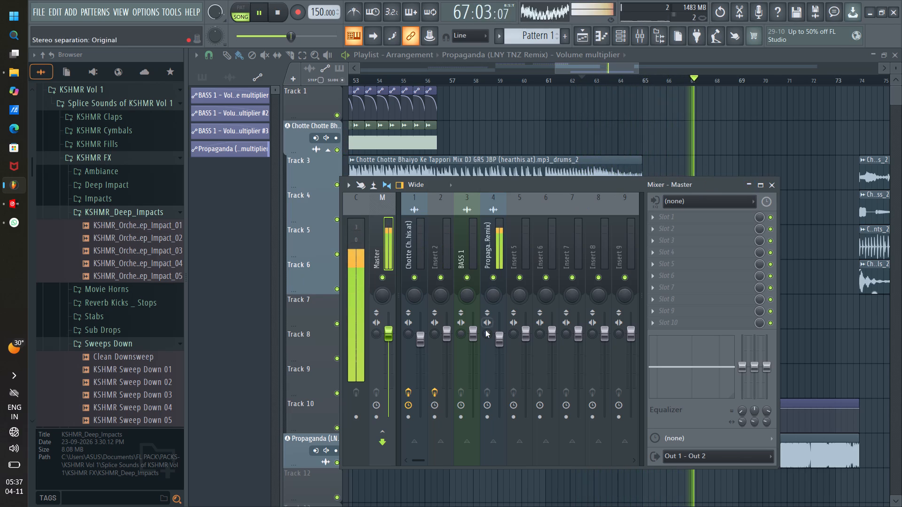
right_click(497, 338)
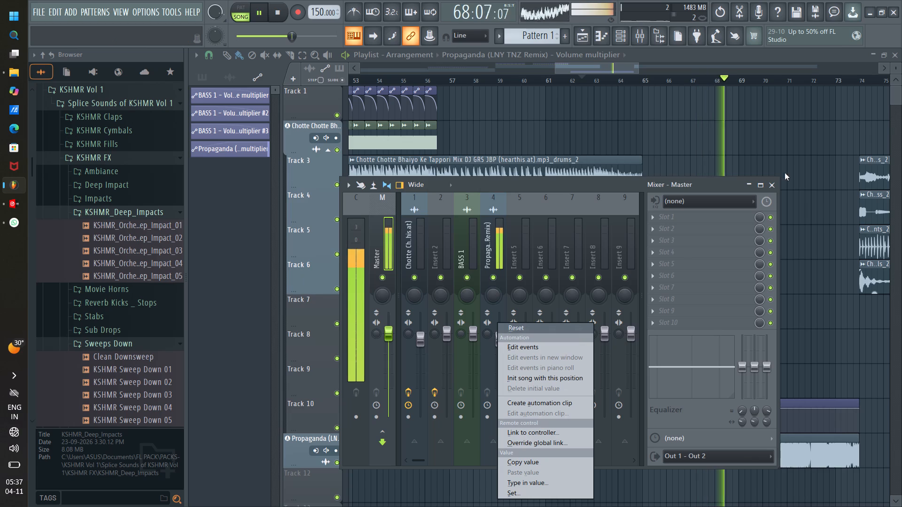
click(776, 184)
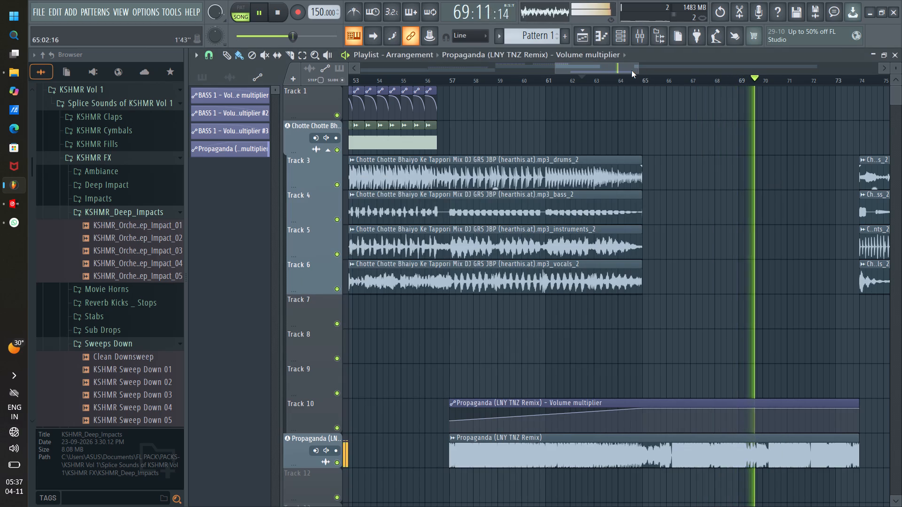
Listen to the handover from the Propaganda drop to the stems at bar 74 and survey the surrounding arrangement.
scroll(633, 83, down, 5)
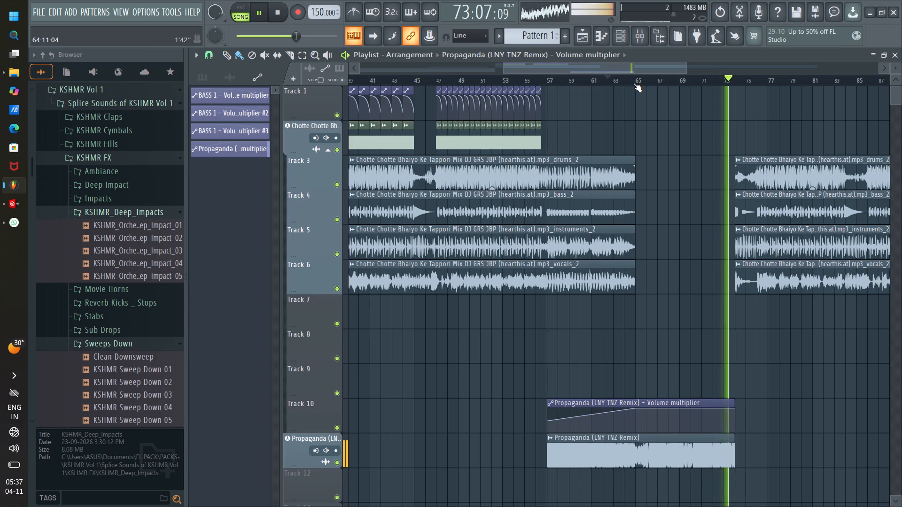
drag(624, 68, 647, 77)
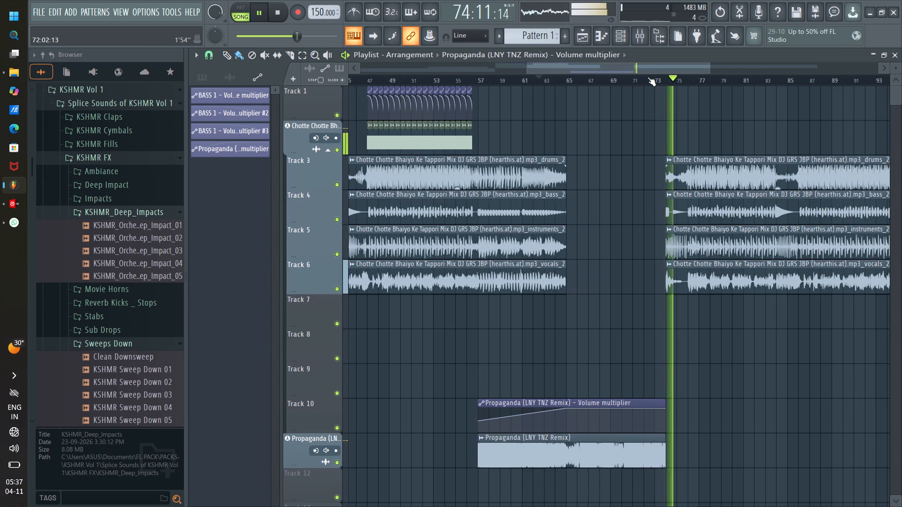
scroll(647, 77, down, 5)
drag(653, 62, 666, 69)
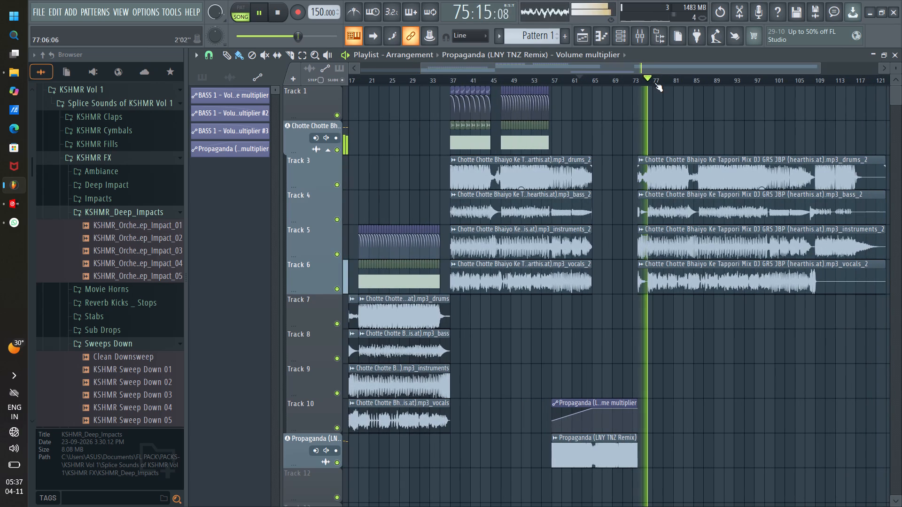
scroll(653, 87, up, 6)
drag(644, 72, 643, 72)
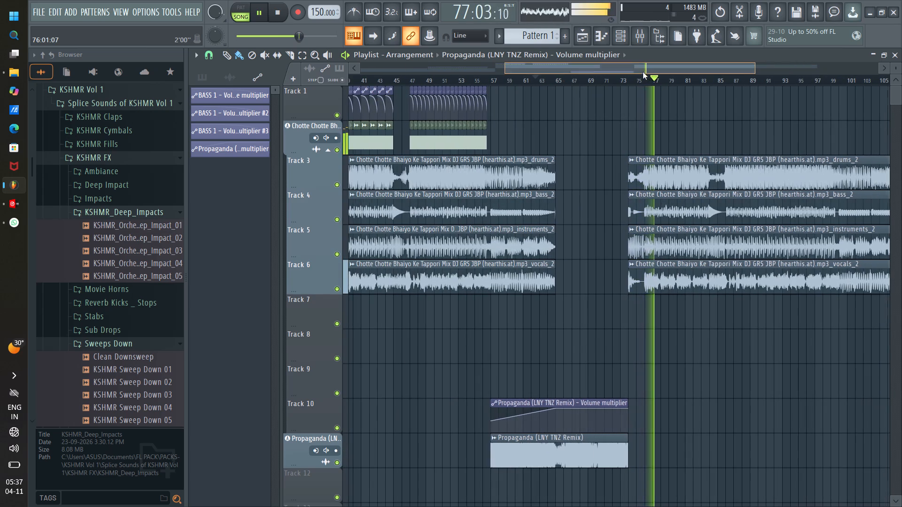
Copy the BASS 1 clips and their volume automation from bars 37–45 to bar 76, and replay from around bar 75.
drag(643, 72, 628, 75)
scroll(604, 113, up, 1)
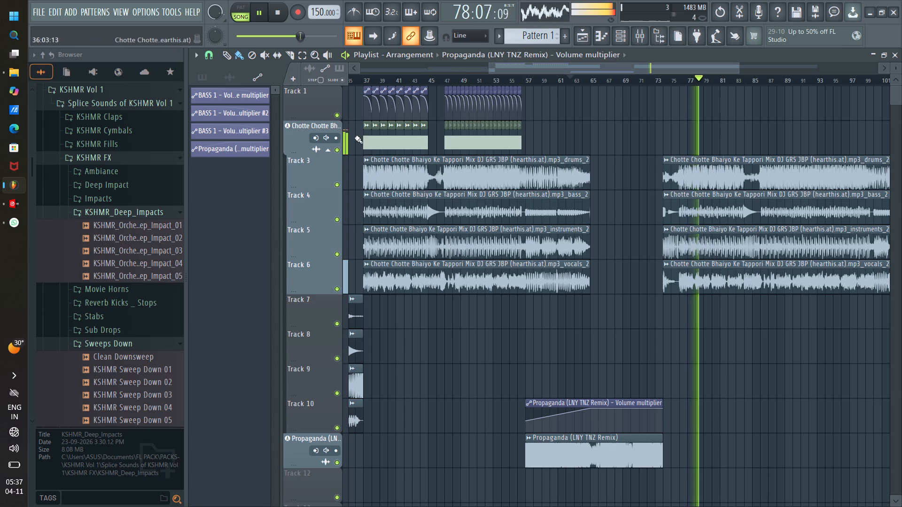
ctrl+drag(355, 94, 428, 139)
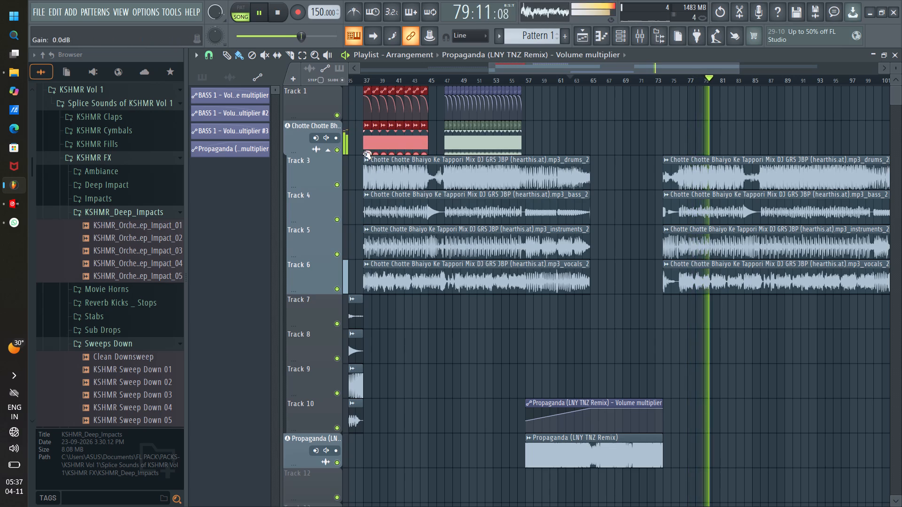
shift+drag(366, 144, 668, 138)
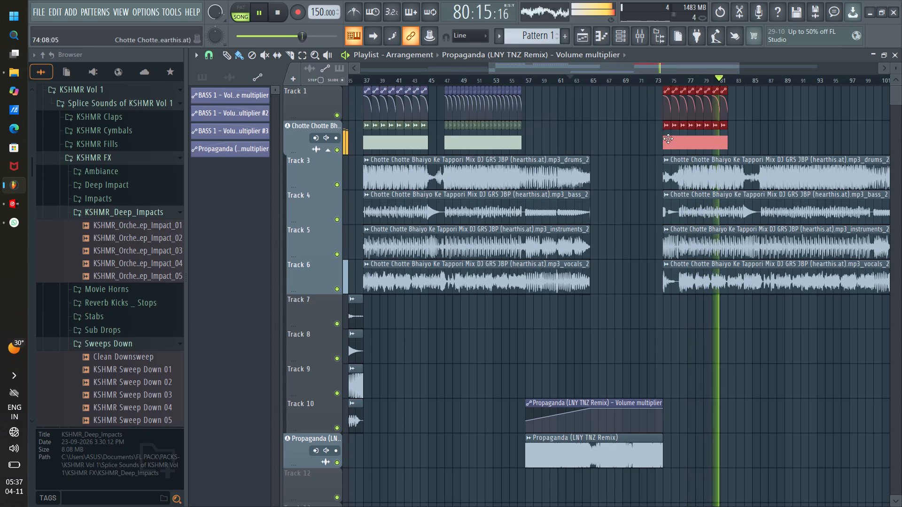
shift+drag(668, 138, 685, 142)
scroll(677, 79, up, 4)
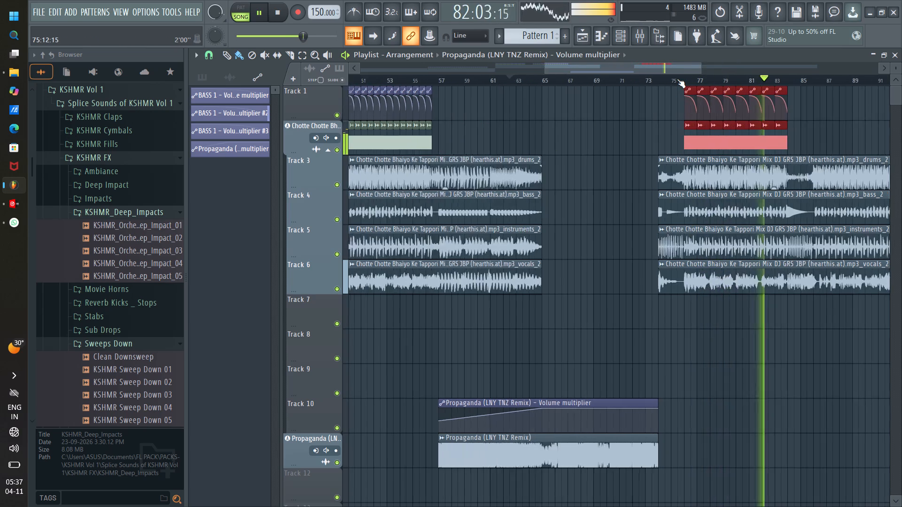
scroll(677, 79, up, 5)
click(664, 79)
Copy the BASS 1 clips and their volume automation from bars 47–56 to bar 86, and replay from just before bar 83.
scroll(661, 83, down, 5)
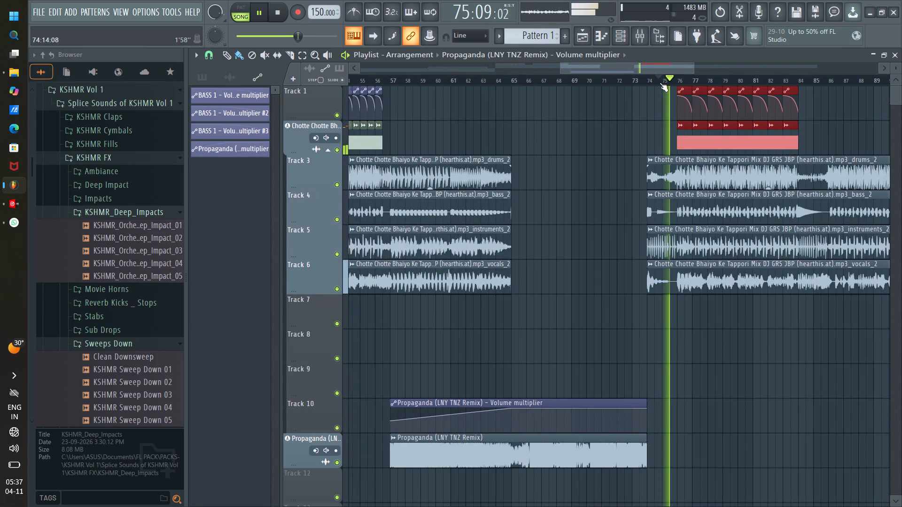
drag(612, 71, 637, 77)
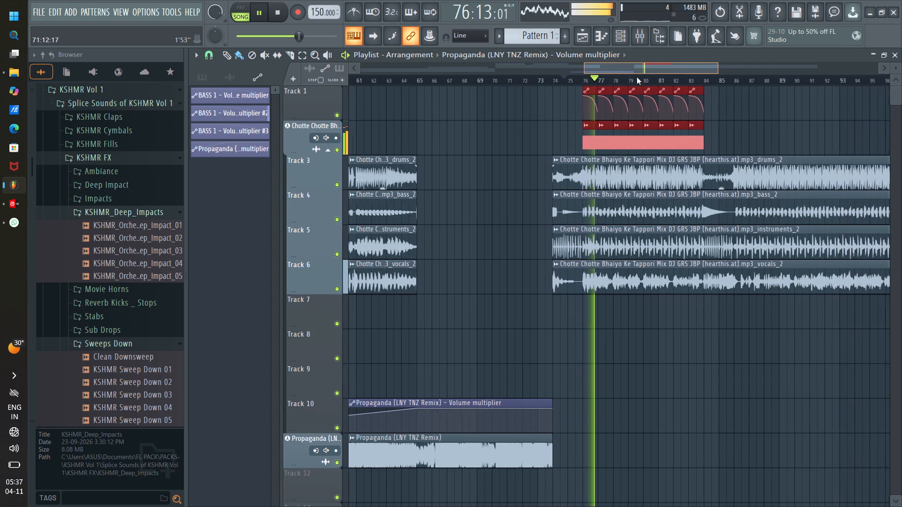
drag(637, 77, 660, 79)
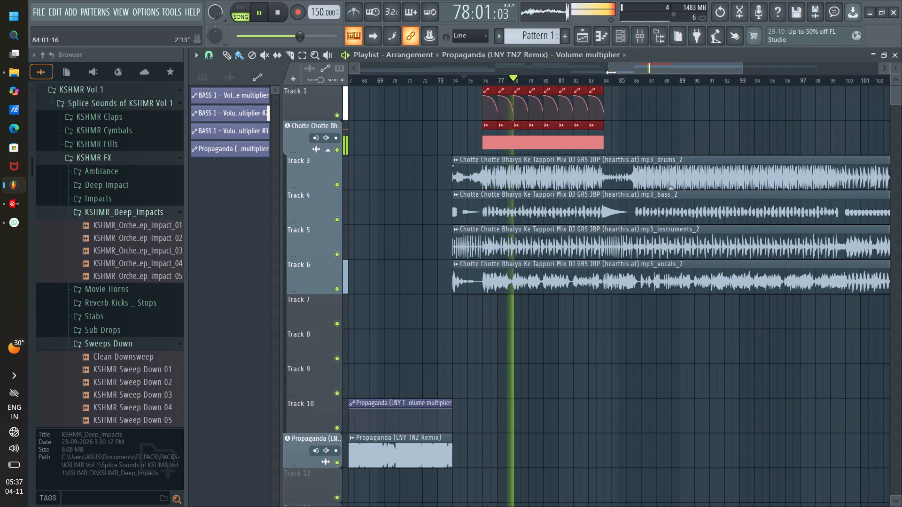
scroll(611, 80, up, 5)
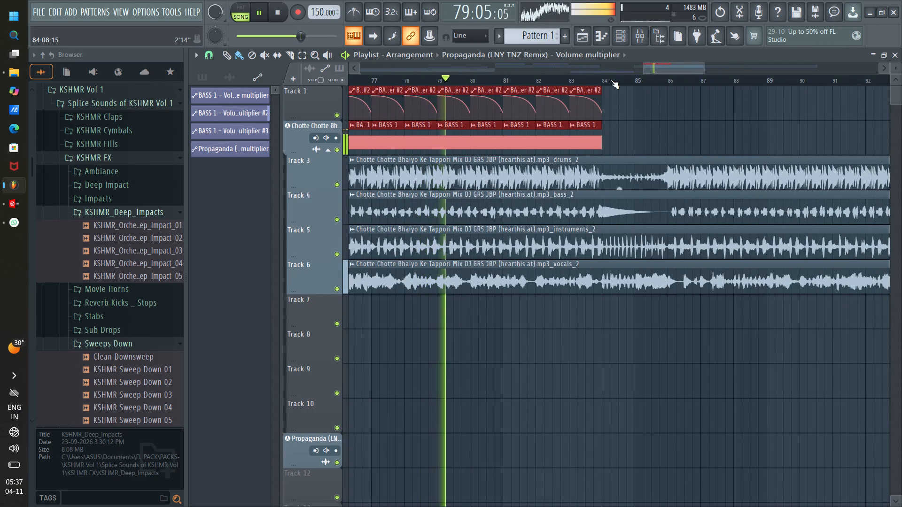
scroll(611, 80, down, 9)
drag(617, 65, 580, 70)
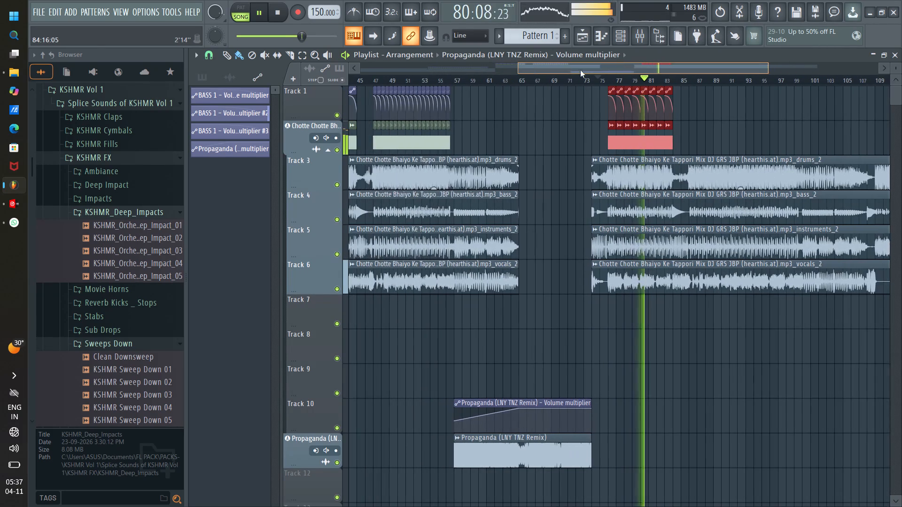
drag(580, 70, 570, 71)
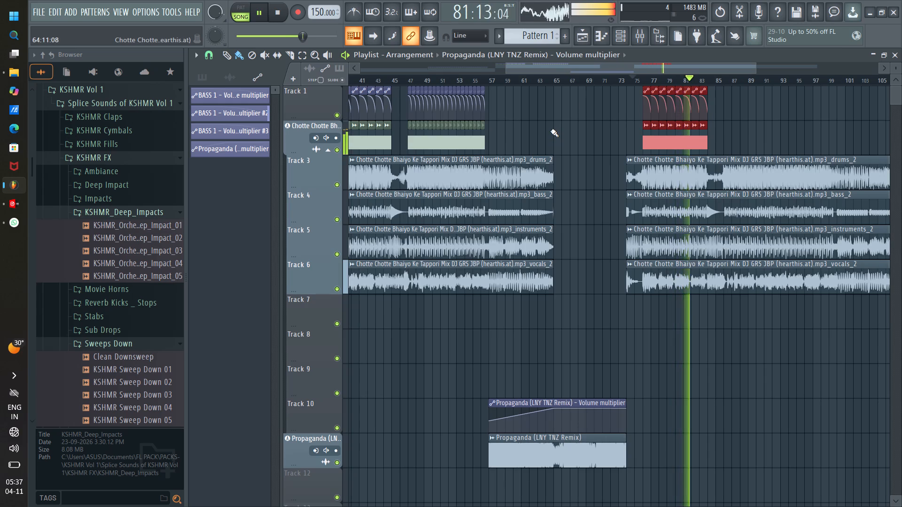
scroll(613, 79, down, 4)
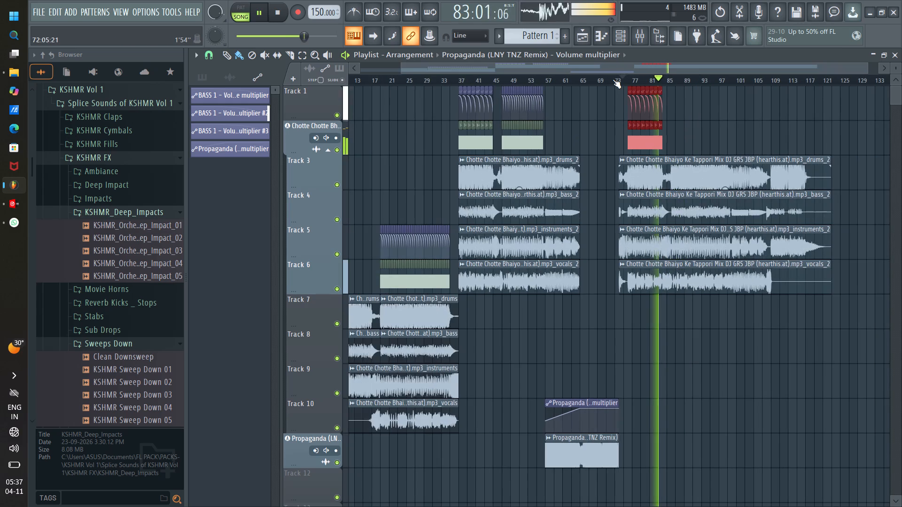
scroll(612, 79, up, 3)
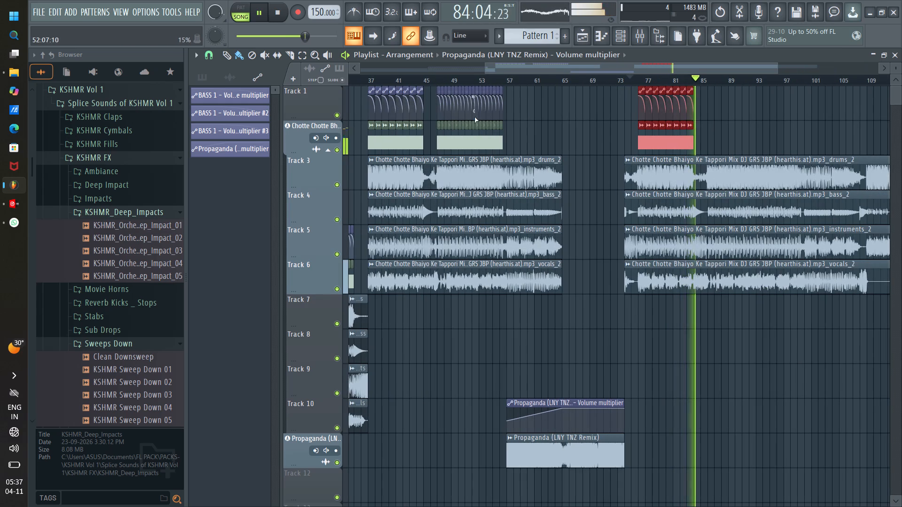
ctrl+drag(533, 102, 438, 135)
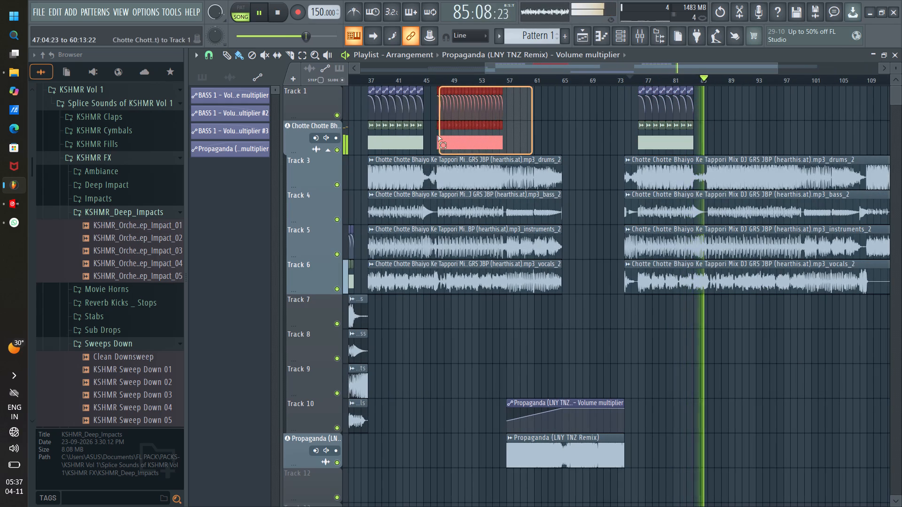
ctrl+drag(438, 135, 434, 135)
scroll(439, 74, up, 6)
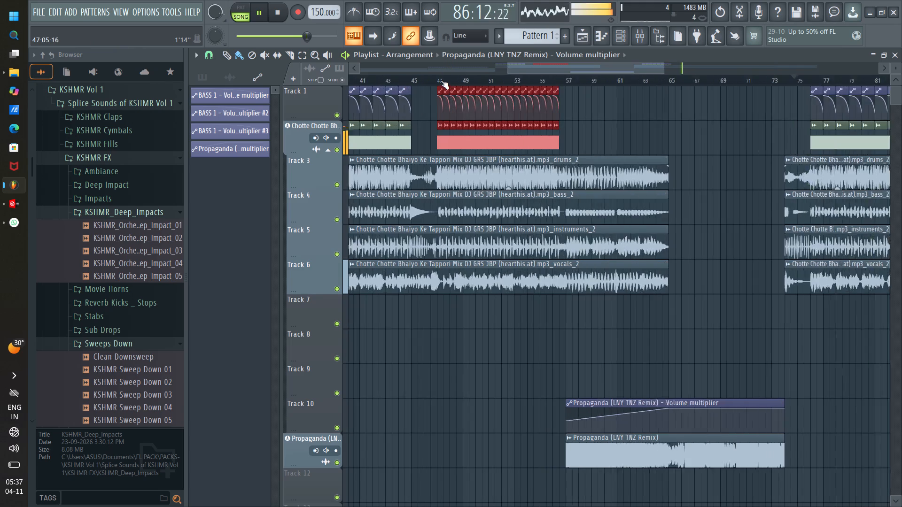
scroll(441, 80, up, 5)
shift+drag(447, 138, 756, 127)
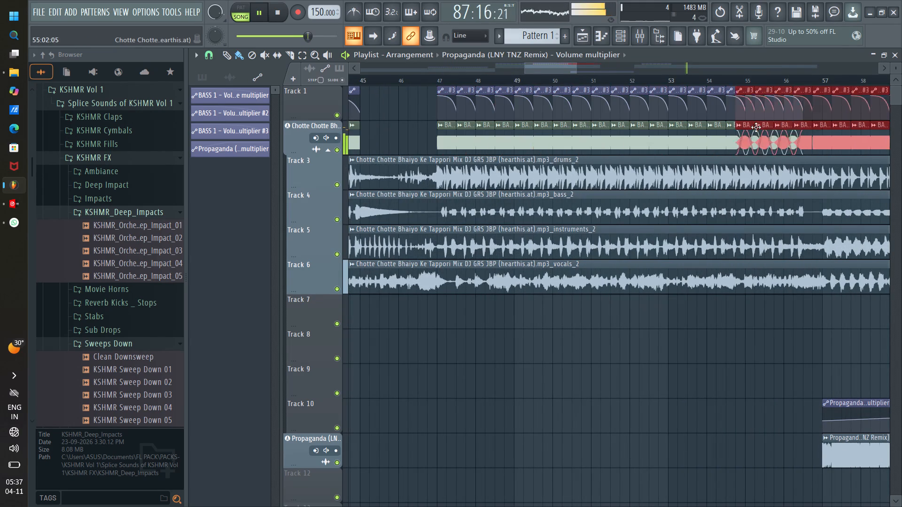
shift+drag(756, 127, 901, 128)
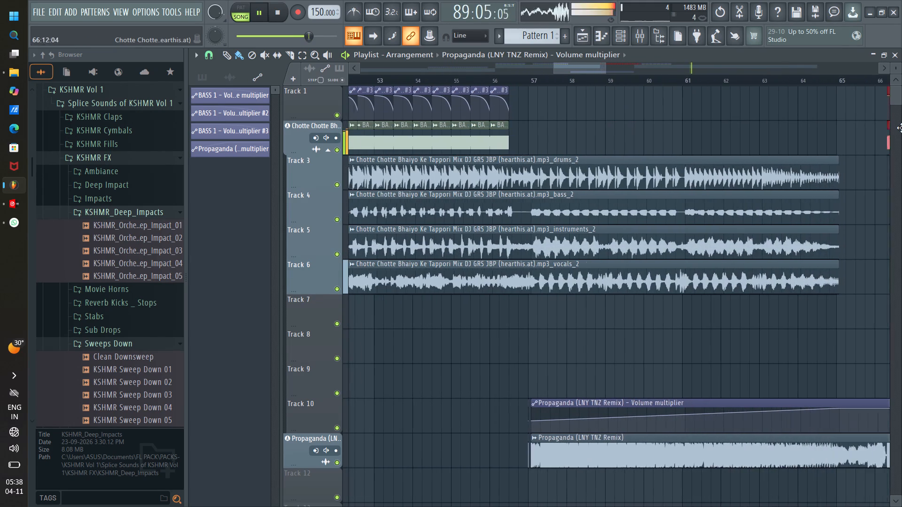
shift+drag(901, 128, 901, 126)
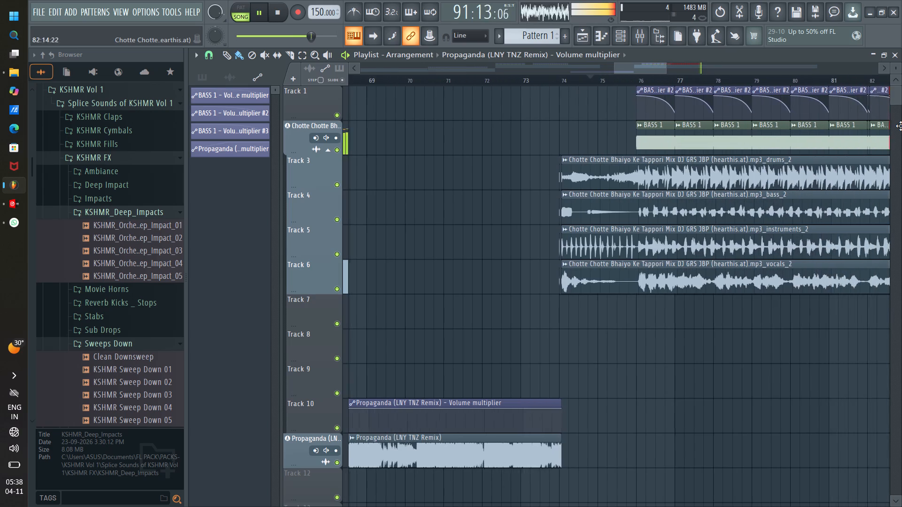
shift+drag(901, 126, 794, 121)
click(661, 78)
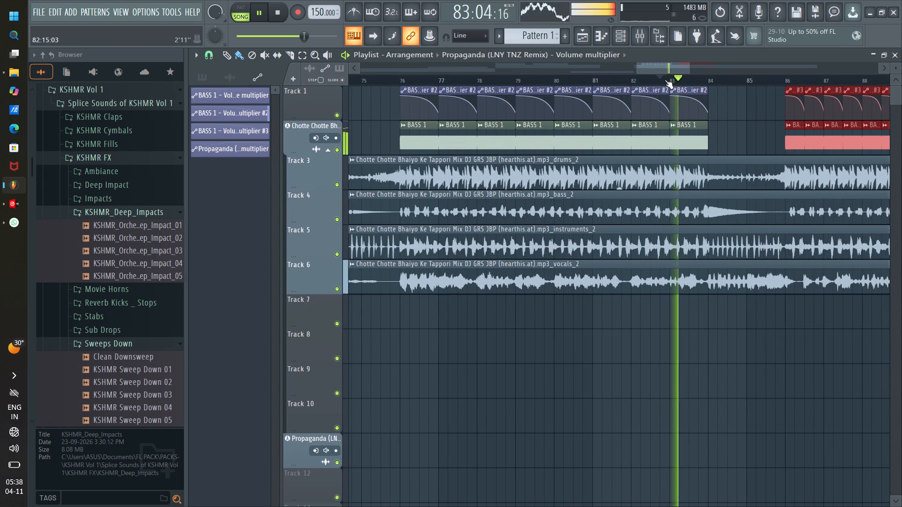
Duplicate the final BASS 1 clips with their volume automation to extend the run from bar 86 through the first half of bar 99.
drag(663, 68, 679, 78)
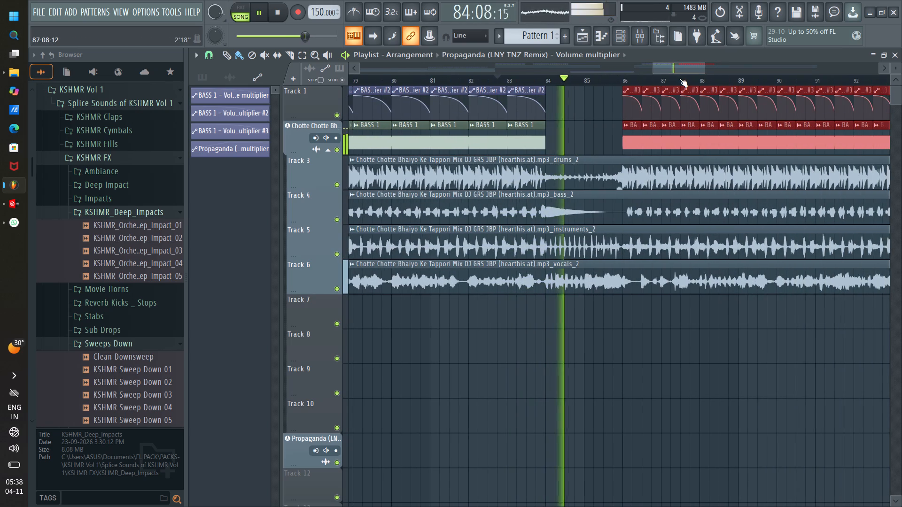
scroll(633, 80, down, 1)
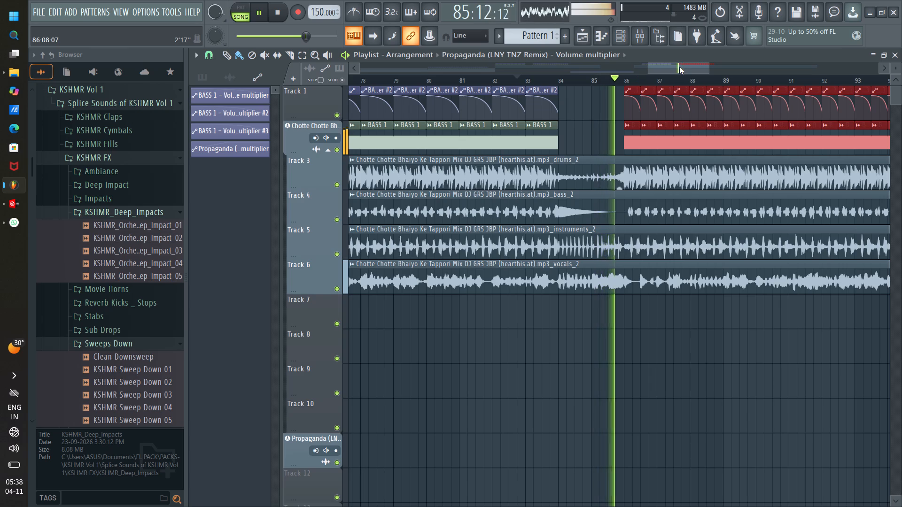
drag(677, 69, 693, 75)
drag(685, 69, 692, 72)
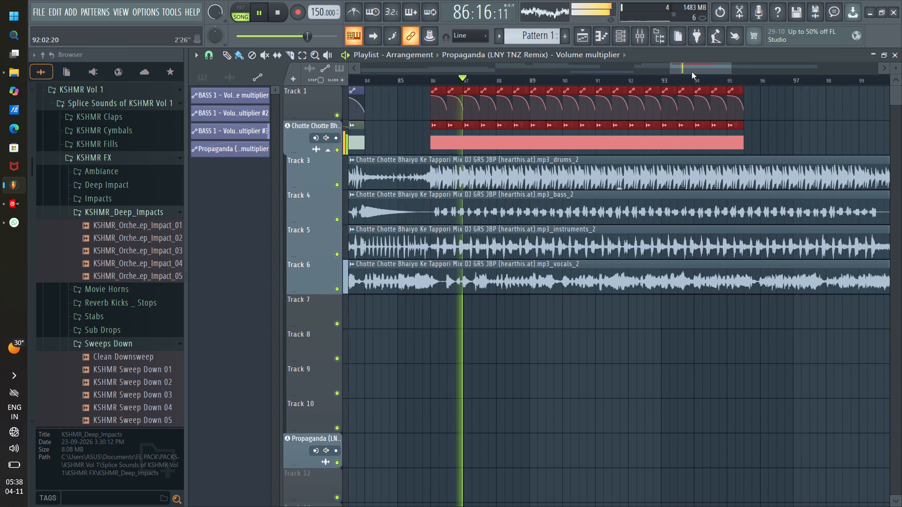
scroll(691, 77, down, 2)
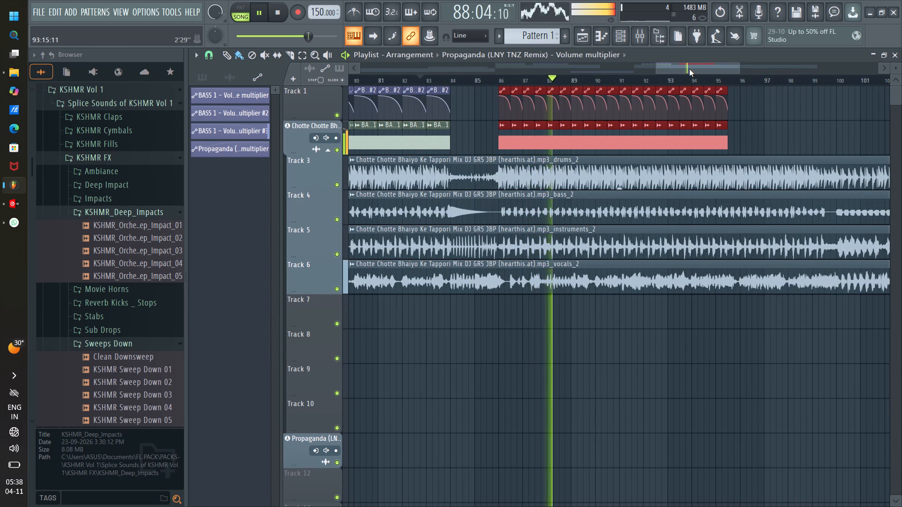
drag(689, 69, 704, 72)
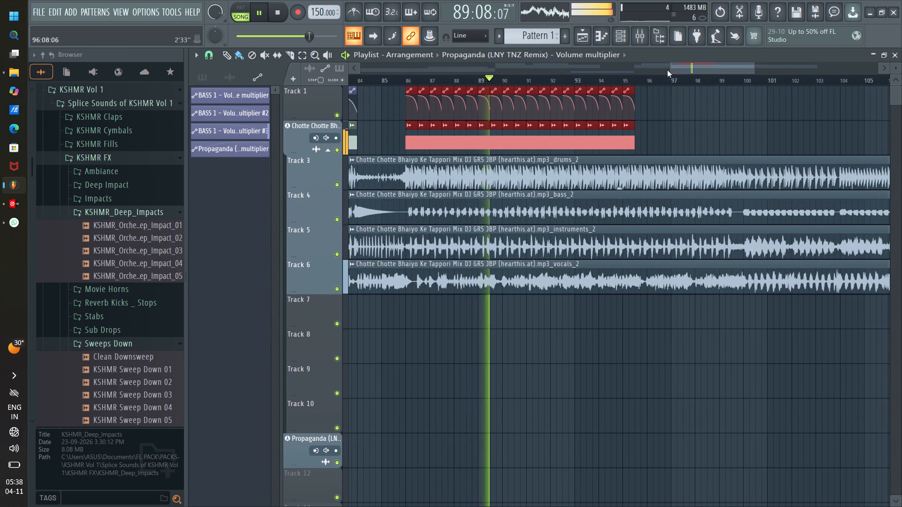
drag(689, 67, 698, 73)
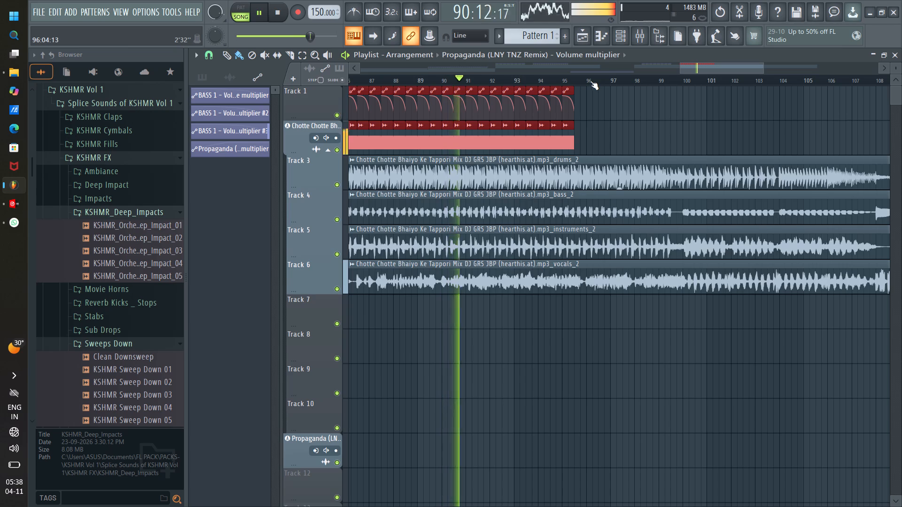
ctrl+drag(596, 102, 518, 129)
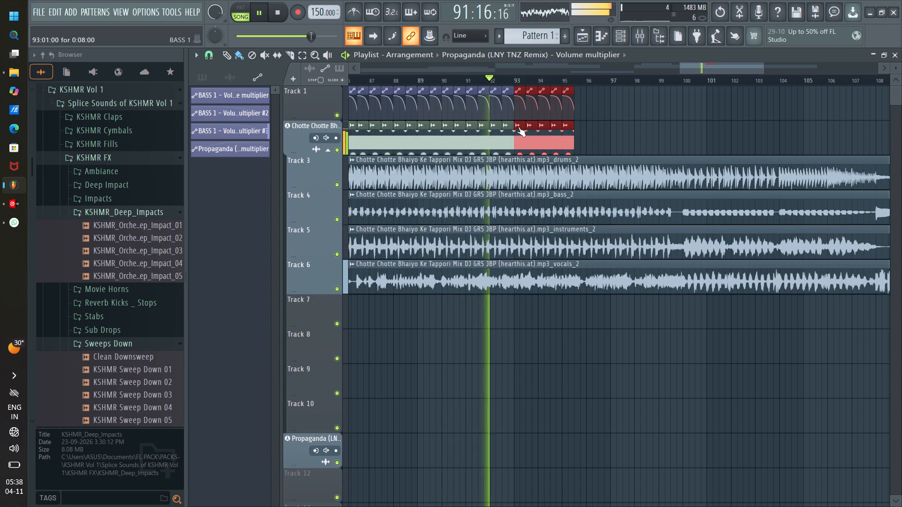
key(ctrl+b)
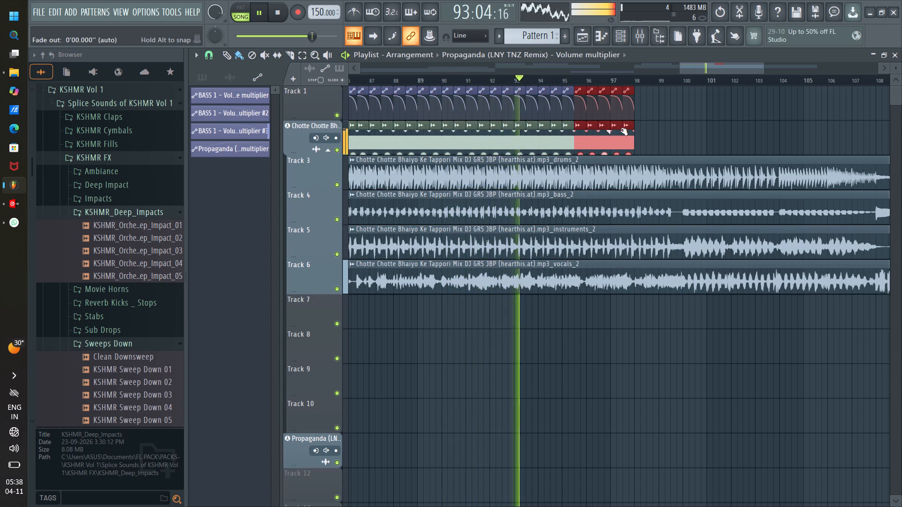
ctrl+drag(657, 109, 614, 136)
key(ctrl+b)
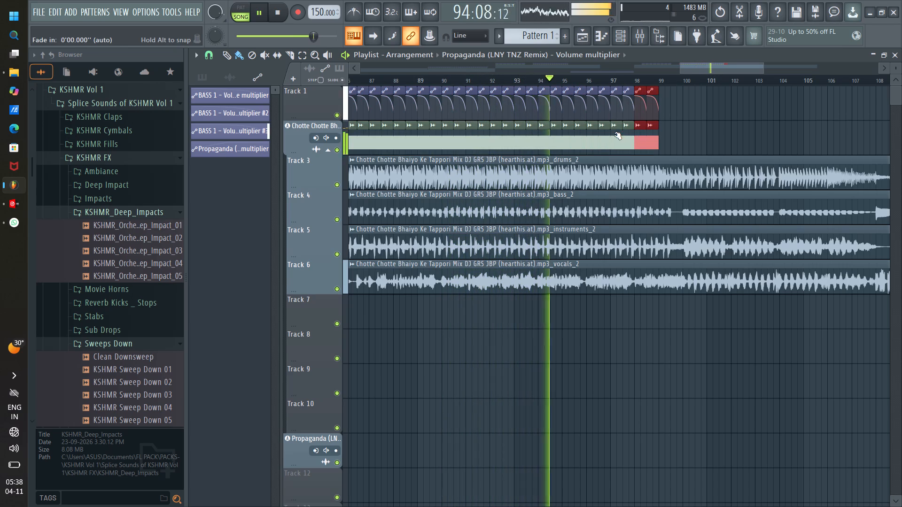
scroll(662, 79, up, 5)
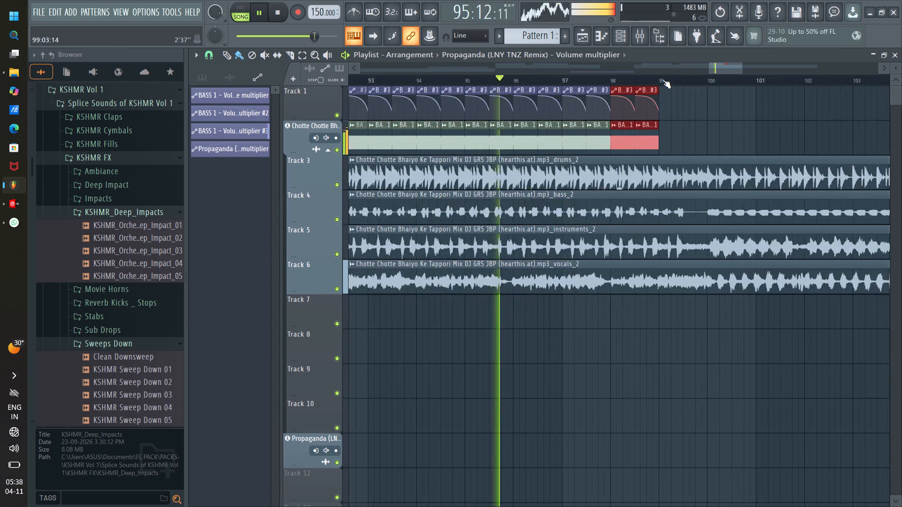
scroll(662, 79, up, 5)
ctrl+drag(691, 108, 647, 134)
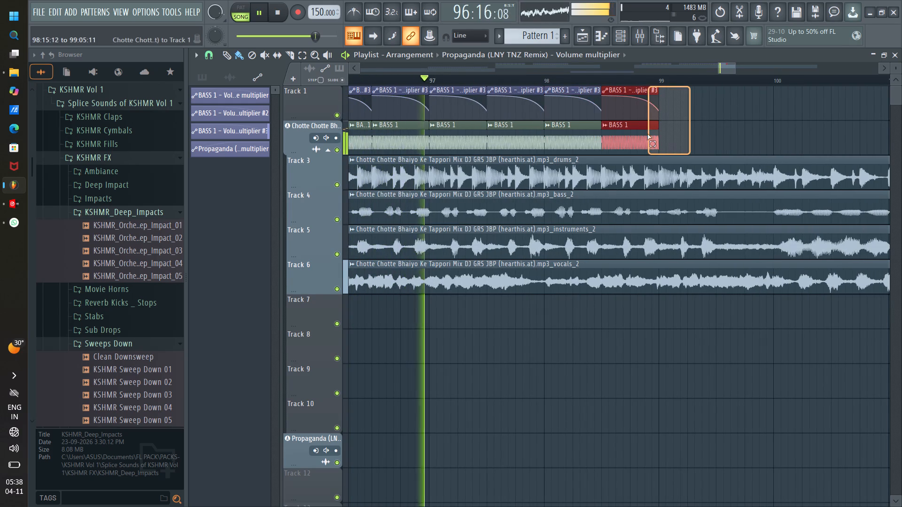
ctrl+drag(647, 134, 640, 133)
key(ctrl+b)
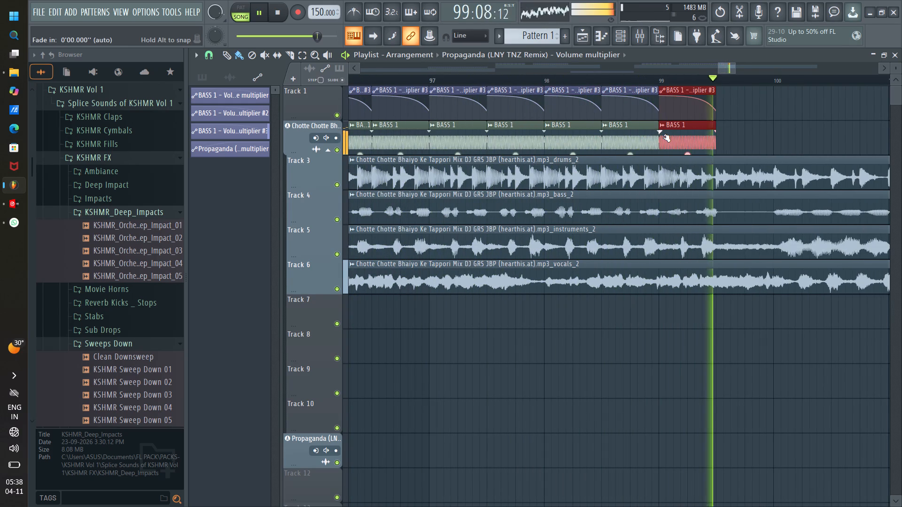
Duplicate the Propaganda (LNY TNZ Remix) clip on its own track and place the copy at bar 87.
scroll(653, 79, down, 6)
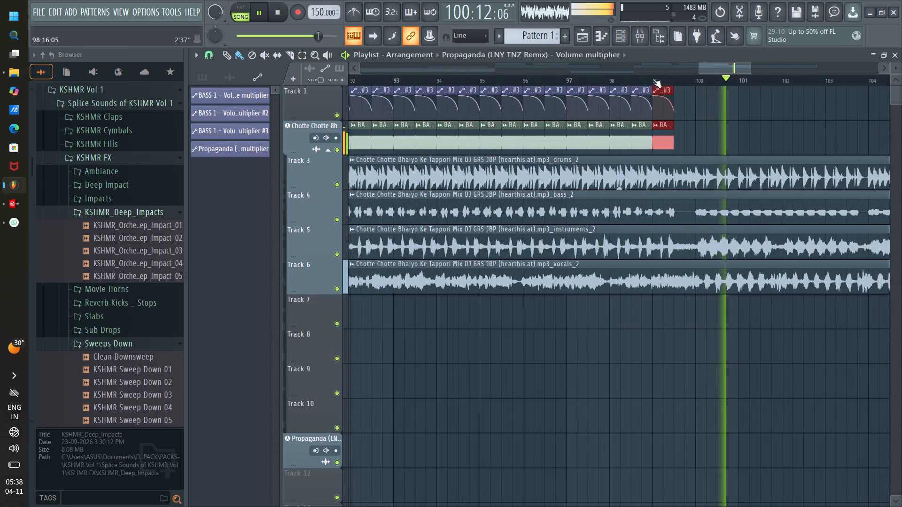
scroll(653, 79, down, 11)
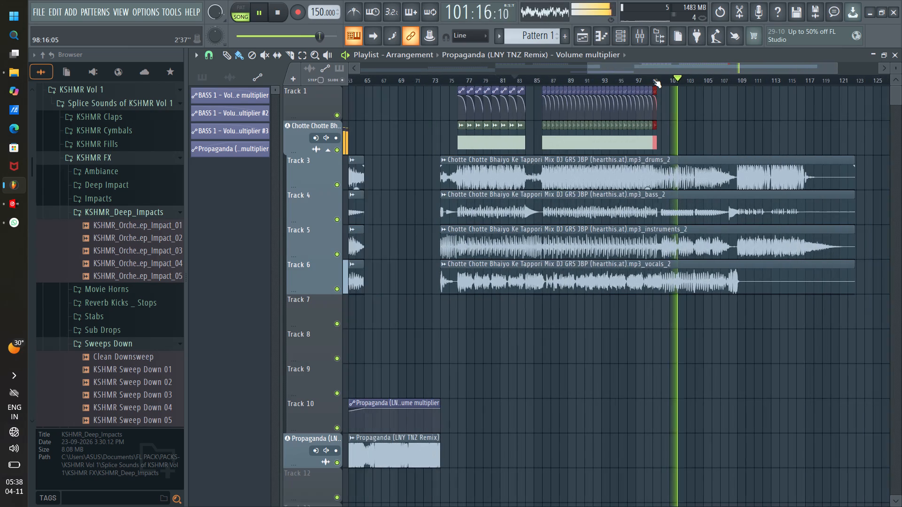
scroll(653, 79, down, 2)
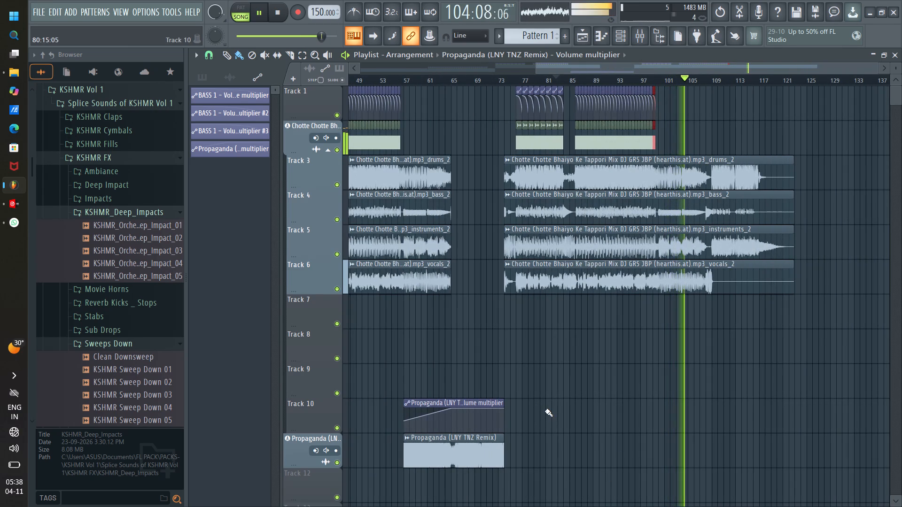
ctrl+drag(520, 455, 482, 454)
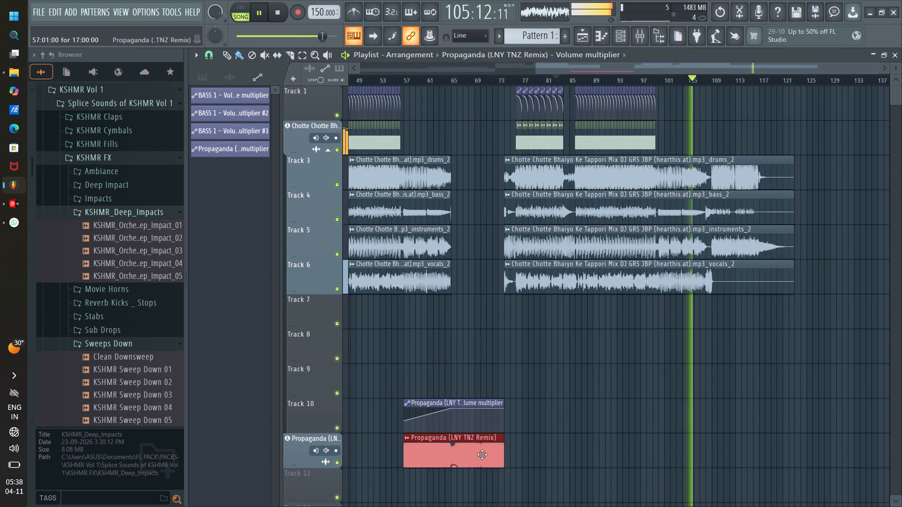
key(ctrl+b)
drag(543, 448, 679, 447)
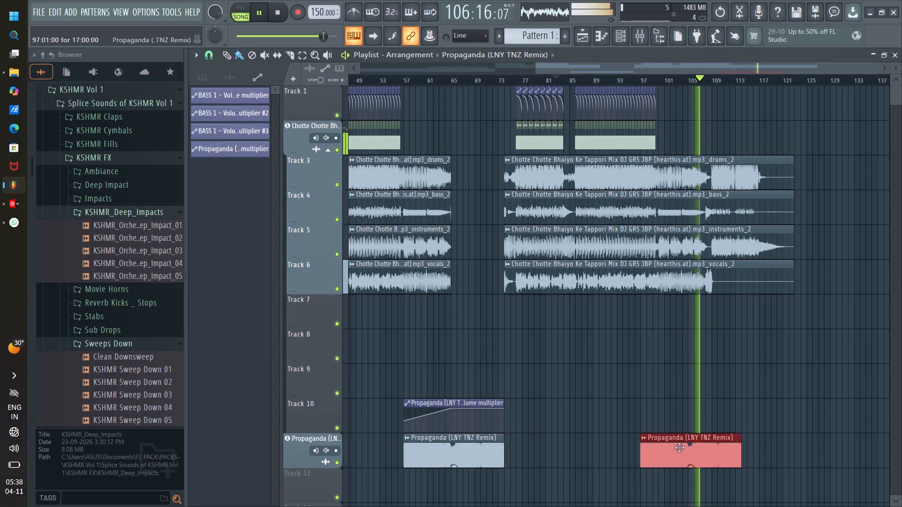
drag(679, 447, 620, 440)
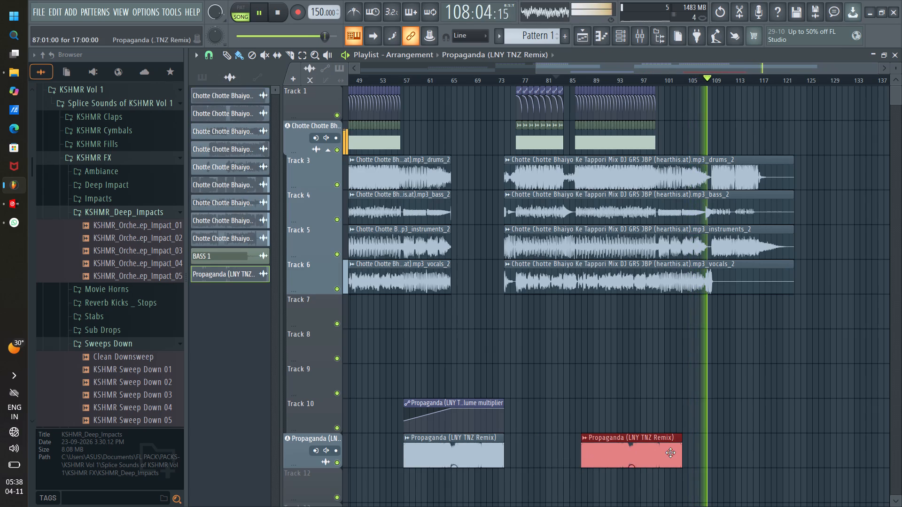
Extend the copied Propaganda clip's end to a length of 61 bars and trim its start to about bar 122.
drag(682, 453, 666, 461)
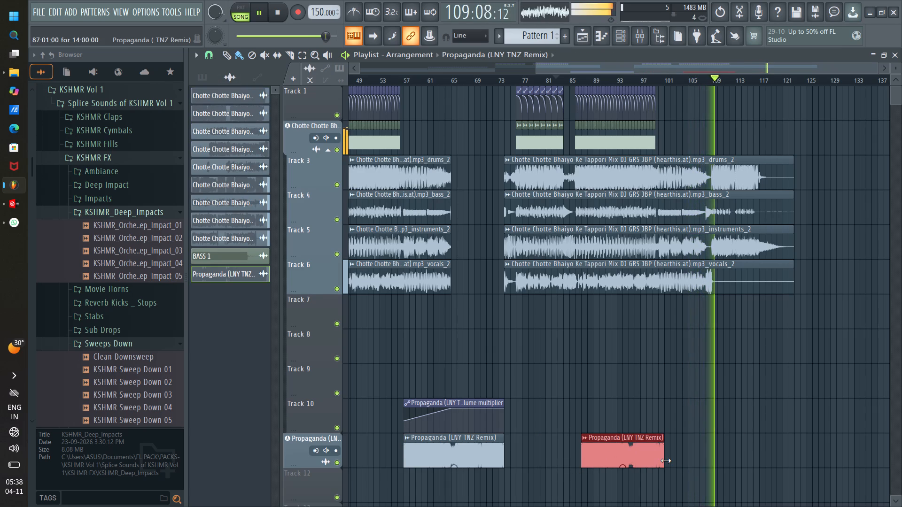
drag(666, 461, 901, 444)
click(532, 461)
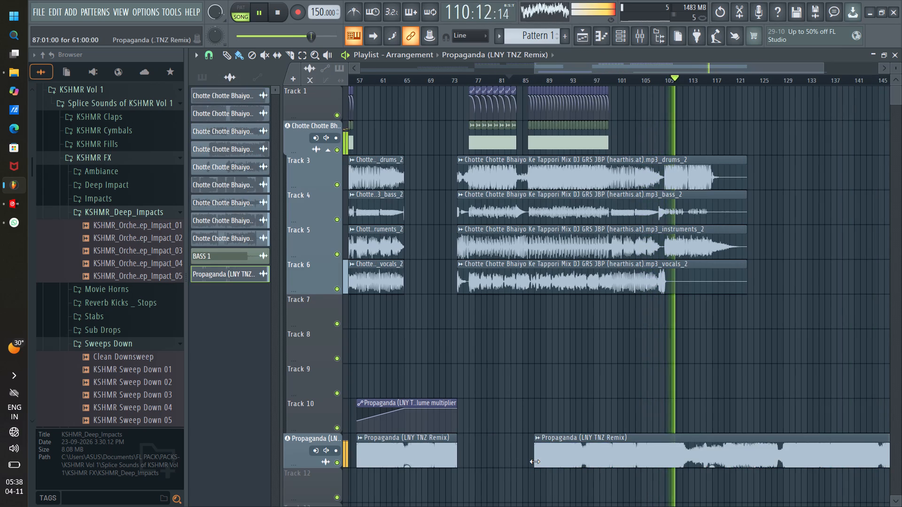
drag(535, 461, 741, 461)
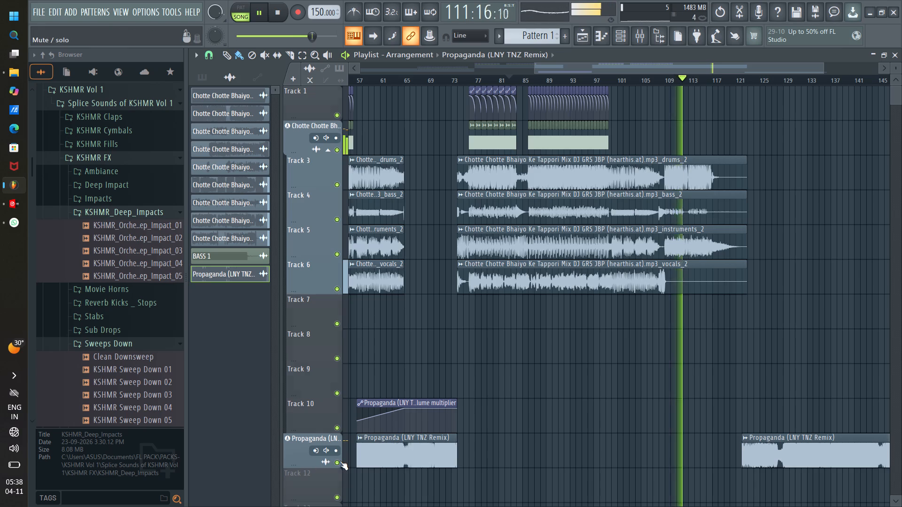
Solo the Propaganda (LNY TNZ Remix) track.
right_click(340, 461)
Audition the second Propaganda clip at several points from about bar 123 to its end near bar 148.
key(space)
key(space)
drag(747, 77, 748, 83)
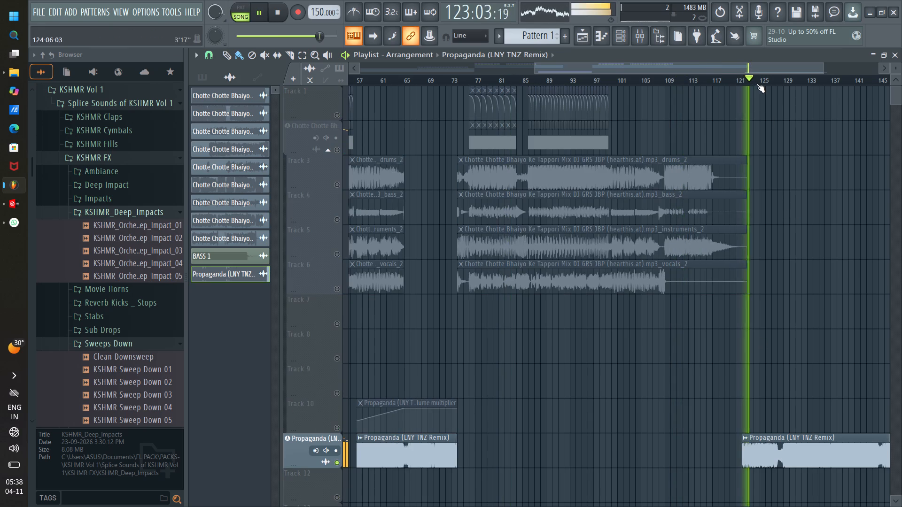
drag(717, 69, 835, 74)
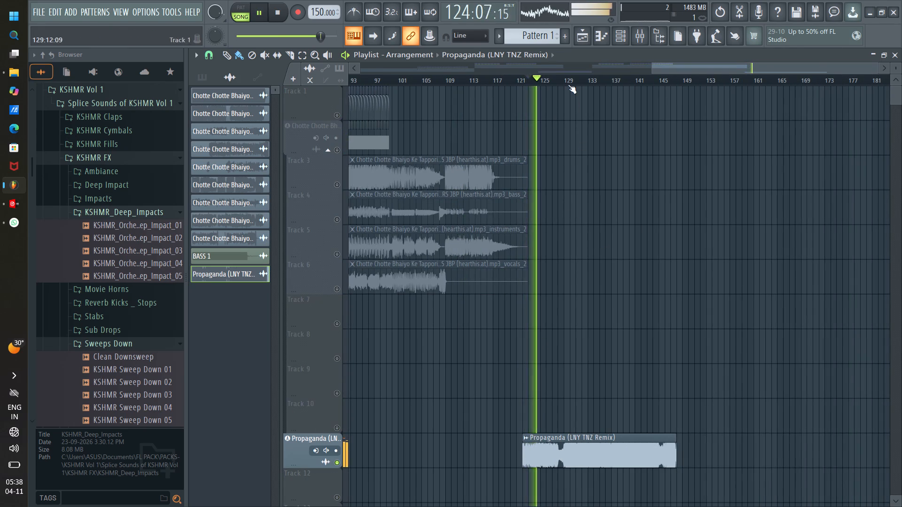
click(568, 82)
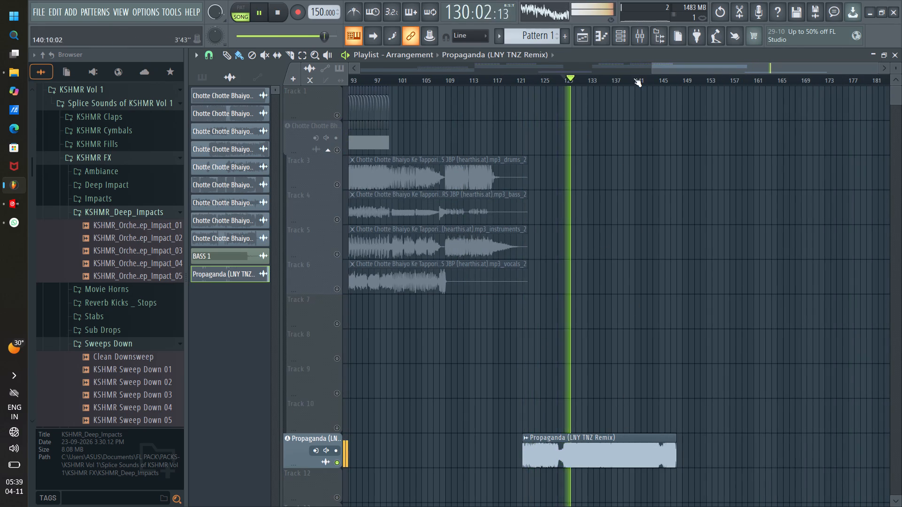
click(634, 78)
click(655, 81)
click(672, 77)
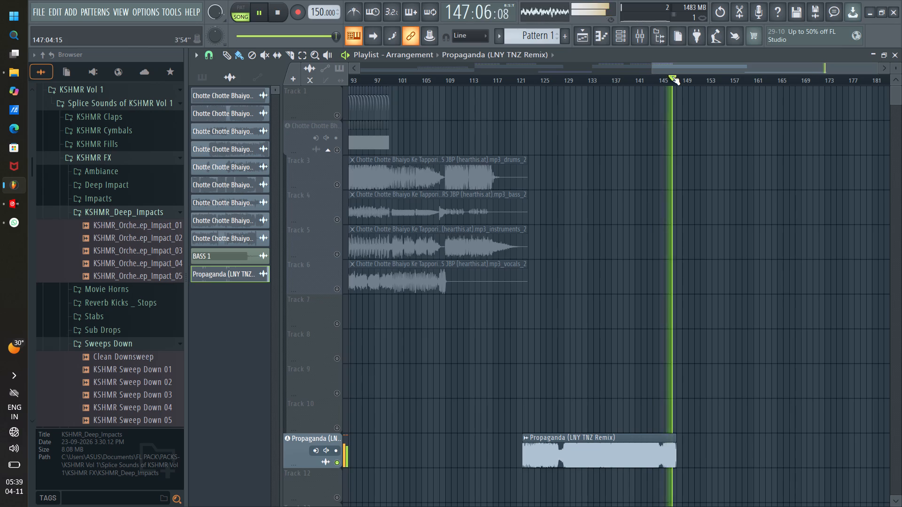
scroll(672, 76, up, 6)
drag(762, 66, 796, 79)
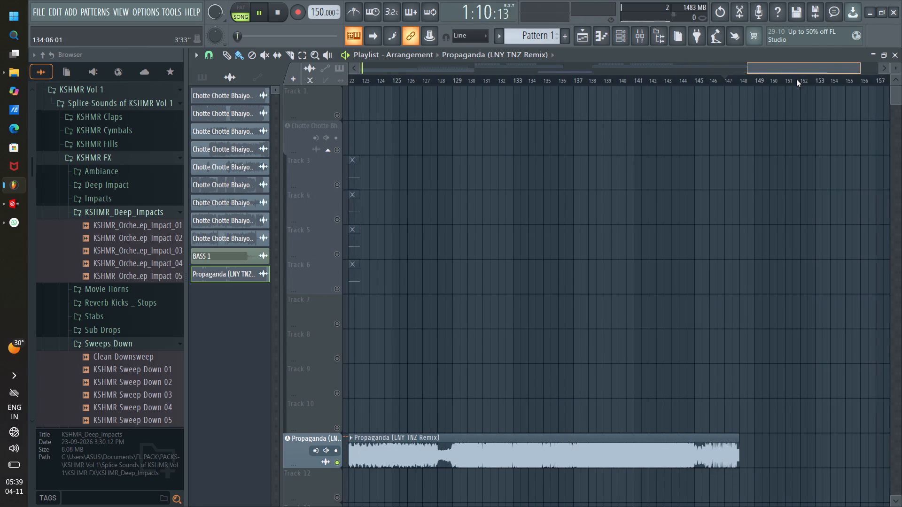
drag(796, 79, 798, 79)
click(677, 80)
scroll(698, 84, up, 4)
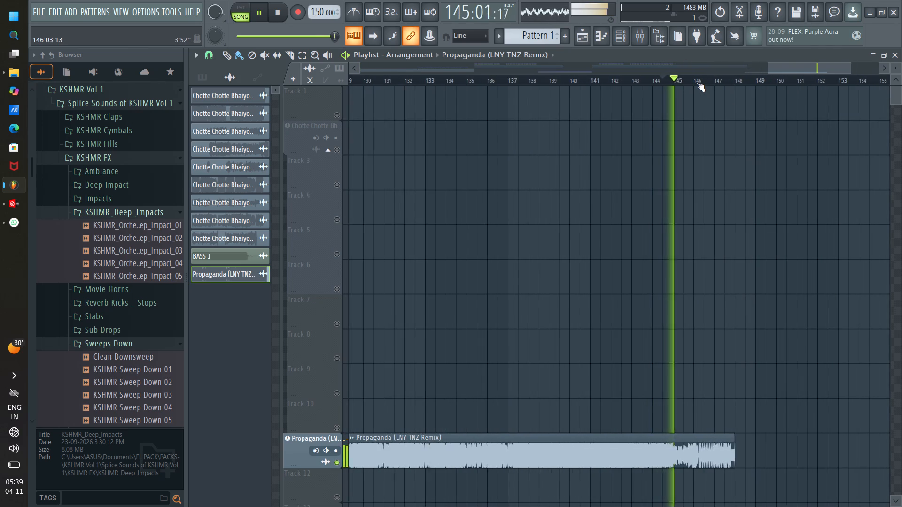
scroll(697, 83, up, 7)
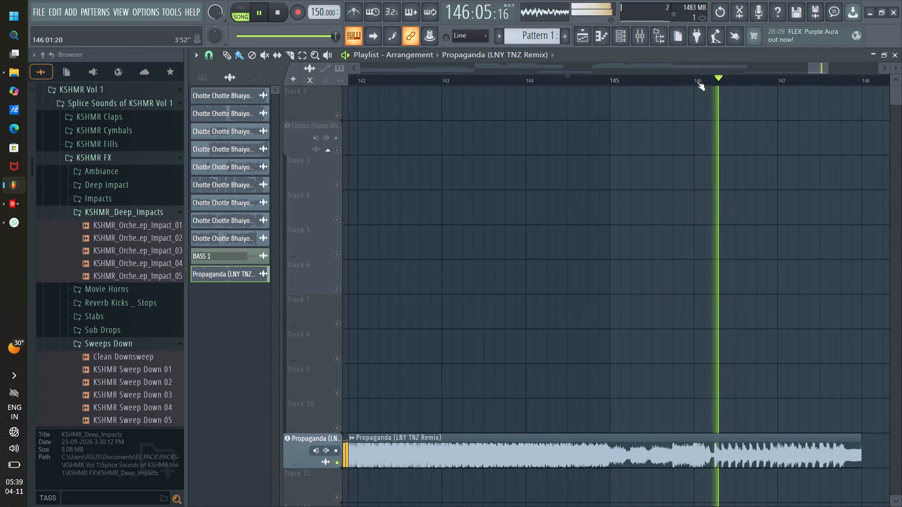
scroll(697, 82, down, 8)
drag(804, 67, 809, 69)
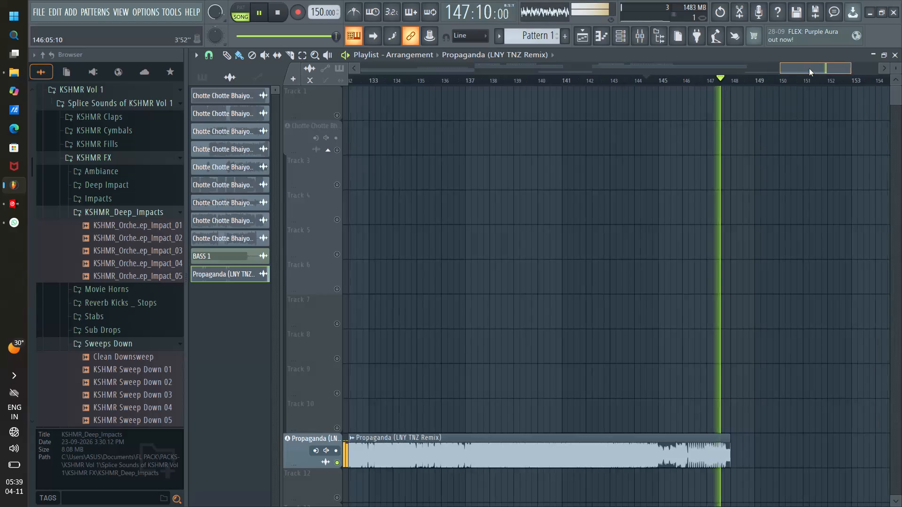
drag(809, 69, 812, 69)
Extend the end of the second Propaganda clip to about bar 152.
drag(676, 438, 723, 433)
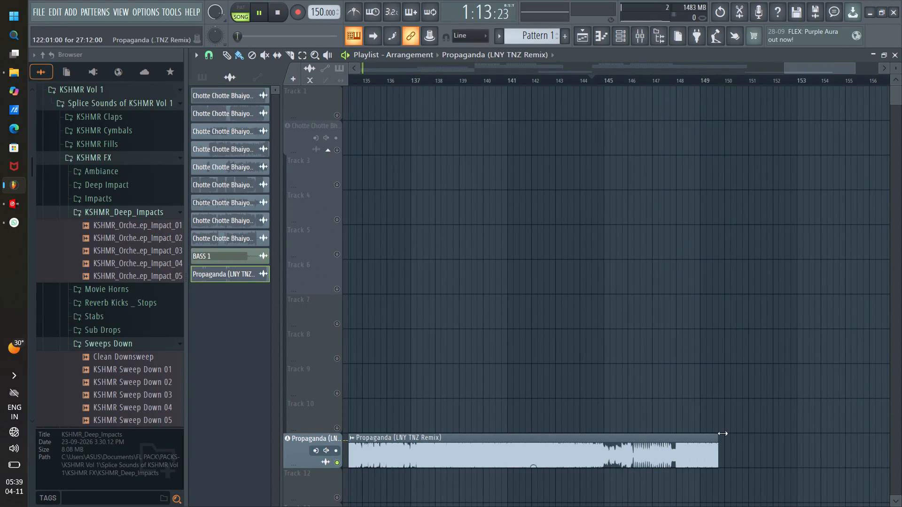
drag(723, 433, 778, 437)
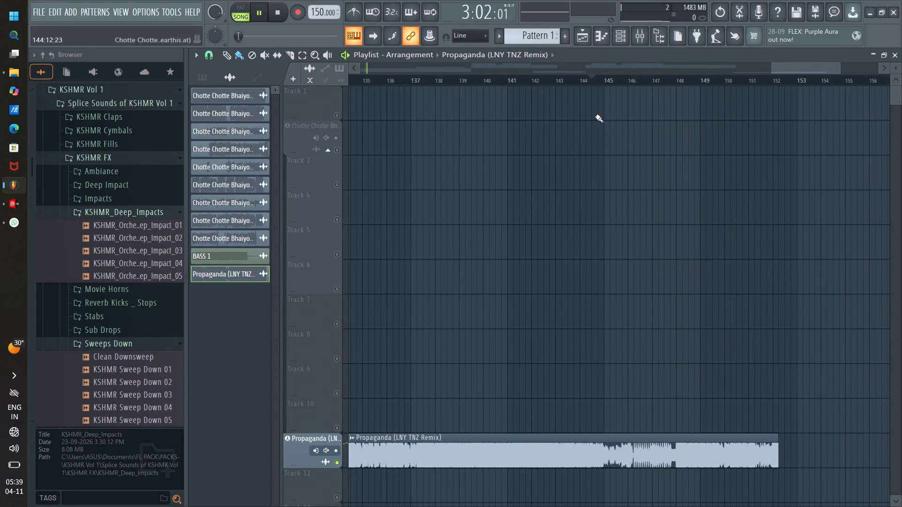
Slice the second Propaganda clip at bar 137 and delete the portion before the cut.
click(566, 80)
drag(786, 64, 765, 70)
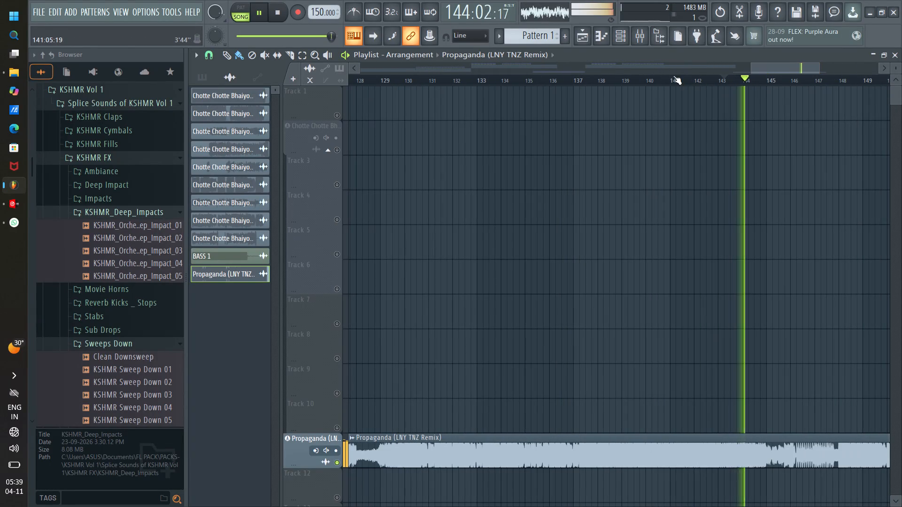
click(571, 81)
scroll(575, 82, up, 1)
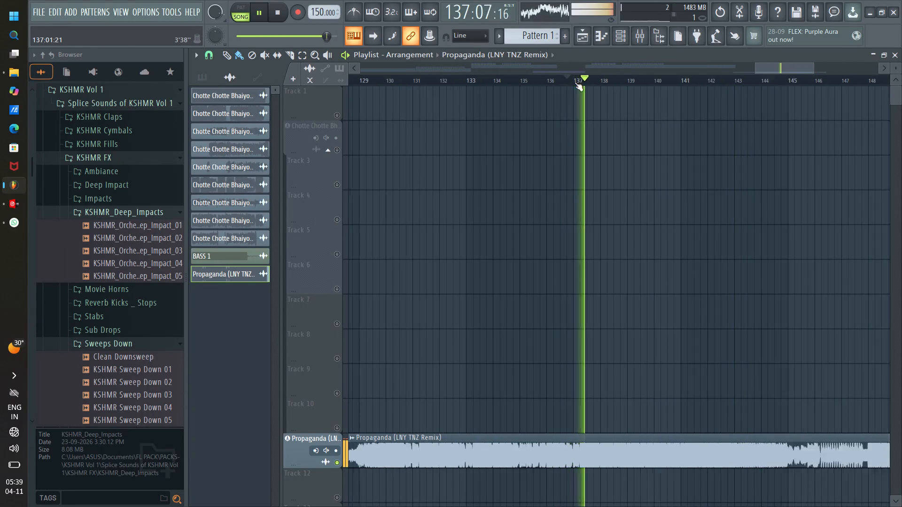
scroll(575, 82, up, 9)
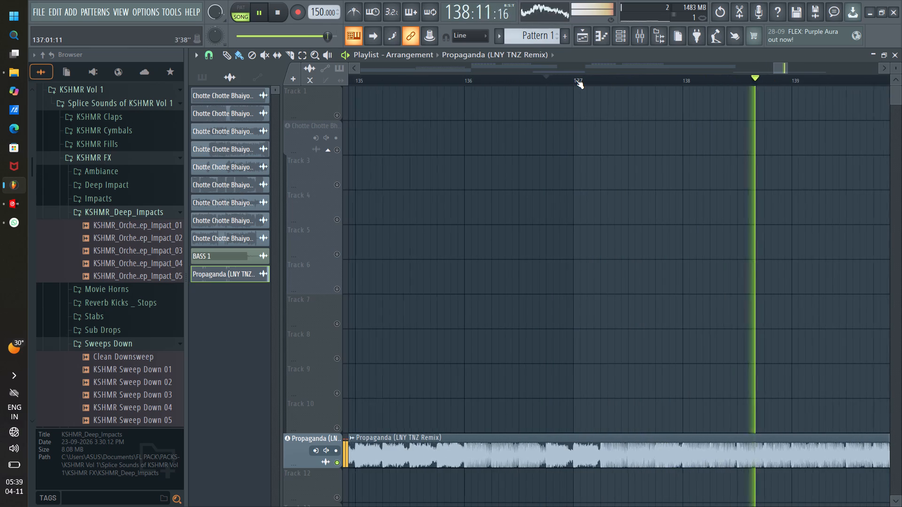
click(577, 81)
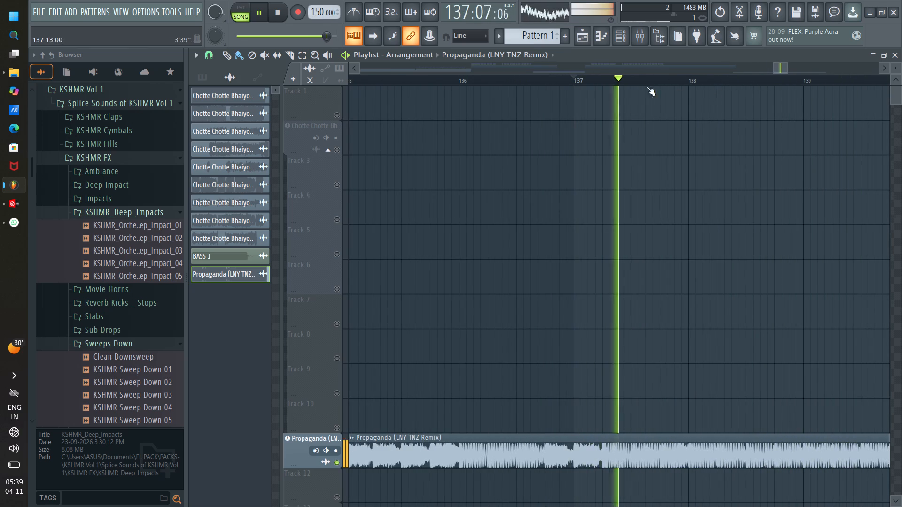
click(293, 52)
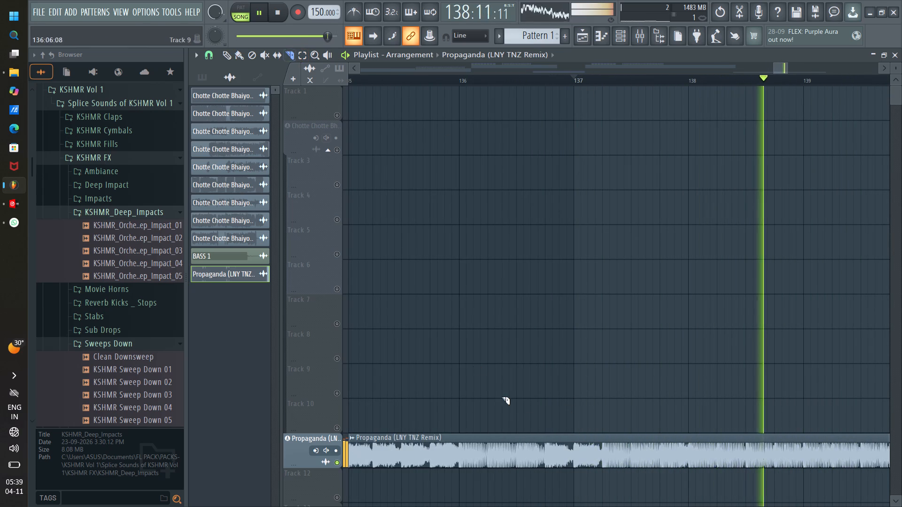
drag(573, 433, 571, 393)
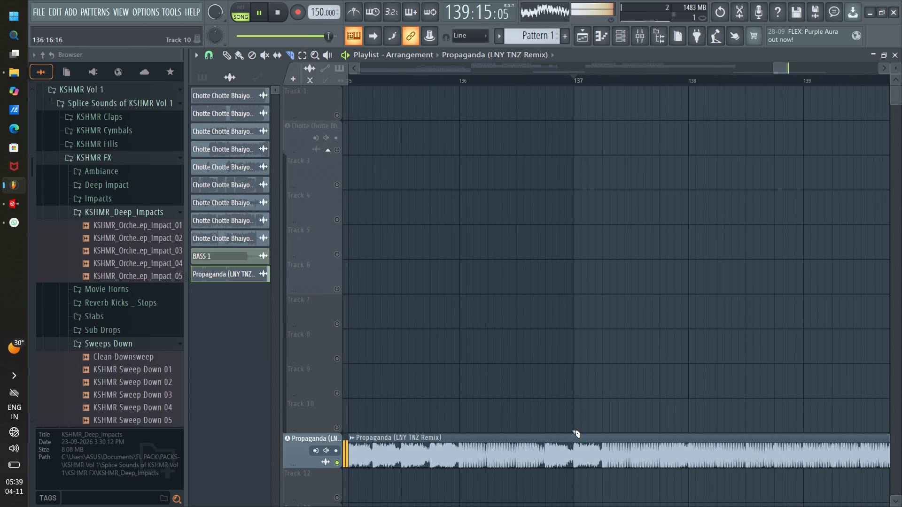
drag(572, 438, 571, 461)
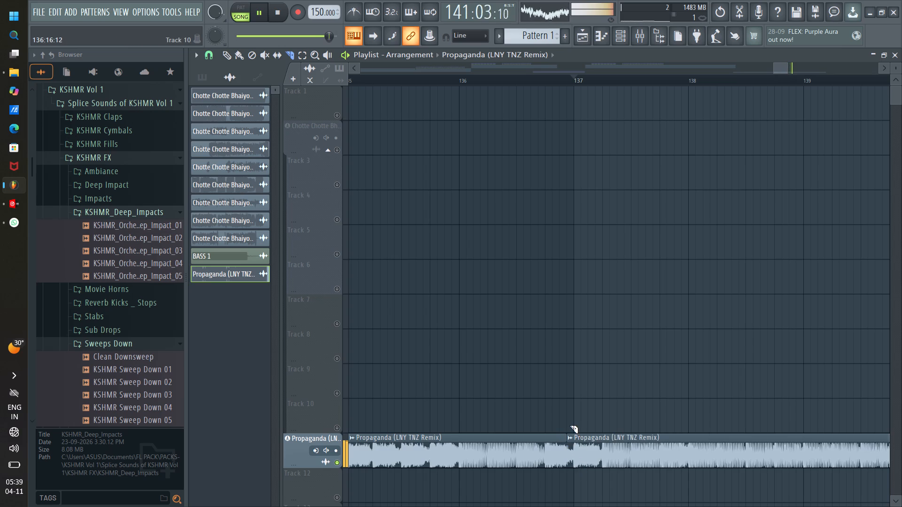
key(ctrl+z)
drag(575, 430, 571, 473)
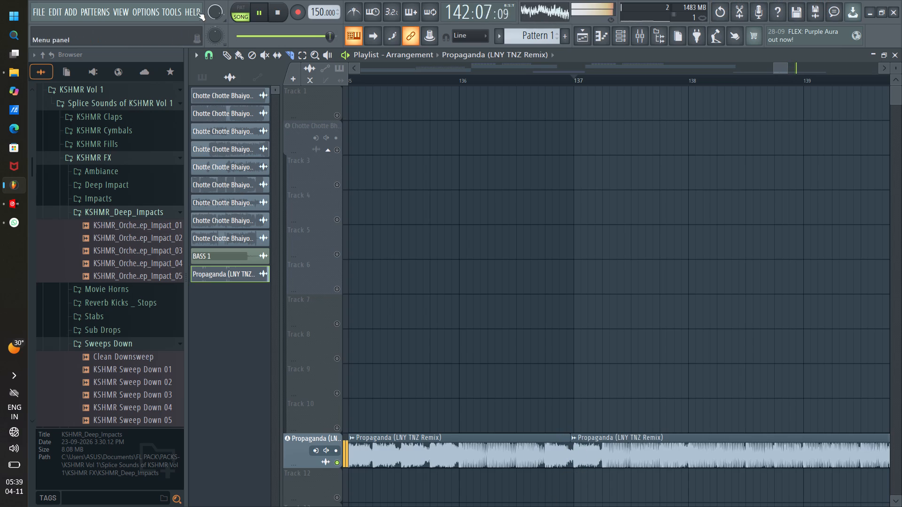
click(236, 53)
right_click(520, 453)
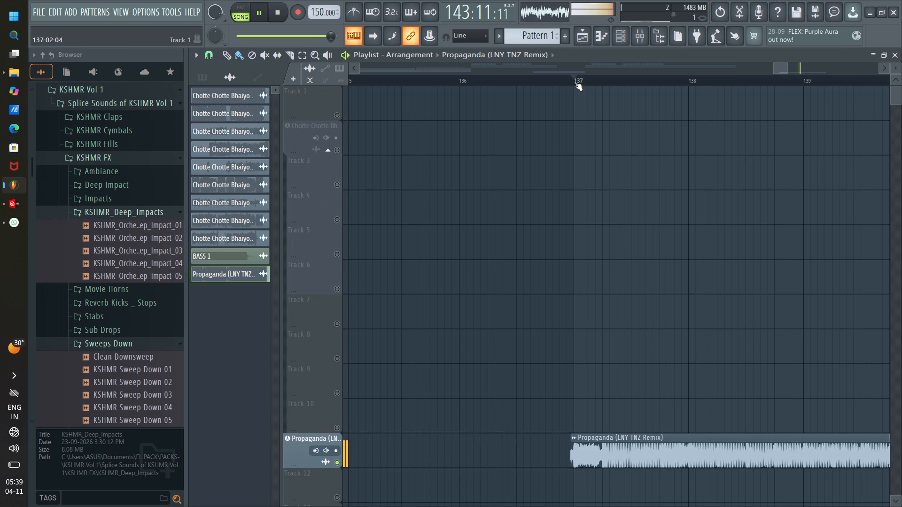
Move the remaining Propaganda section back along its track to start at about bar 100, beneath the returning stems.
scroll(571, 83, down, 13)
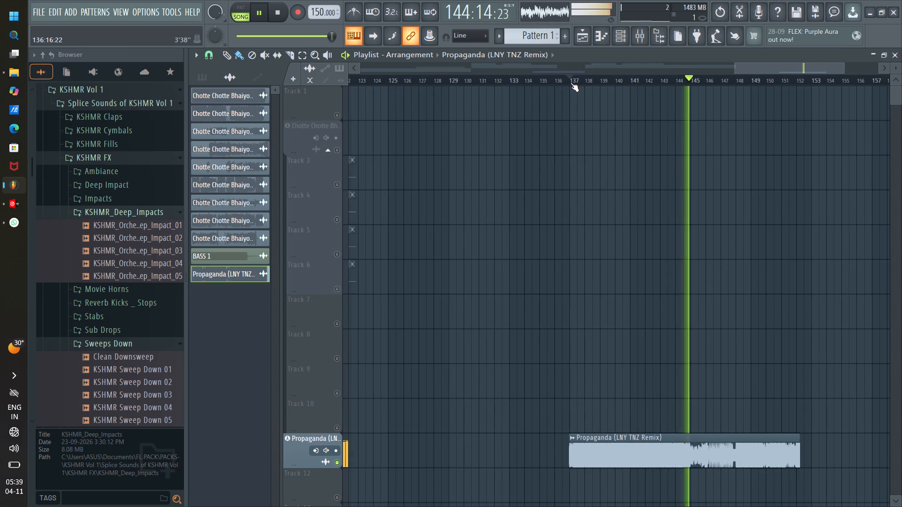
scroll(570, 83, down, 6)
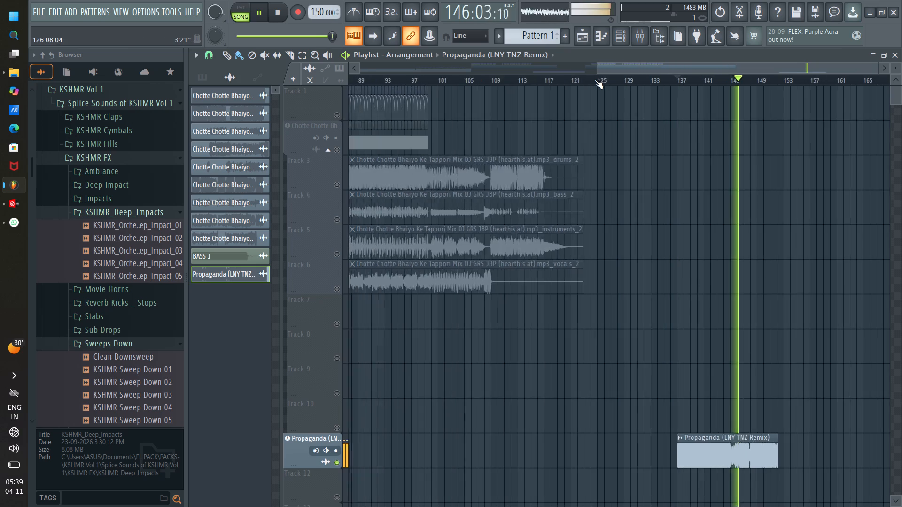
scroll(595, 80, down, 2)
scroll(672, 349, down, 1)
drag(788, 416, 669, 409)
scroll(625, 78, up, 8)
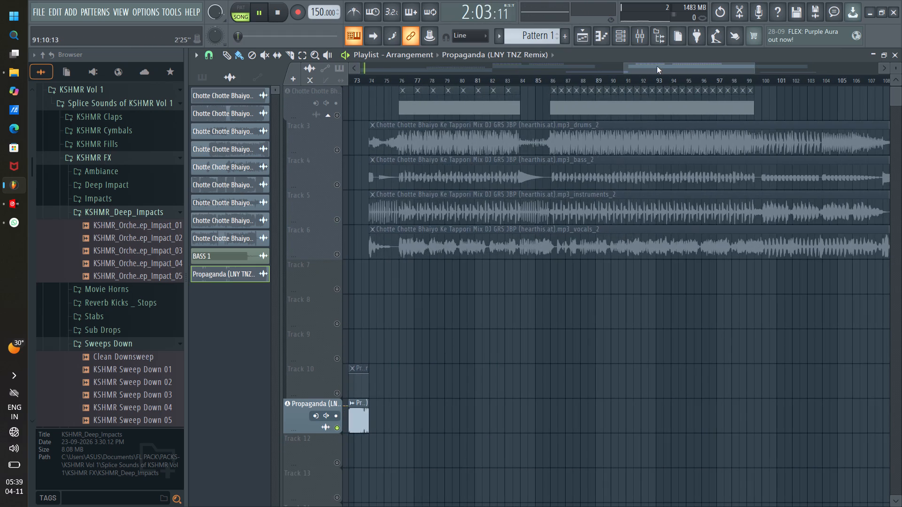
drag(657, 66, 697, 86)
drag(829, 426, 692, 426)
scroll(597, 80, up, 11)
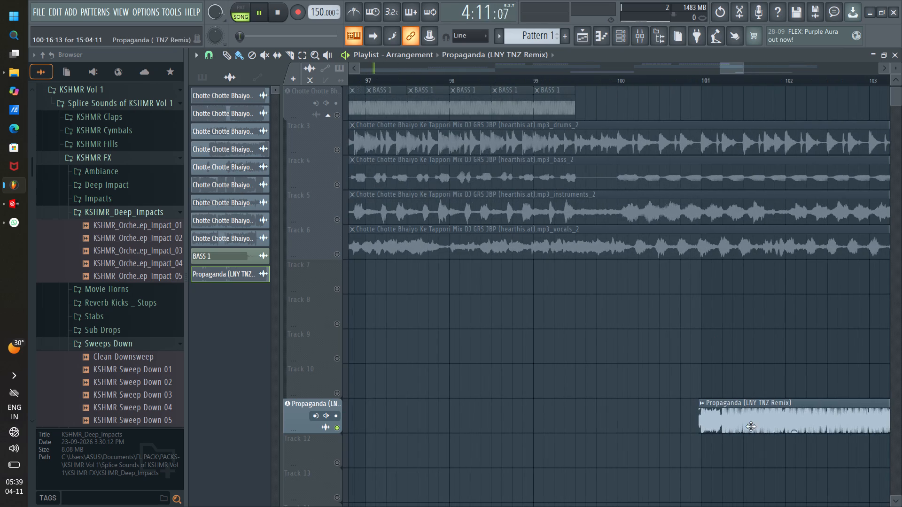
drag(753, 423, 666, 422)
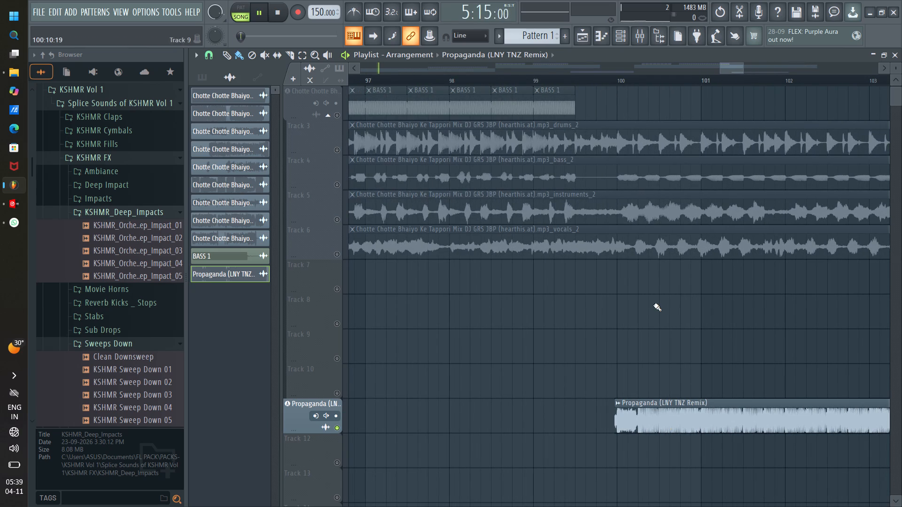
Trim the start of the moved Propaganda clip to exactly bar 100.
scroll(616, 81, up, 20)
scroll(616, 81, up, 1)
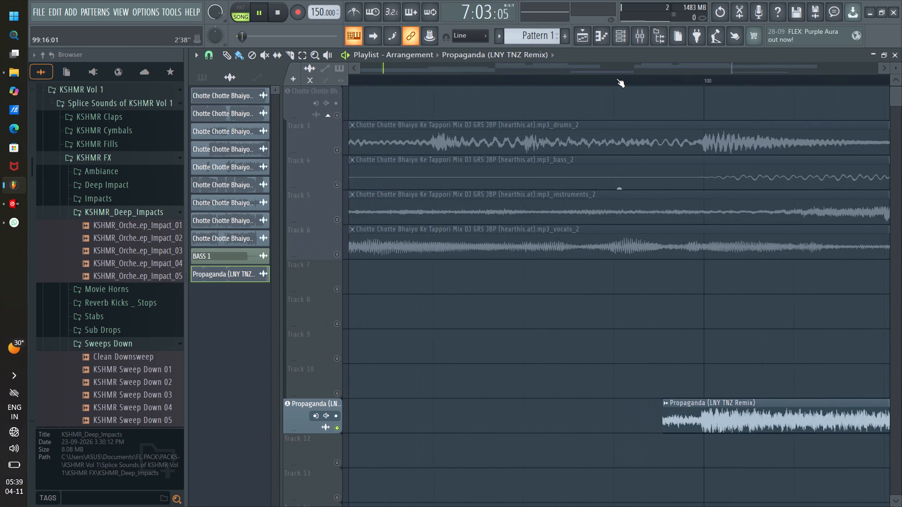
scroll(616, 78, up, 4)
drag(662, 425, 702, 438)
Examine how the Propaganda clip lines up with the muted stems between bars 100 and 109.
scroll(654, 80, down, 17)
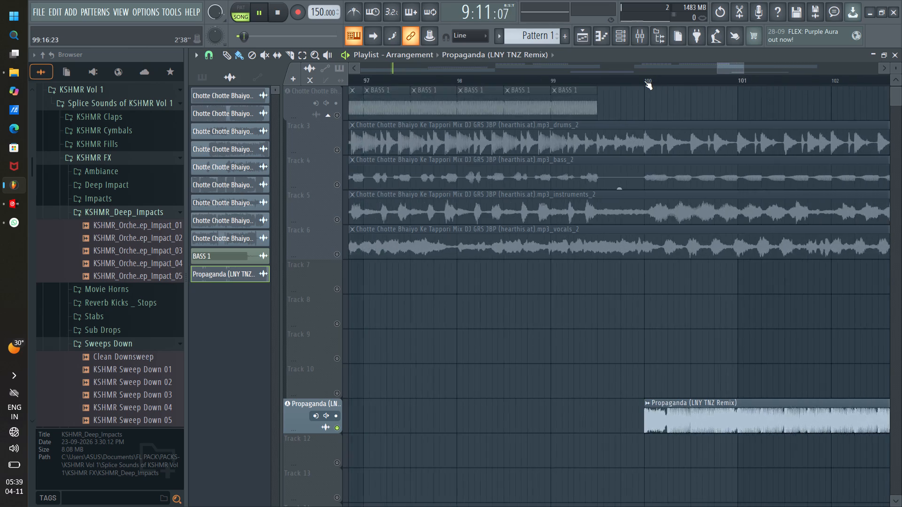
scroll(644, 81, down, 13)
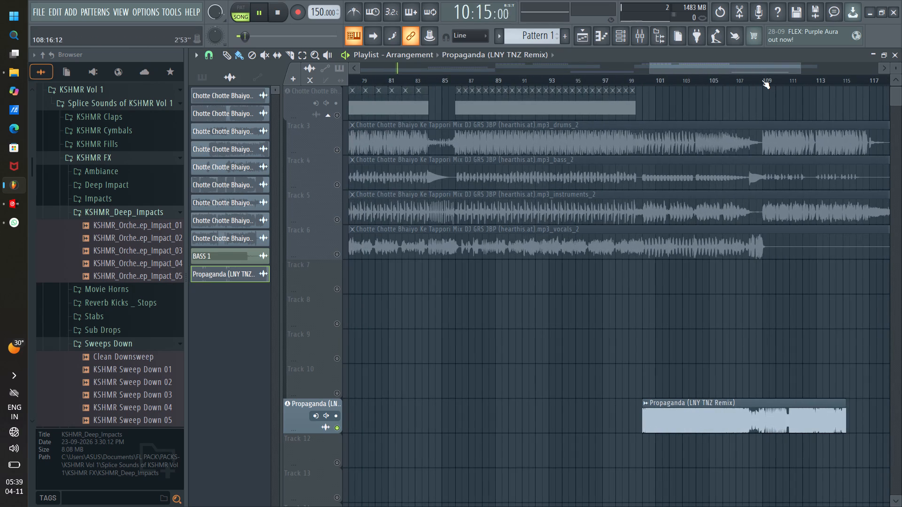
scroll(762, 80, up, 18)
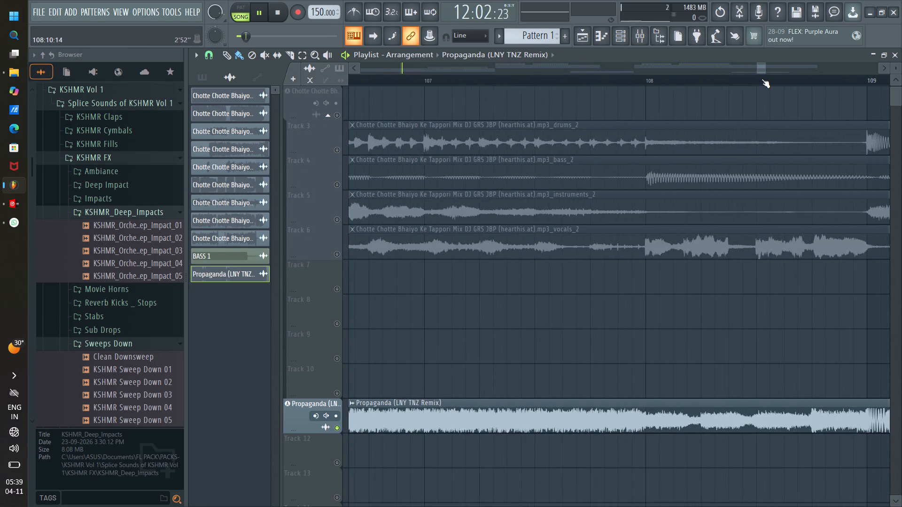
scroll(762, 79, down, 7)
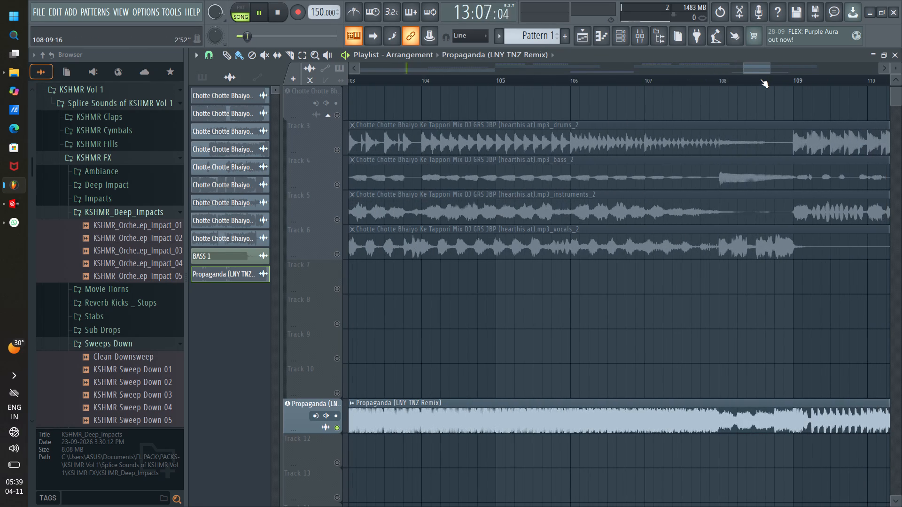
scroll(760, 79, down, 1)
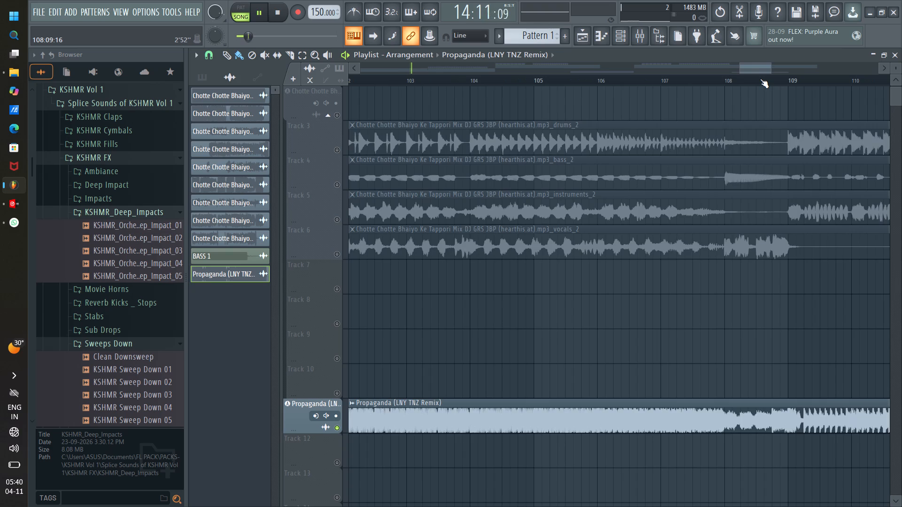
scroll(760, 79, down, 4)
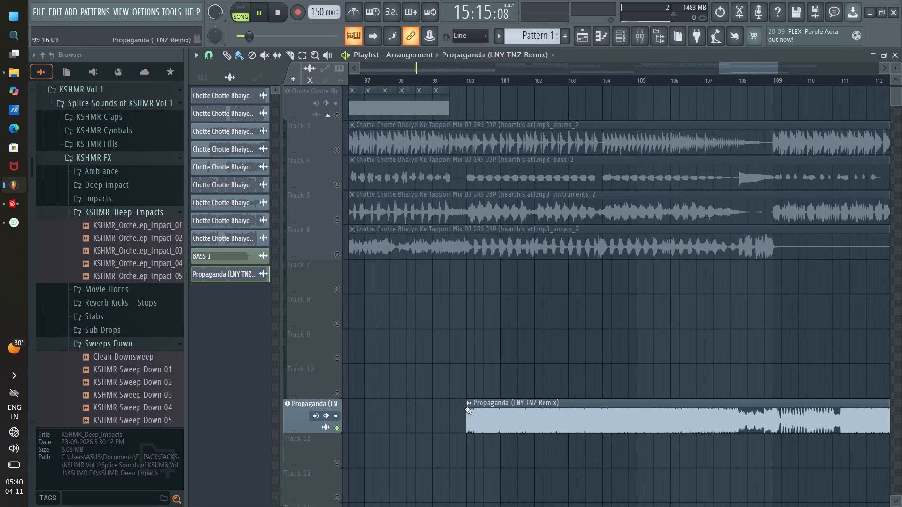
Create a volume automation clip for the Propaganda clip starting at bar 100 and place it on Track 10.
click(467, 405)
click(467, 407)
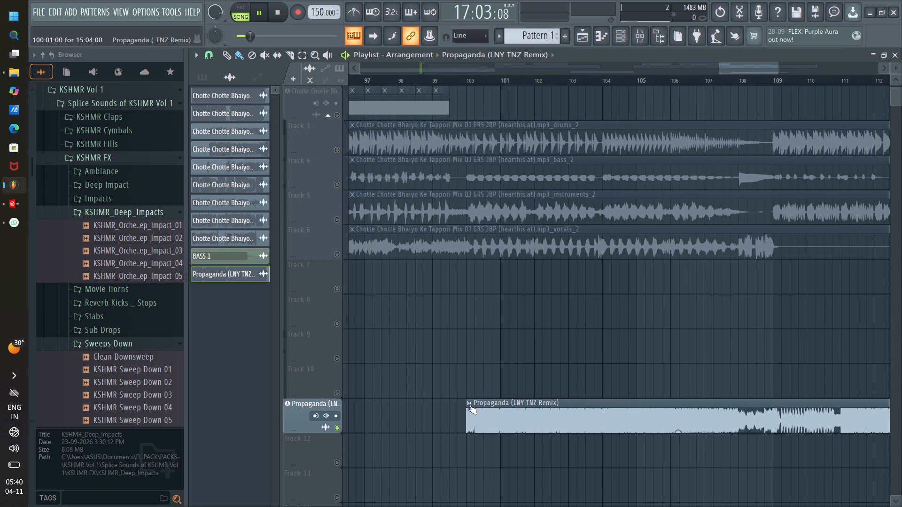
click(469, 405)
click(577, 438)
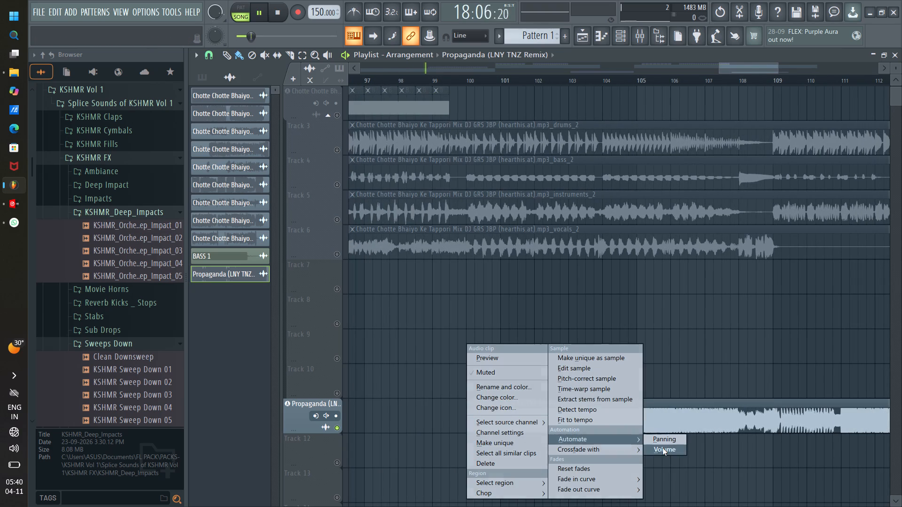
click(663, 449)
drag(645, 400, 650, 354)
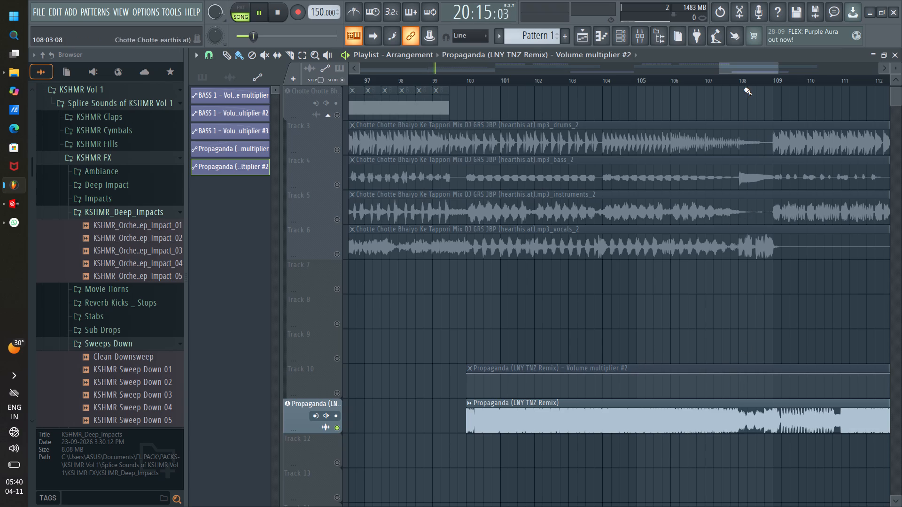
scroll(744, 84, up, 18)
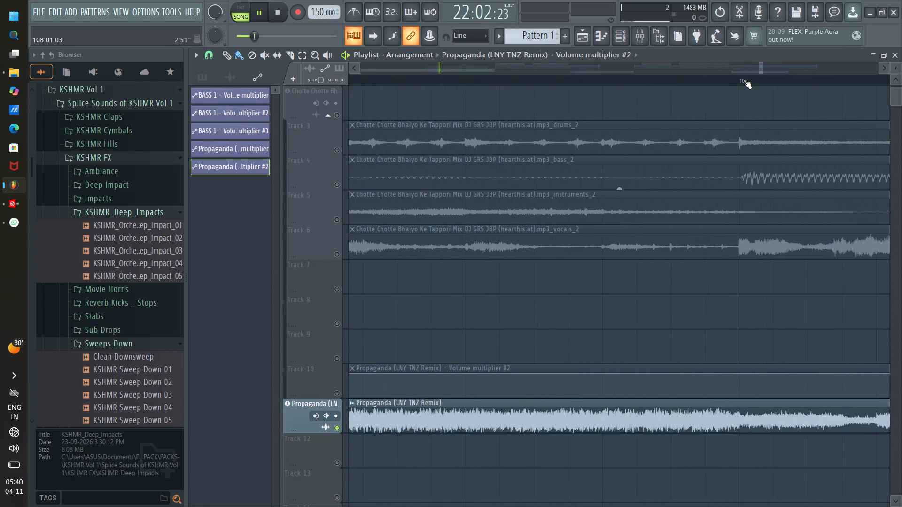
Shape a fade-in on the Propaganda volume automation with a new point at bar 108 and the bar 100 starting point lowered to about 37%.
scroll(743, 80, down, 7)
key(Right)
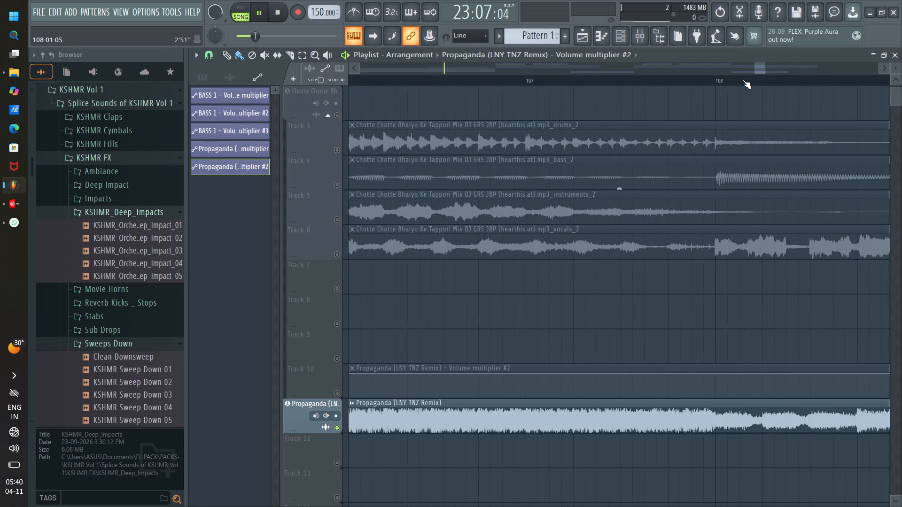
key(Right)
key(Right)
key(Right)
key(Right)
key(Right)
key(Right)
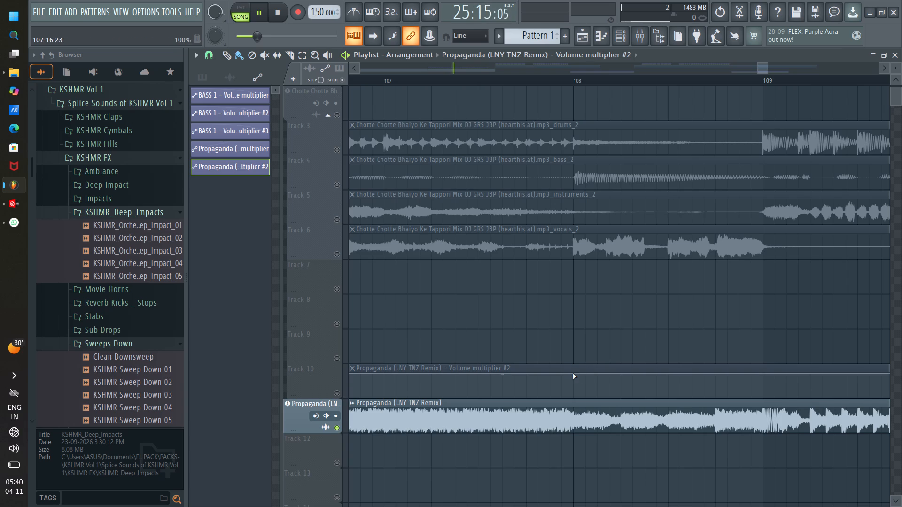
right_drag(573, 373, 574, 367)
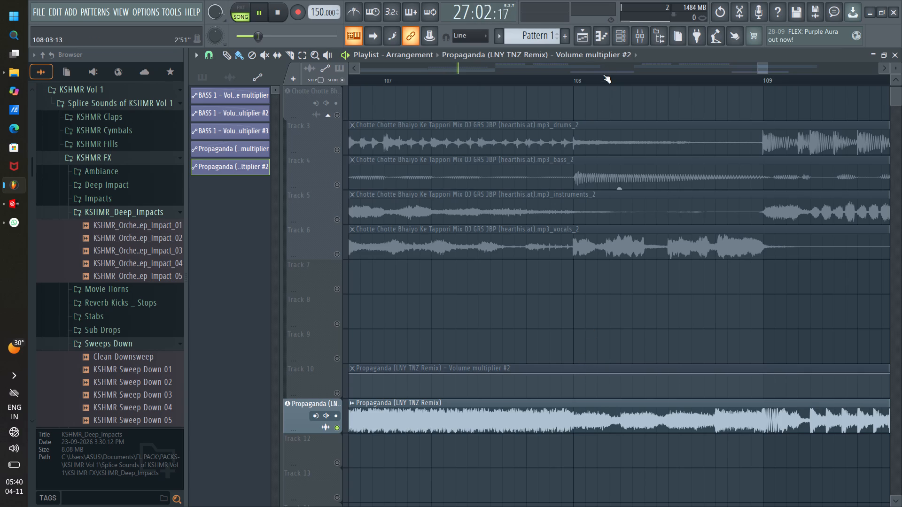
scroll(602, 78, down, 17)
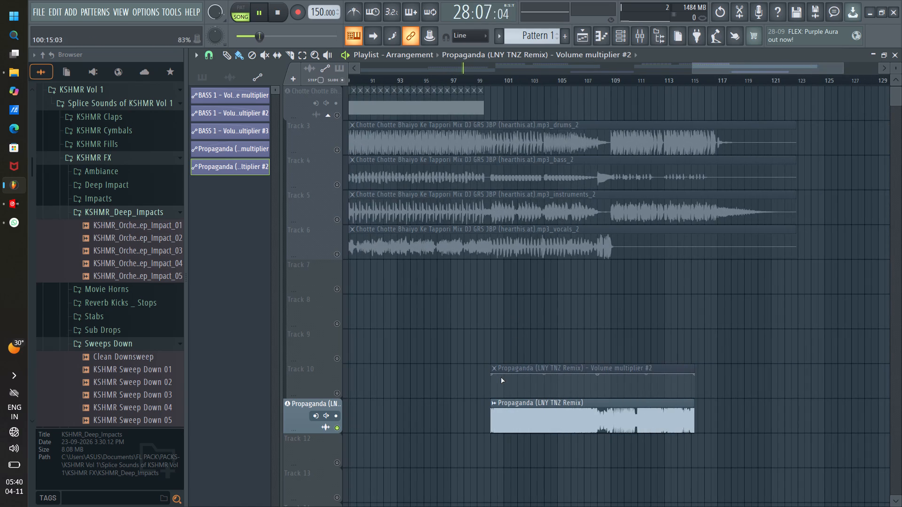
drag(490, 375, 492, 389)
End the Propaganda solo so that the stem tracks and Track 10 play together with it.
right_click(337, 392)
right_click(337, 391)
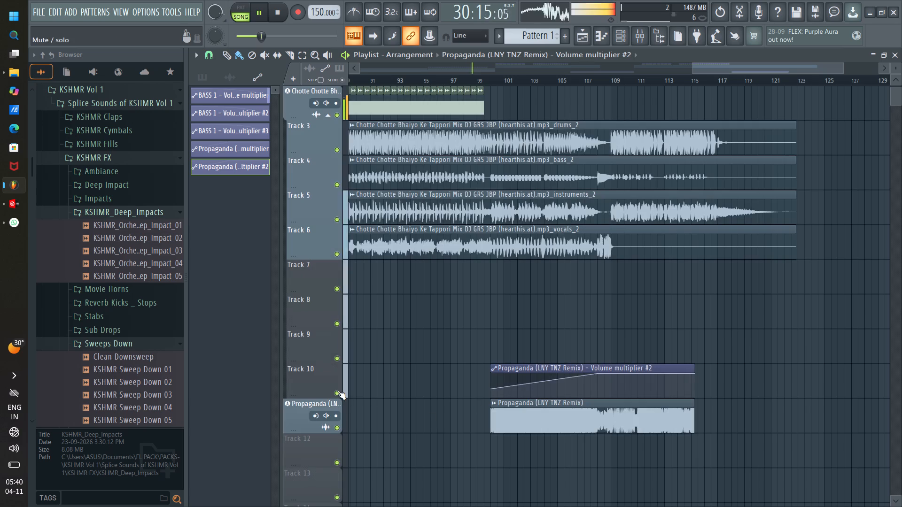
Play the transition from just before bar 100 to hear the Propaganda fade-in against the stems.
scroll(503, 78, up, 2)
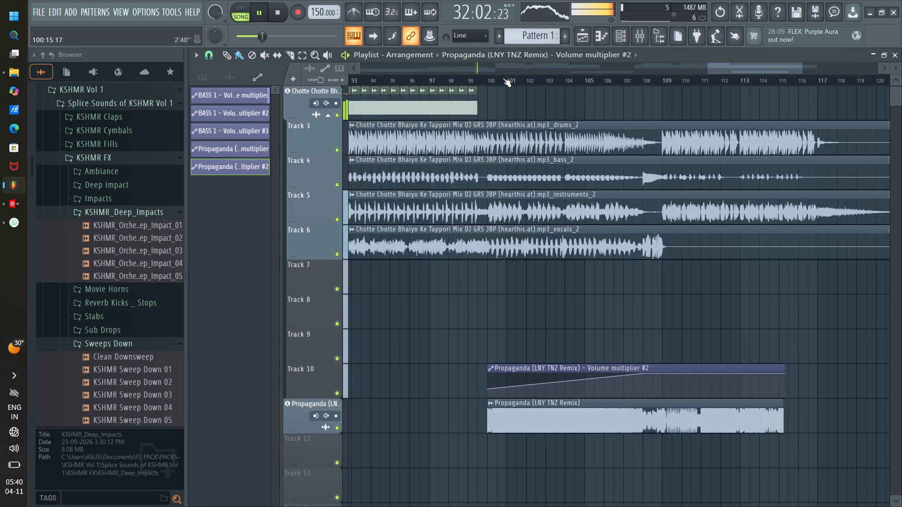
scroll(503, 78, up, 4)
click(473, 79)
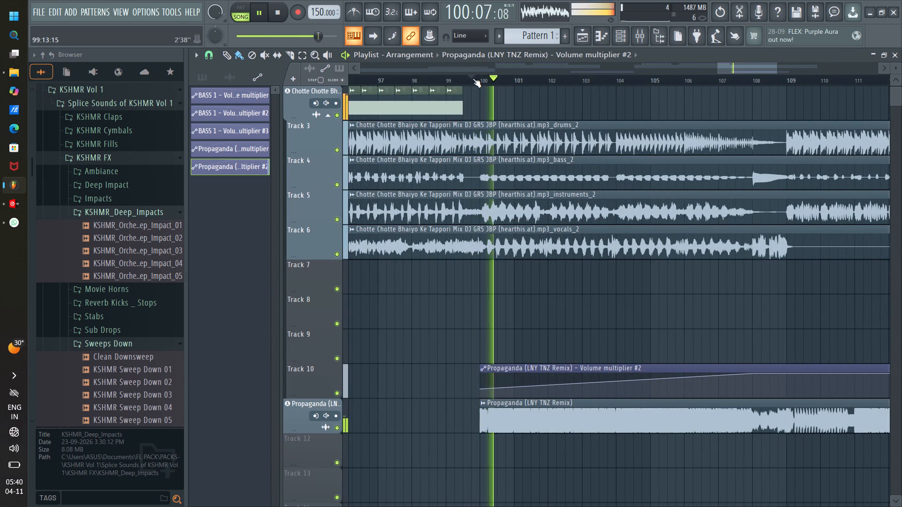
Select the four Chotte Chotte stem clips on Tracks 3 to 6 and trim their ends back to about bar 108.
scroll(473, 78, down, 6)
scroll(504, 119, down, 1)
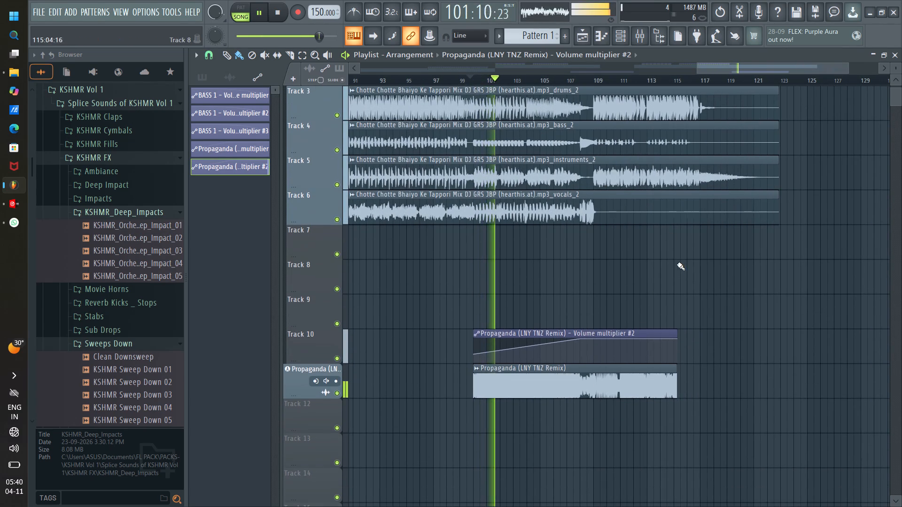
ctrl+drag(639, 241, 645, 100)
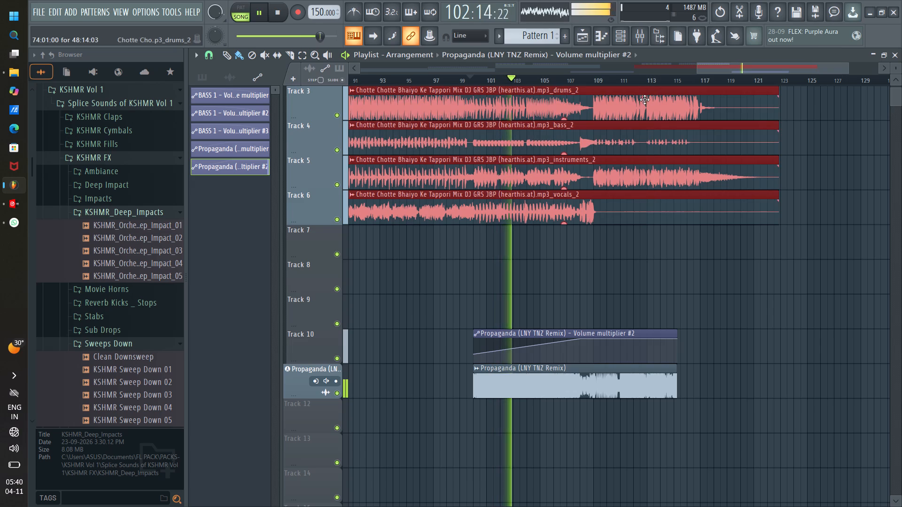
drag(778, 91, 649, 98)
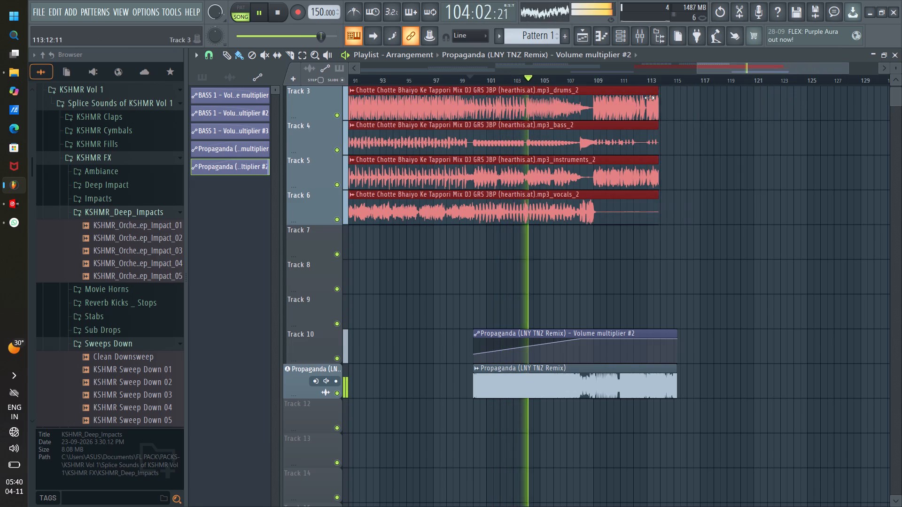
drag(649, 98, 594, 96)
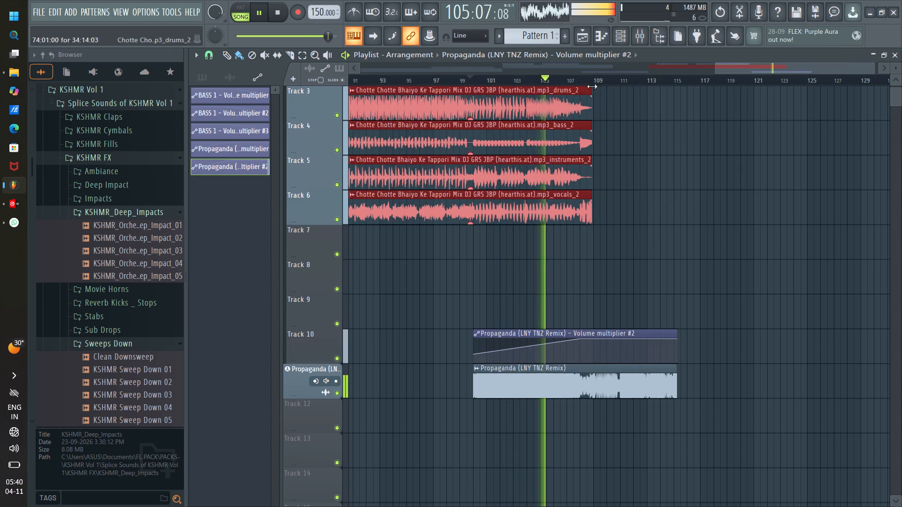
scroll(593, 80, up, 12)
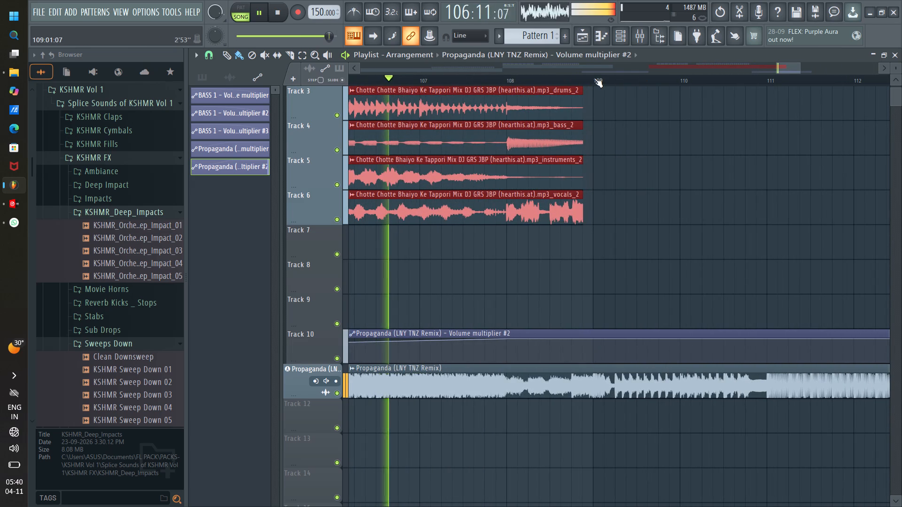
drag(583, 90, 509, 88)
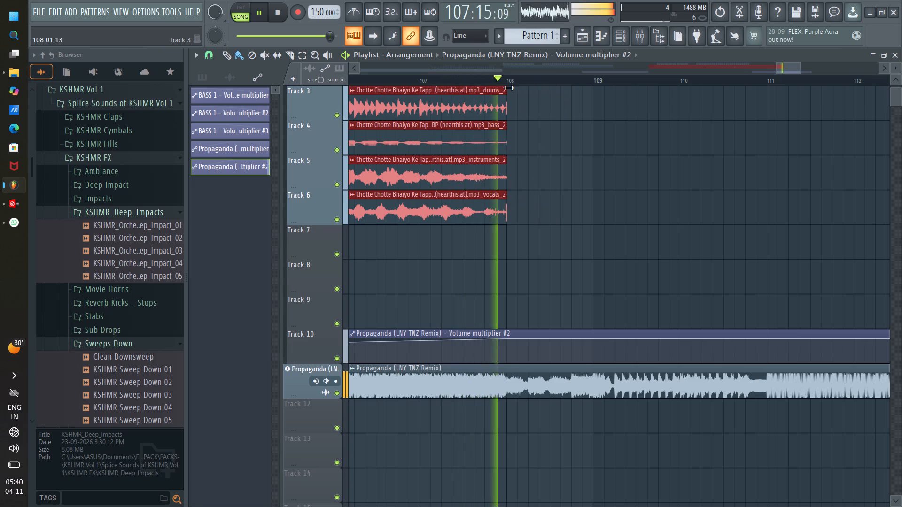
drag(509, 88, 507, 88)
Play the transition from just before bar 100 to check the blend of the trimmed stems and Propaganda.
scroll(509, 83, down, 6)
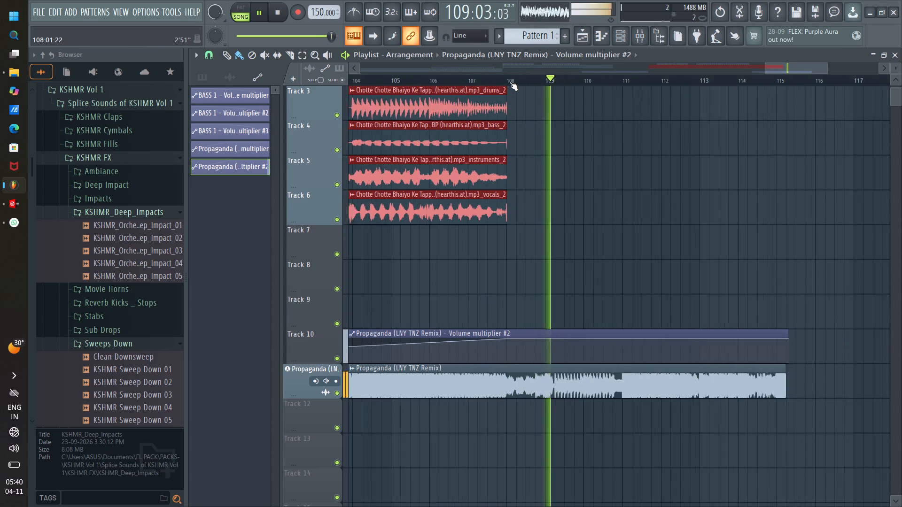
scroll(509, 82, down, 3)
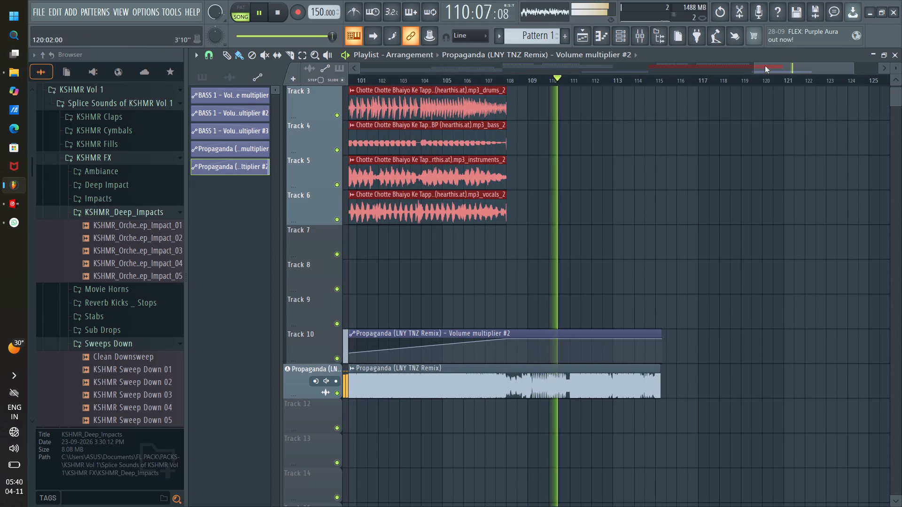
drag(765, 66, 744, 68)
drag(764, 68, 727, 69)
scroll(710, 168, up, 5)
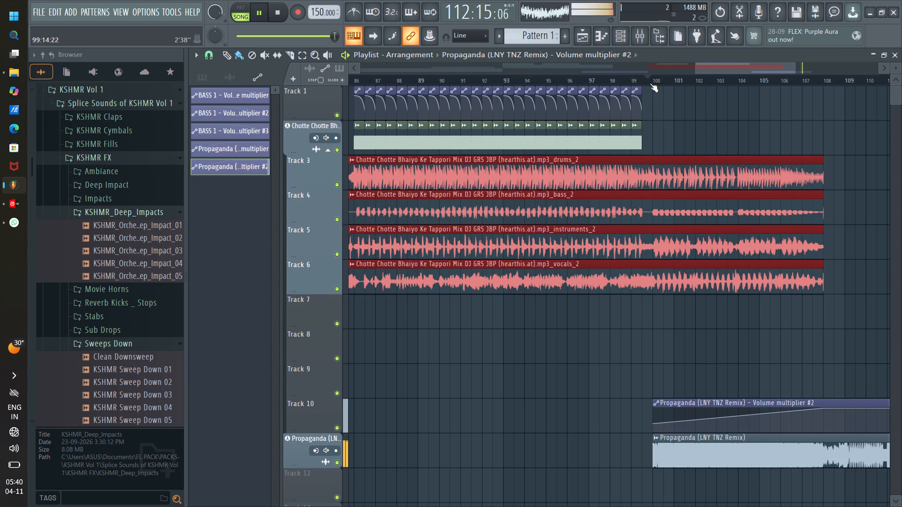
click(650, 83)
scroll(663, 80, up, 3)
scroll(663, 79, down, 2)
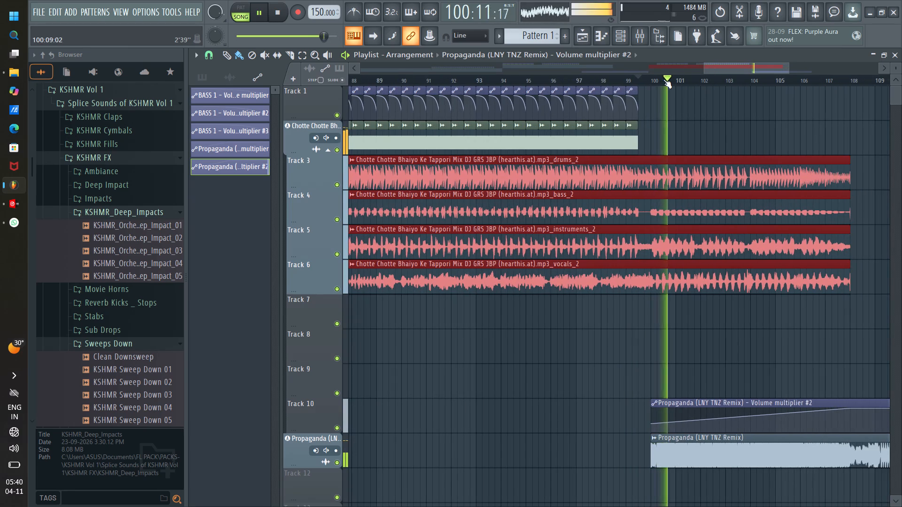
scroll(663, 79, up, 9)
scroll(663, 79, down, 8)
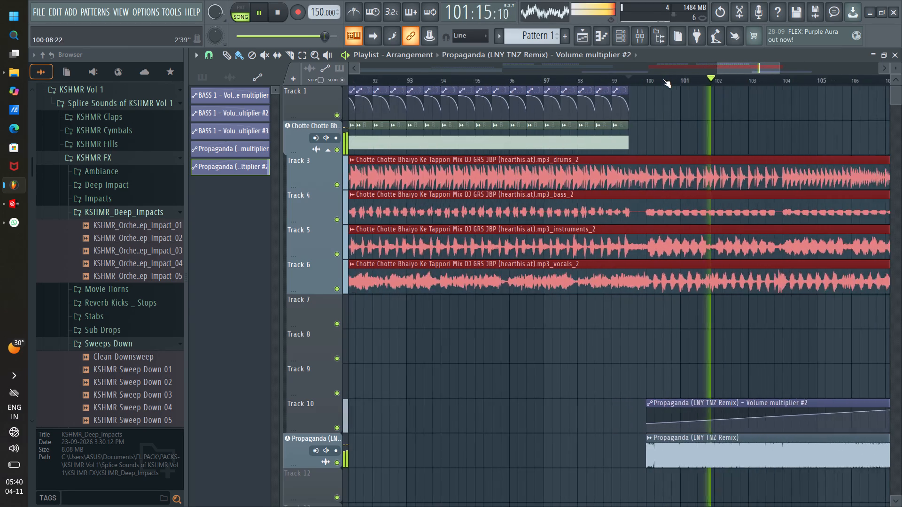
scroll(663, 79, down, 2)
Fine-trim the ends of the four selected stem clips to exactly bar 108.
drag(714, 69, 749, 84)
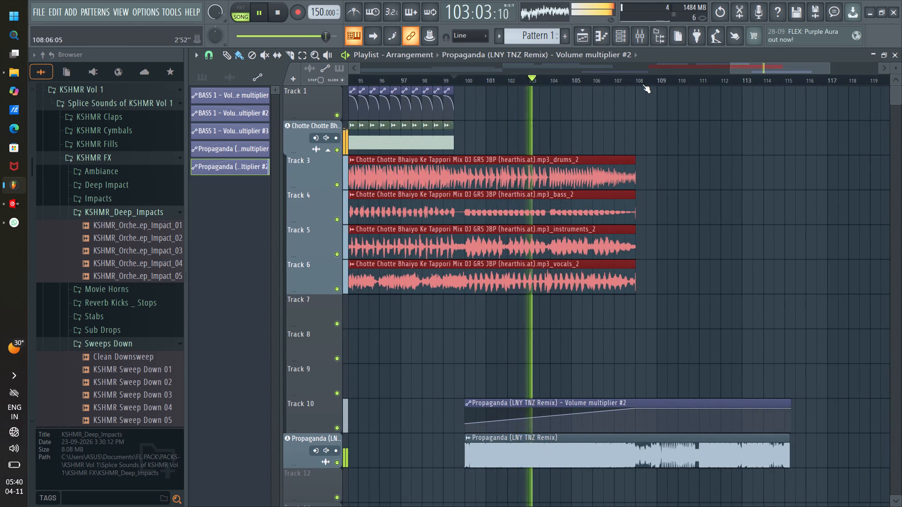
scroll(642, 84, up, 18)
scroll(643, 79, up, 4)
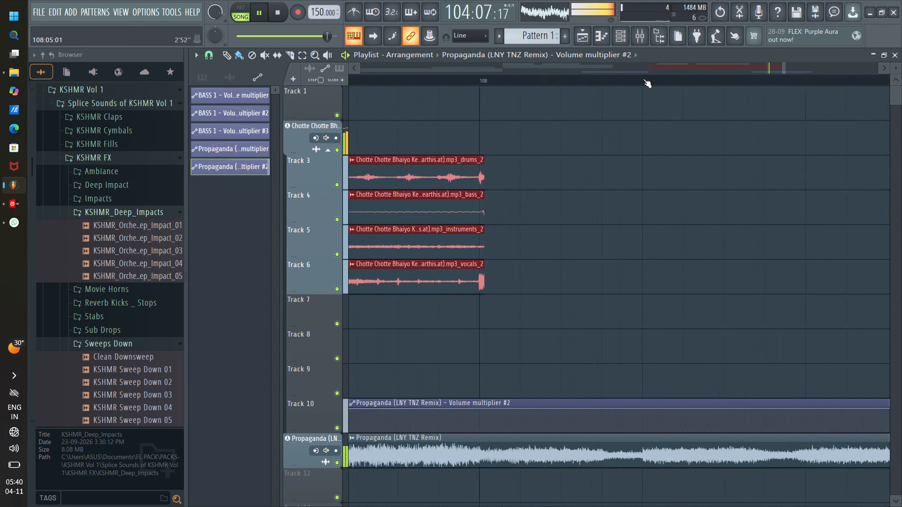
scroll(643, 79, up, 5)
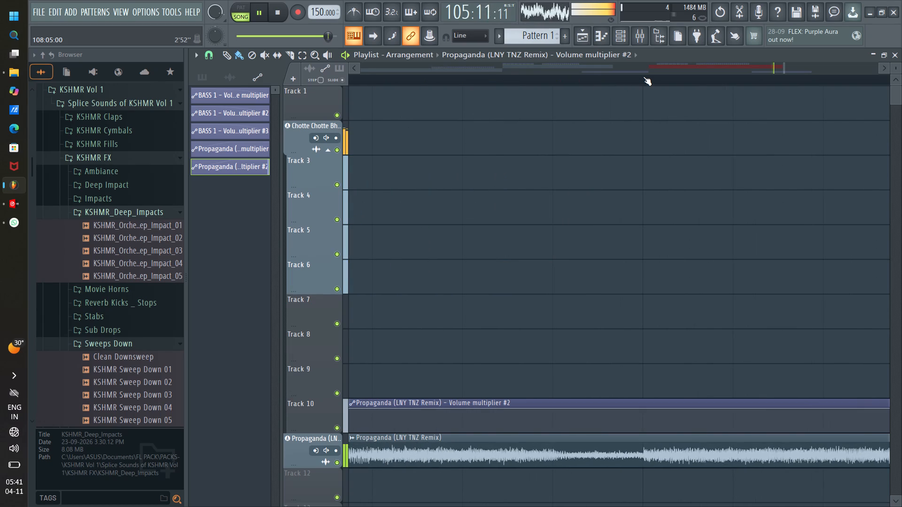
key(Left)
key(Left)
key(Left)
key(Left)
key(Left)
key(Left)
key(Left)
key(Left)
key(Left)
key(Left)
key(Left)
key(Left)
key(Left)
key(Left)
key(Left)
key(Left)
key(Left)
key(Left)
key(Left)
key(Left)
key(Left)
key(Left)
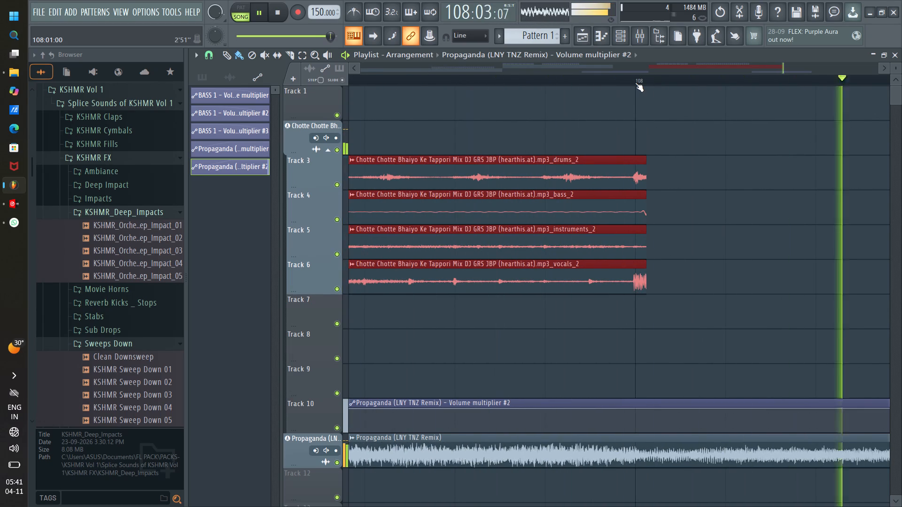
scroll(635, 82, up, 9)
drag(646, 162, 631, 162)
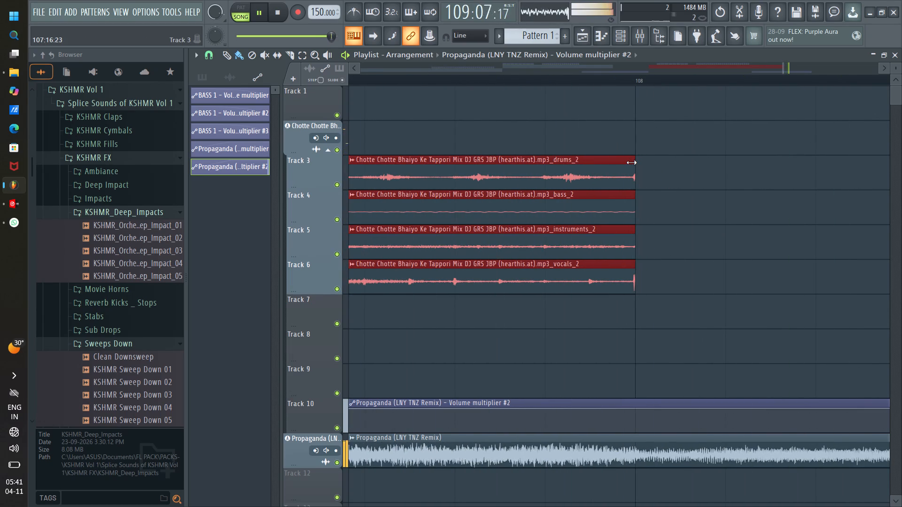
drag(631, 162, 633, 162)
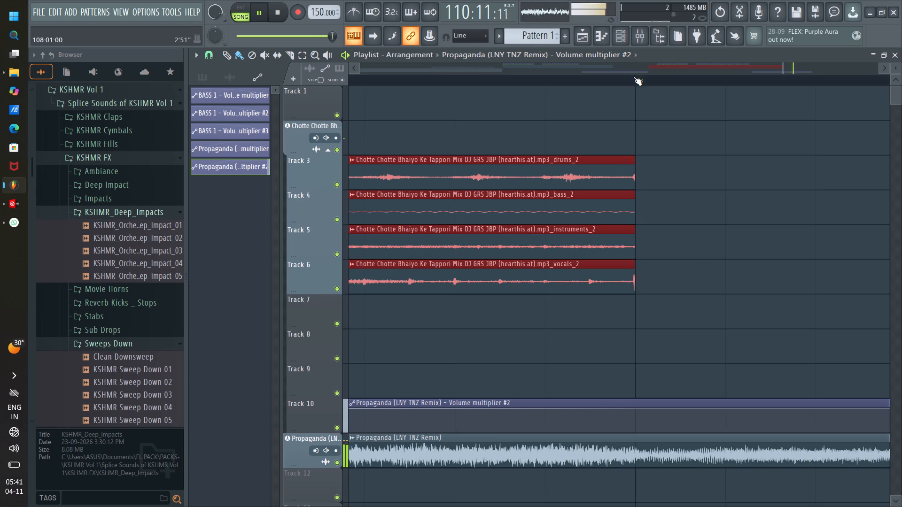
Replay the transition from about bar 99 to judge the Propaganda level beneath the stems.
scroll(633, 77, down, 20)
scroll(633, 77, down, 6)
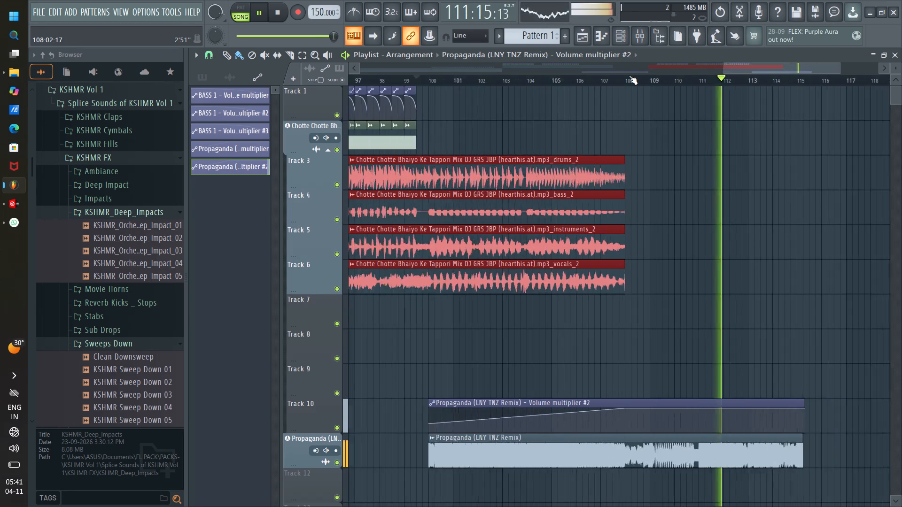
scroll(629, 76, down, 6)
click(575, 77)
scroll(576, 78, up, 2)
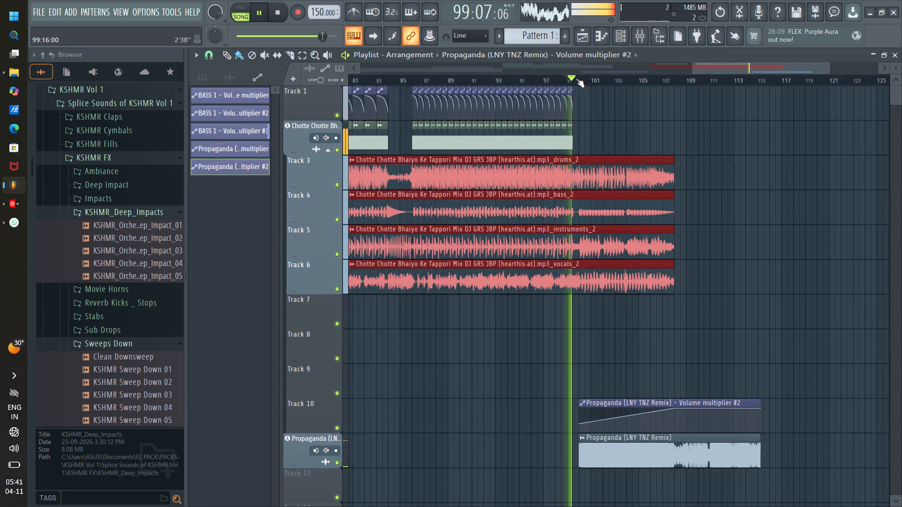
scroll(576, 78, up, 8)
scroll(577, 79, down, 1)
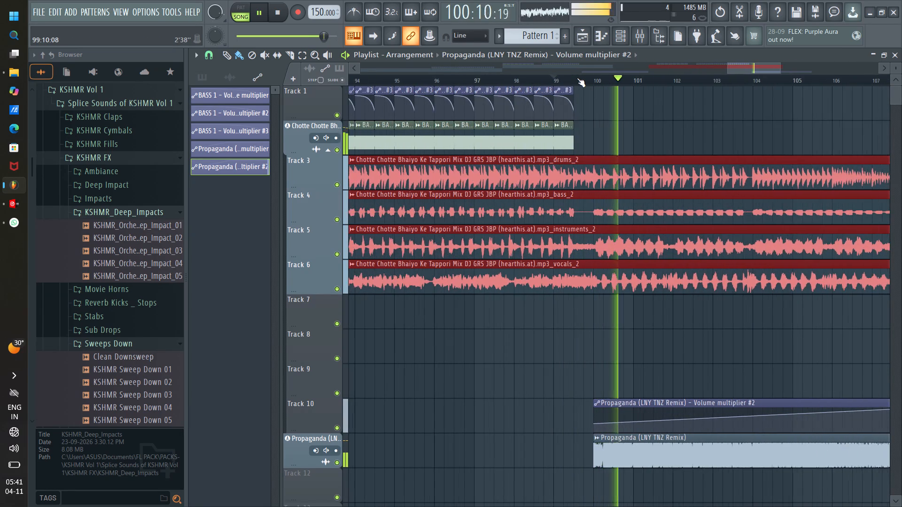
scroll(576, 78, down, 6)
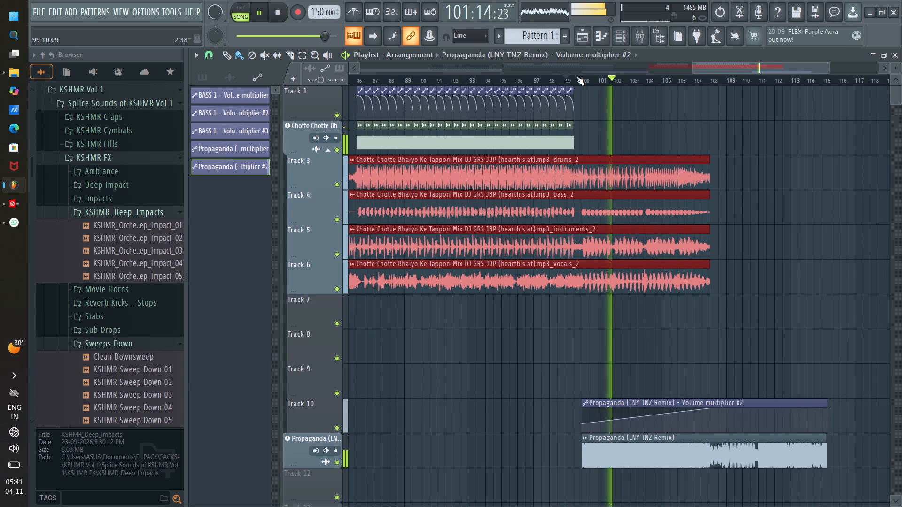
Raise the starting point of the Propaganda volume automation at bar 100 to 54%.
scroll(600, 252, down, 1)
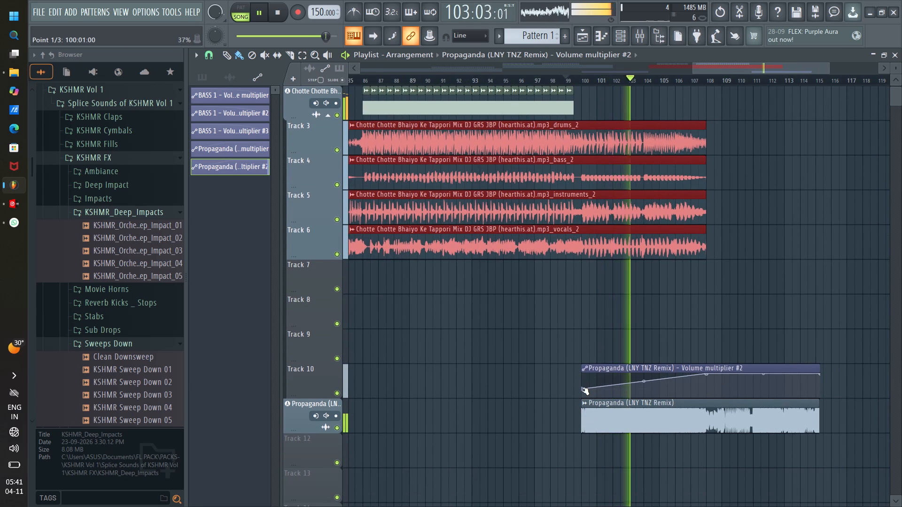
click(583, 390)
click(581, 386)
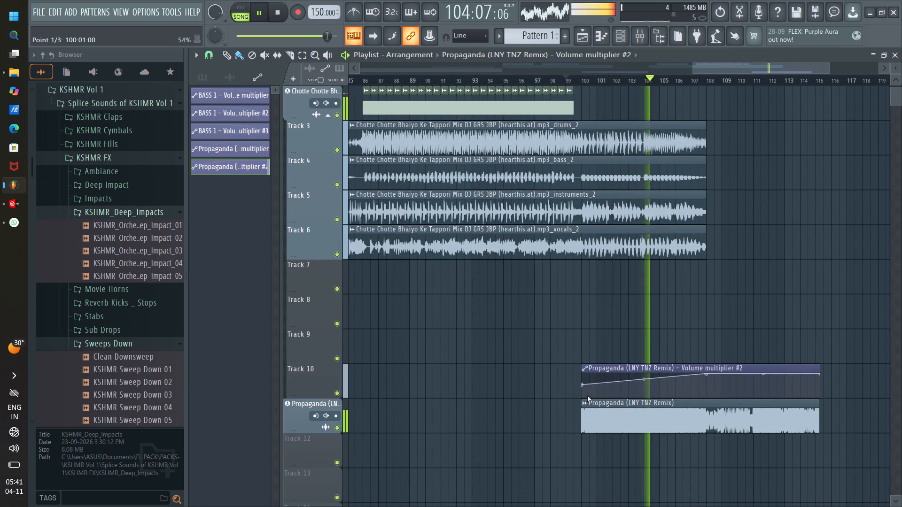
Play the transition again from about bar 99 to check the louder Propaganda entry.
click(572, 80)
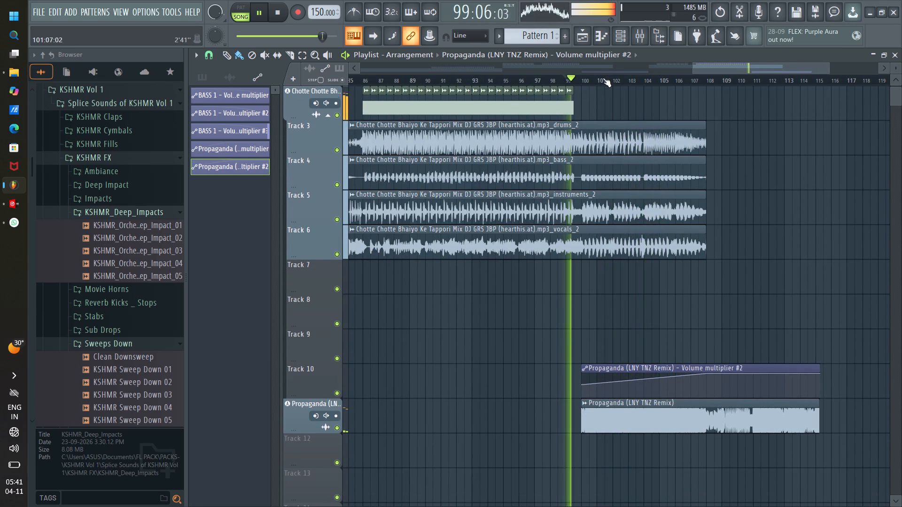
scroll(596, 79, up, 3)
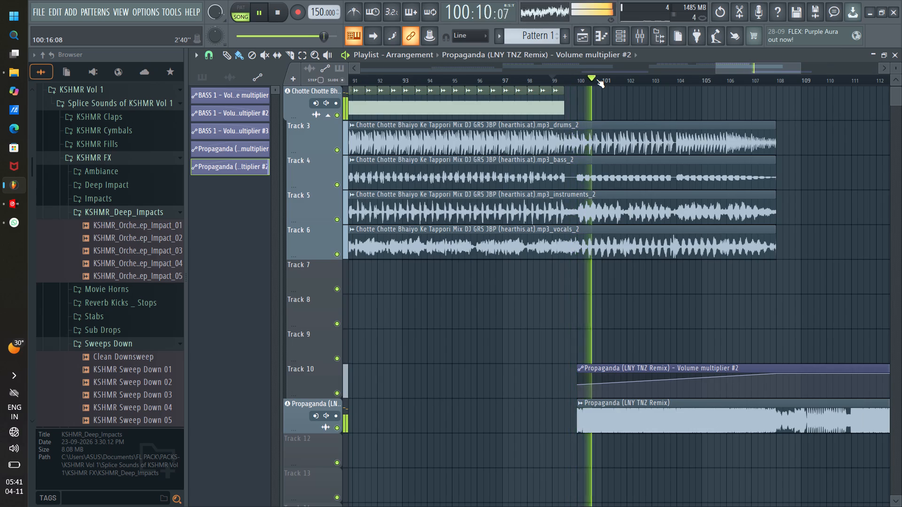
scroll(596, 79, down, 2)
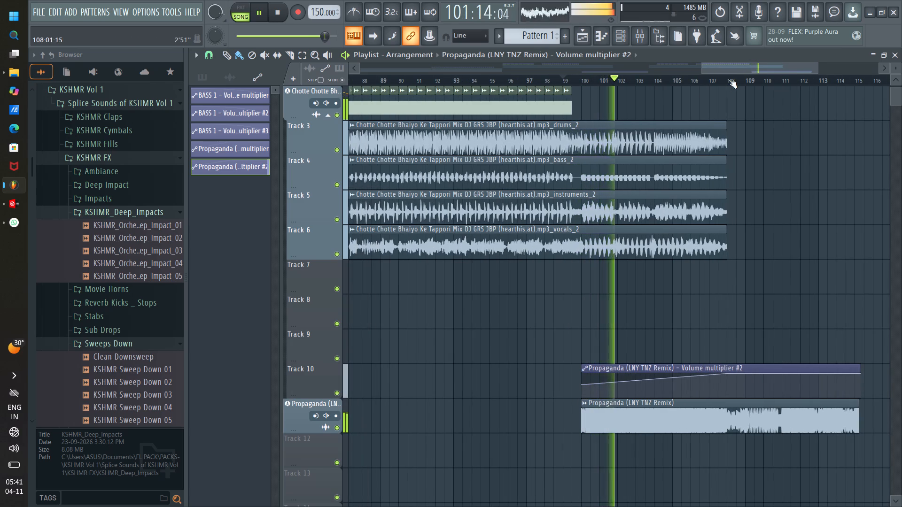
scroll(728, 80, up, 8)
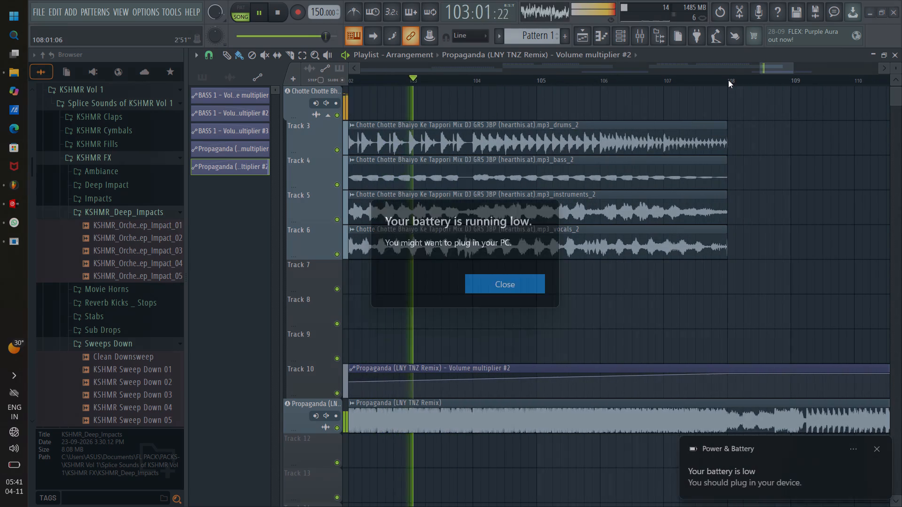
Dismiss the low-battery warning dialog.
click(524, 281)
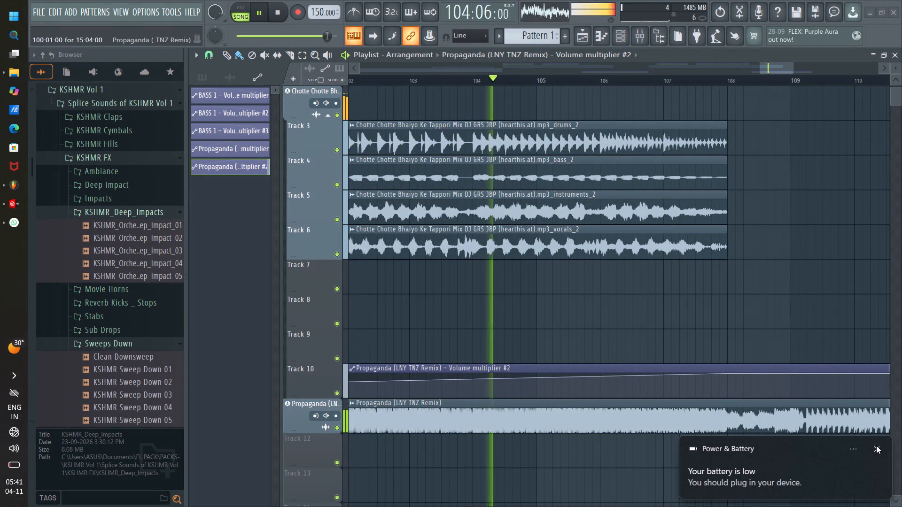
Dismiss the low-battery notification.
click(876, 446)
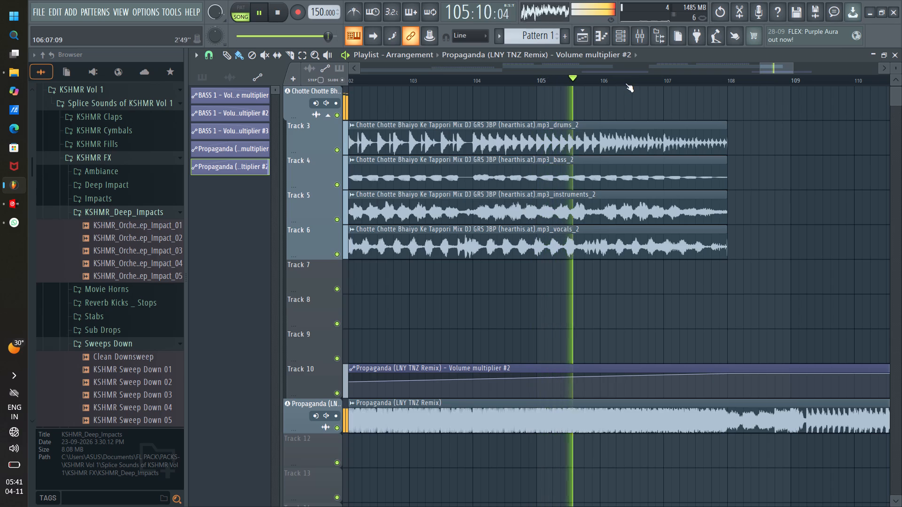
Extend the end of the Propaganda audio clip to about bar 119.
scroll(624, 81, down, 2)
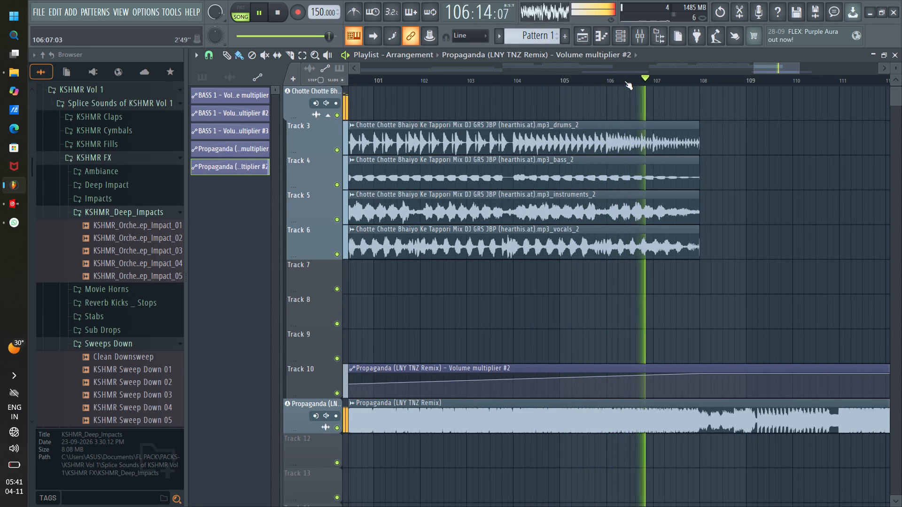
scroll(624, 81, down, 2)
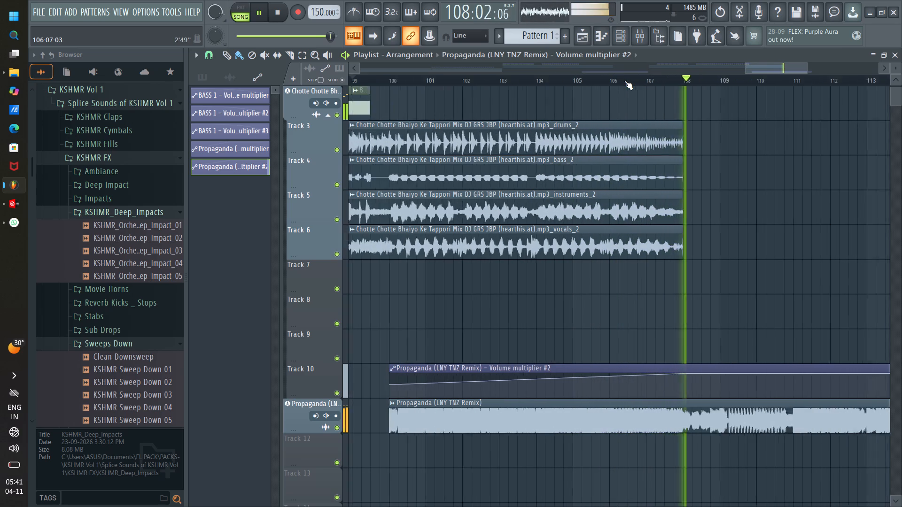
scroll(624, 81, down, 1)
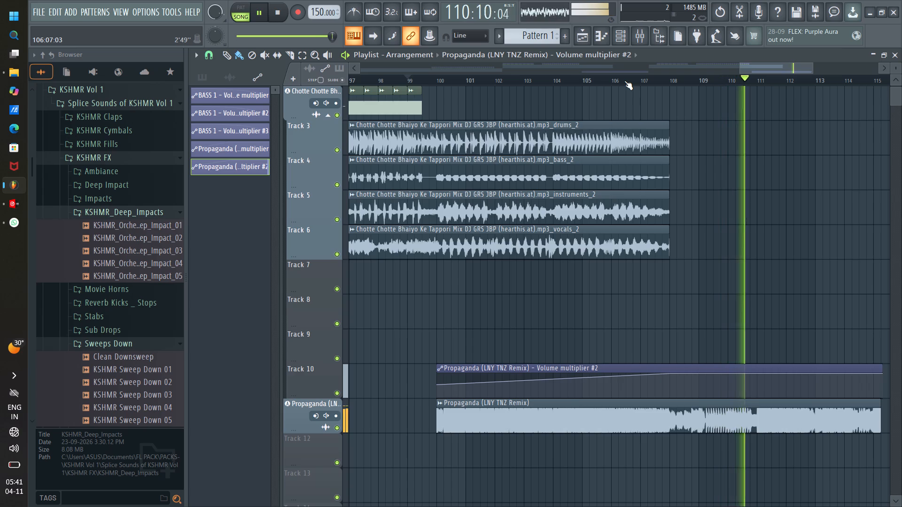
scroll(624, 81, down, 4)
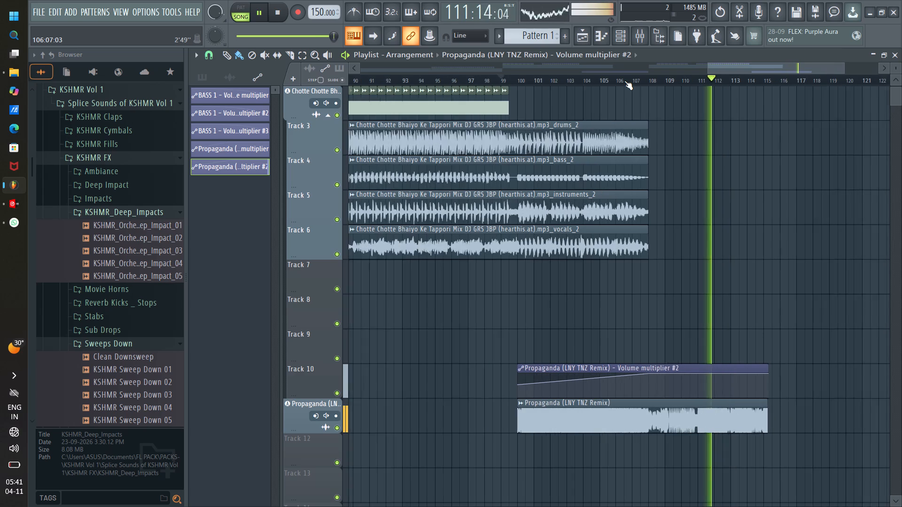
scroll(624, 81, down, 1)
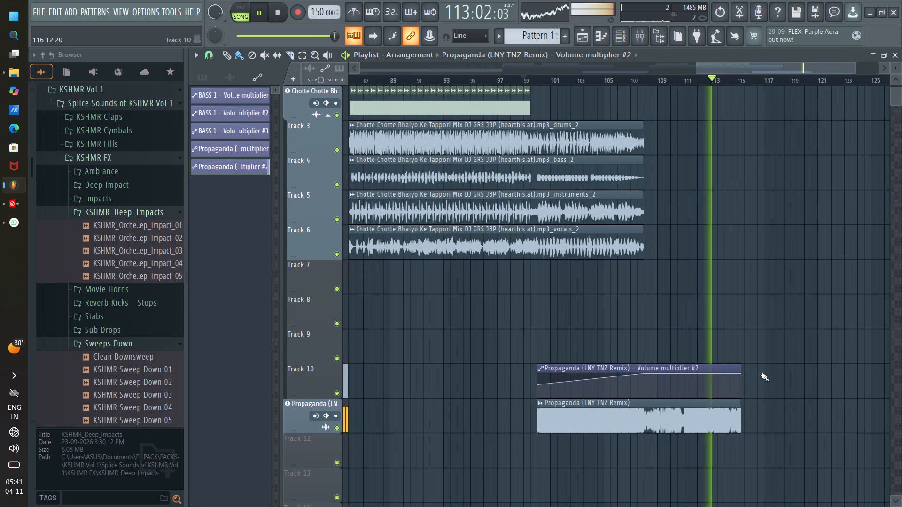
ctrl+drag(761, 372, 722, 418)
click(742, 405)
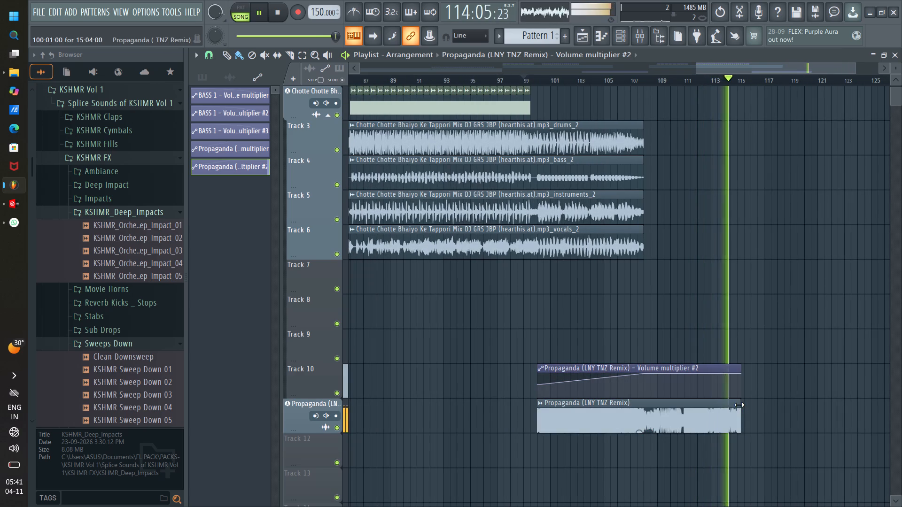
drag(739, 405, 795, 409)
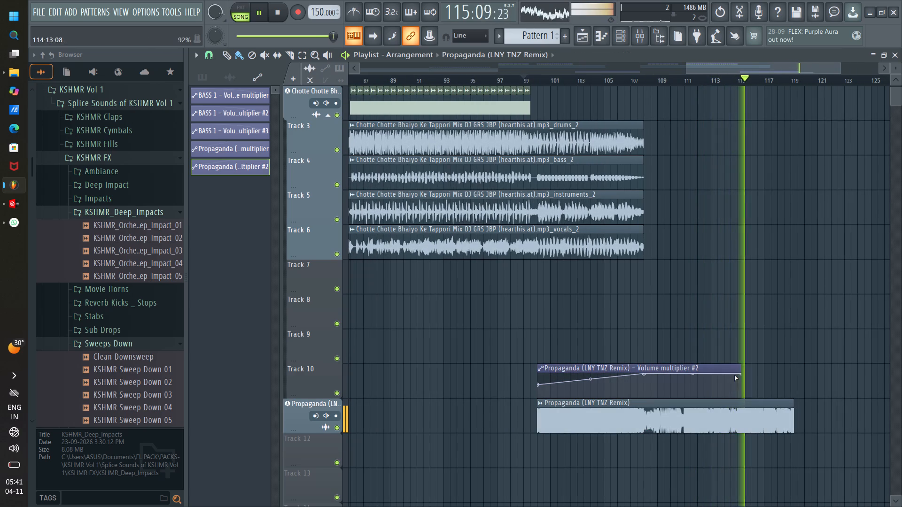
Stretch the end point of the Propaganda volume automation to about bar 118:14 at its full plateau level.
drag(740, 374, 777, 376)
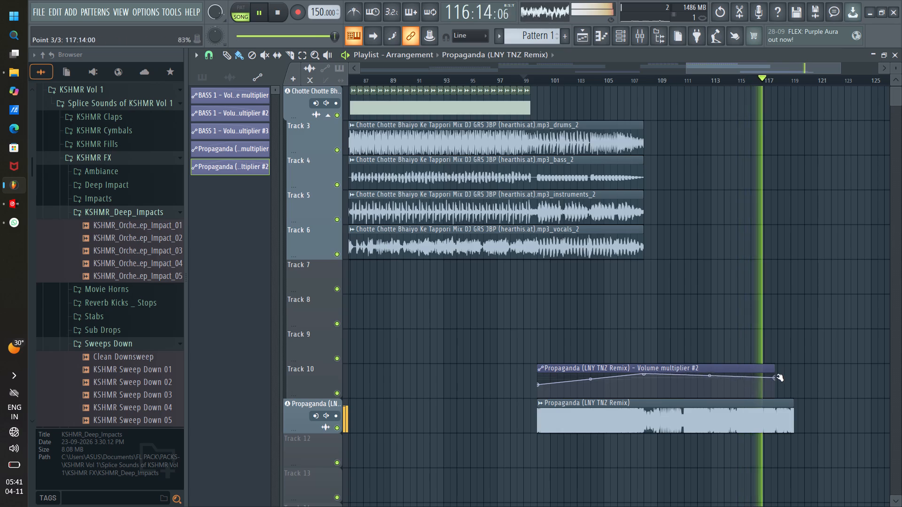
drag(777, 376, 789, 367)
click(789, 367)
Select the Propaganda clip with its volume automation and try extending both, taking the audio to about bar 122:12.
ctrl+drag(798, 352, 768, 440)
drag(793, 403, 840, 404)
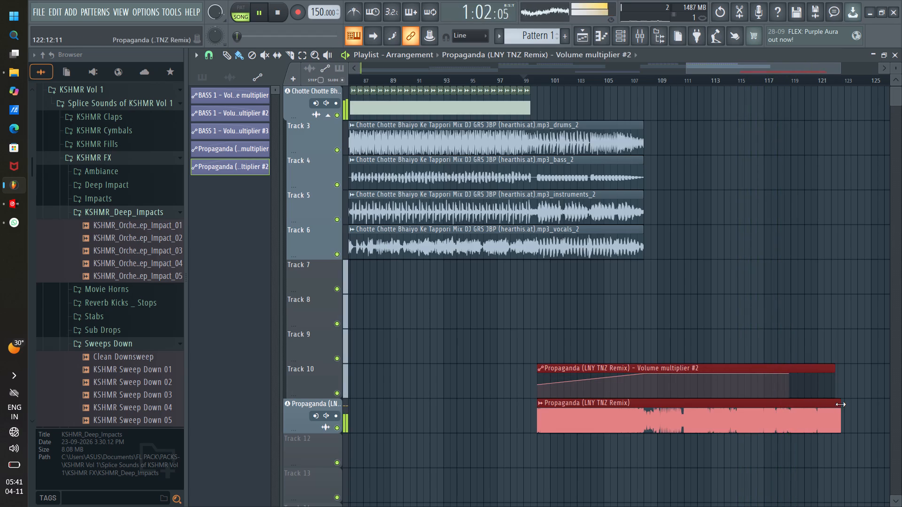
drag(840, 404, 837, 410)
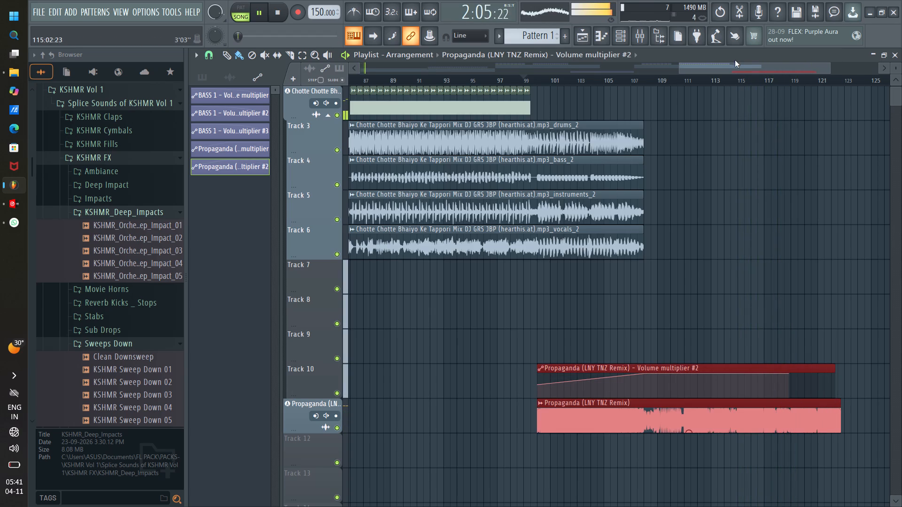
Resume playback from about bar 115.
click(744, 79)
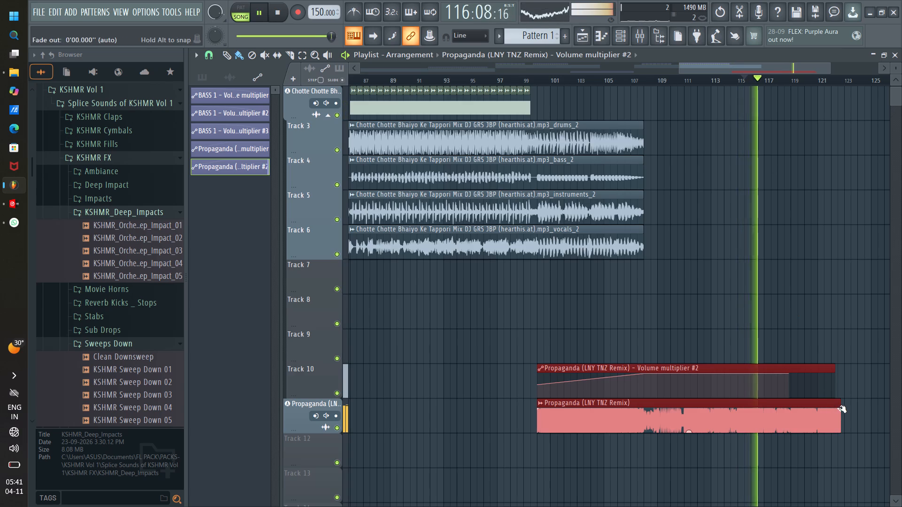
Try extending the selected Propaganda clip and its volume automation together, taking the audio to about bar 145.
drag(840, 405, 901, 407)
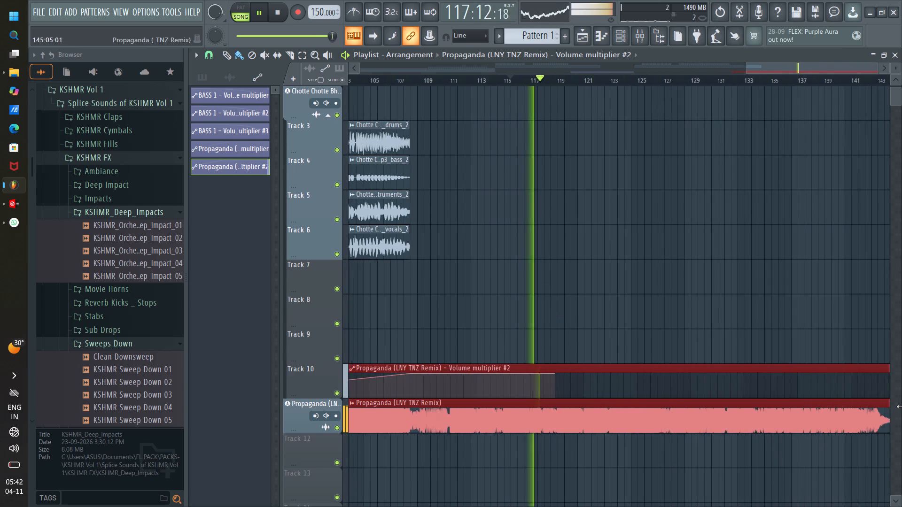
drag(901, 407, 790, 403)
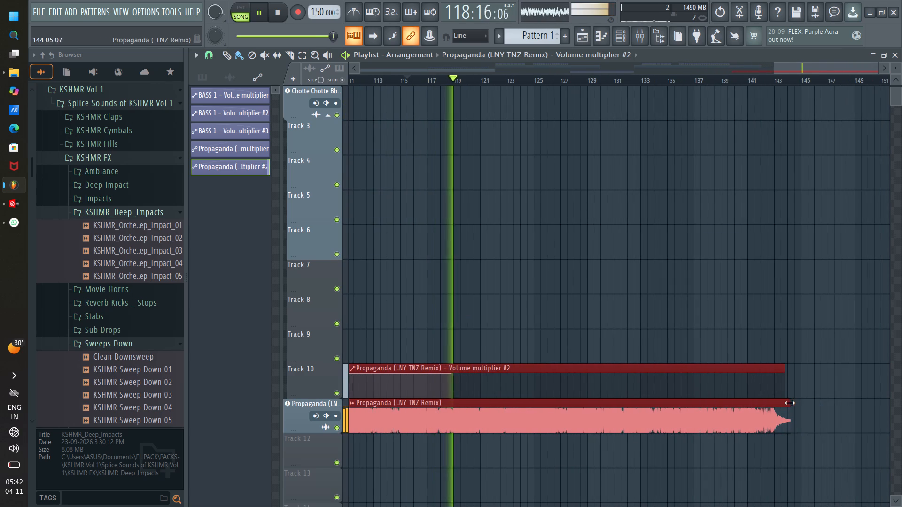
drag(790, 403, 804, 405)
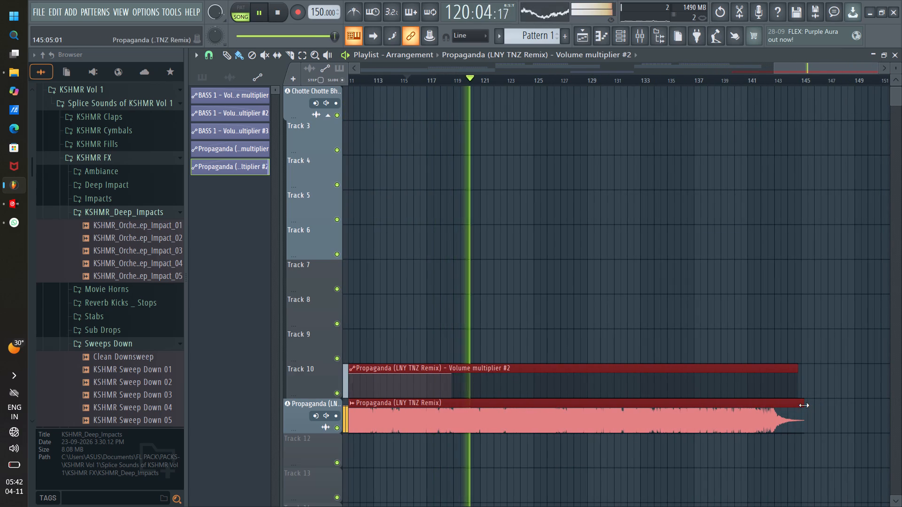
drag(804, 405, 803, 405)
Examine the tail of the extended Propaganda clip and its automation around bar 145.
scroll(801, 82, up, 3)
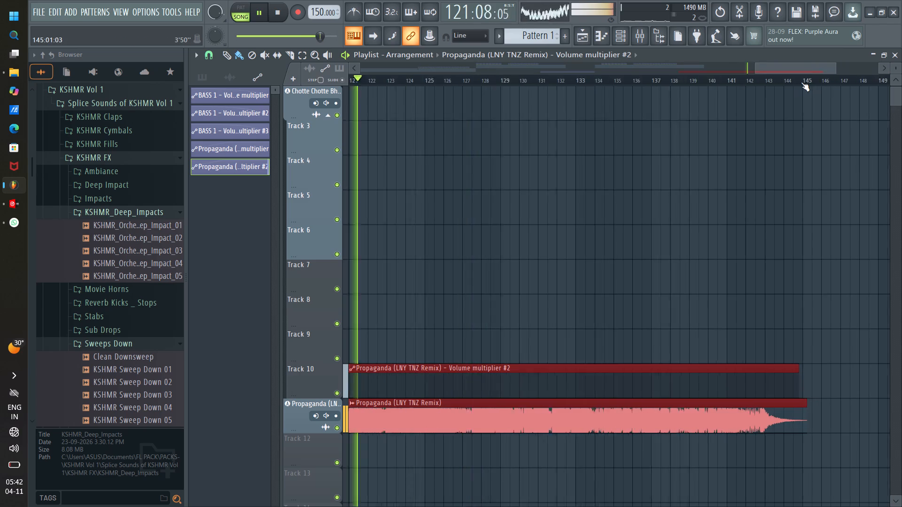
scroll(801, 82, up, 17)
key(Right)
key(Right)
key(Right)
key(Right)
key(Right)
key(Right)
key(Right)
key(Right)
key(Right)
key(Right)
key(Right)
key(Right)
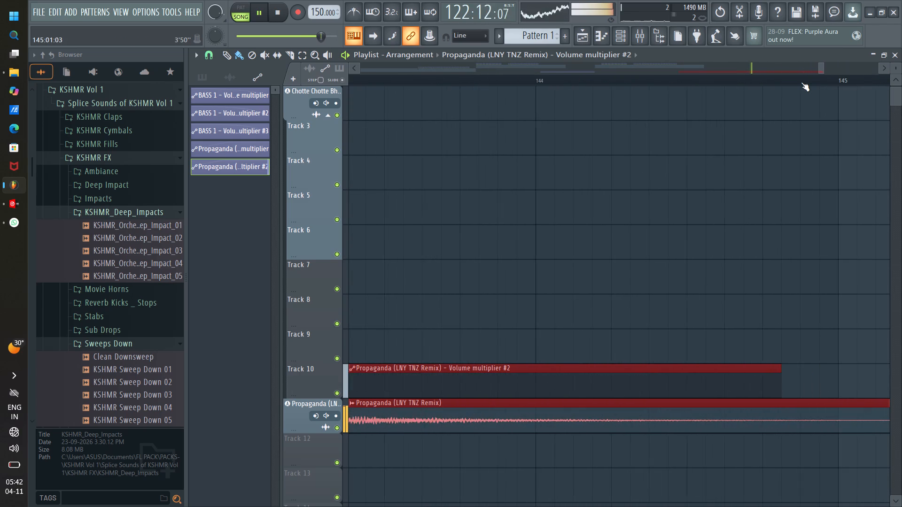
scroll(801, 82, up, 2)
key(Left)
key(Left)
key(Left)
key(Left)
key(Left)
key(Left)
key(Left)
key(Left)
key(Left)
key(Left)
key(Left)
key(Left)
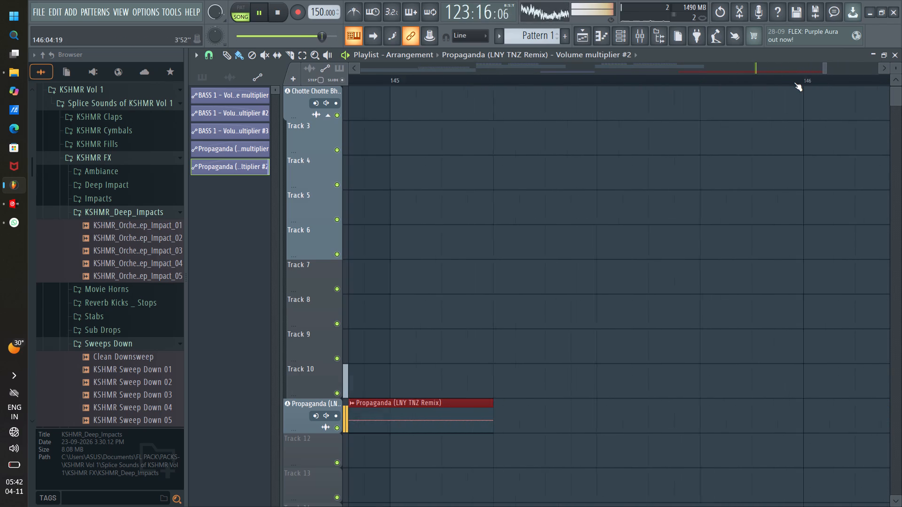
scroll(794, 82, down, 20)
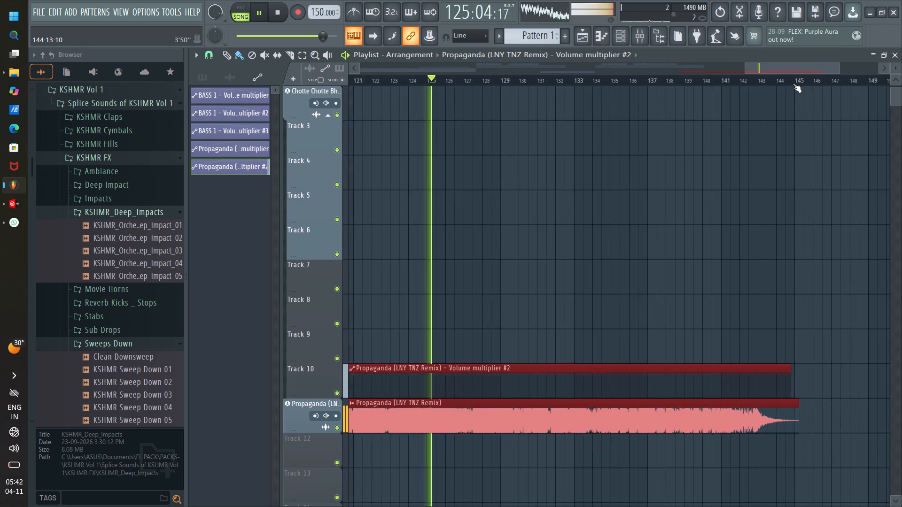
scroll(793, 84, down, 3)
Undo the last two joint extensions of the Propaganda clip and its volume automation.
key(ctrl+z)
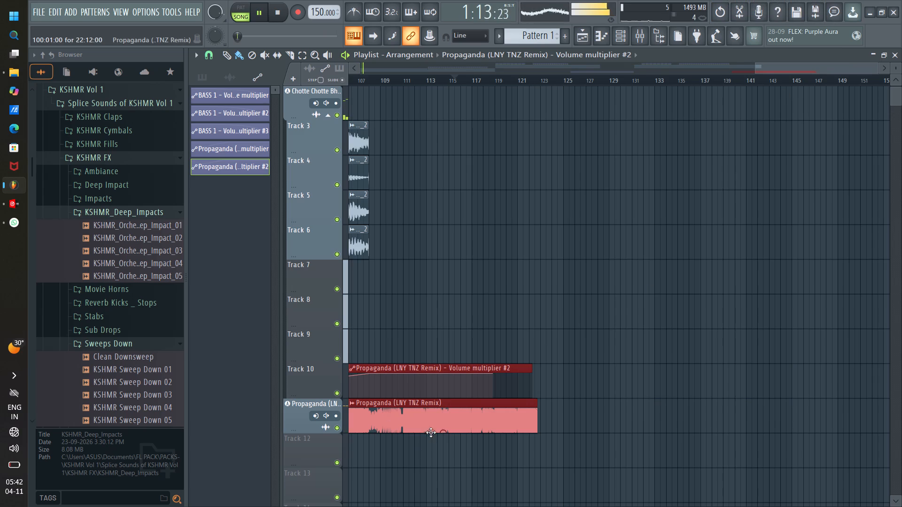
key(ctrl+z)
Examine how the ends of the Propaganda clip and its volume automation line up around bars 118 to 119.
scroll(488, 82, up, 4)
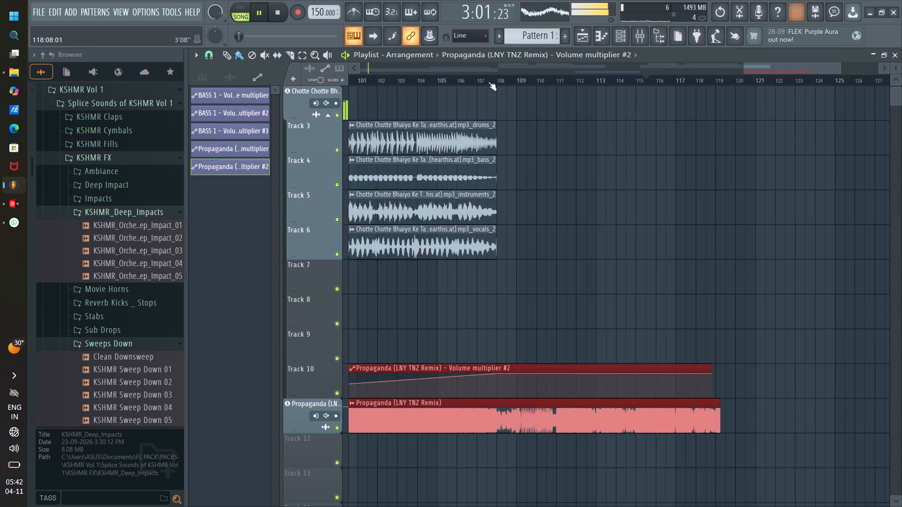
scroll(488, 82, up, 7)
key(Right)
key(Right)
key(Right)
key(Right)
key(Right)
key(Right)
key(Right)
key(Right)
key(Right)
key(Right)
key(Right)
key(Right)
key(Right)
key(Right)
key(Right)
key(Right)
key(Right)
key(Right)
key(Right)
key(Right)
key(Right)
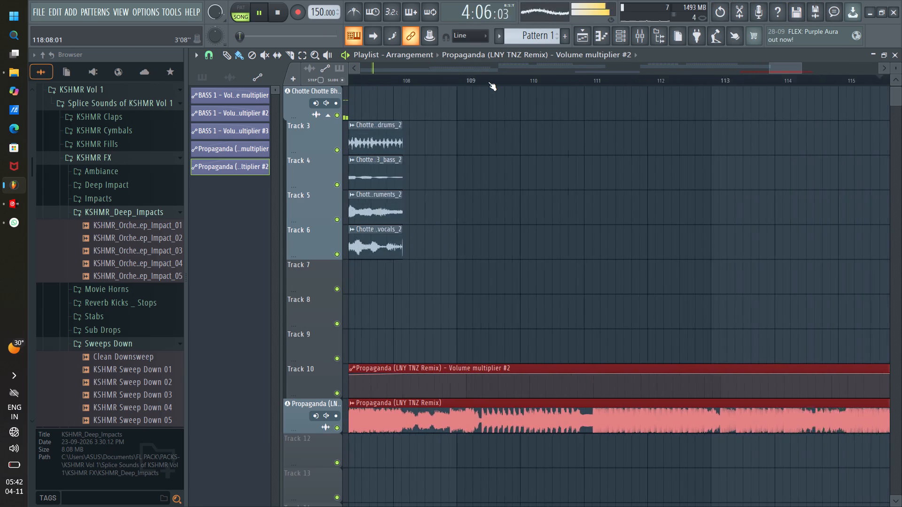
scroll(488, 82, up, 6)
key(Right)
key(Right)
key(Right)
key(Right)
key(Right)
key(Right)
key(Right)
key(Right)
key(Right)
key(Right)
key(Right)
key(Right)
key(Right)
key(Right)
key(Right)
key(Right)
key(Right)
key(Right)
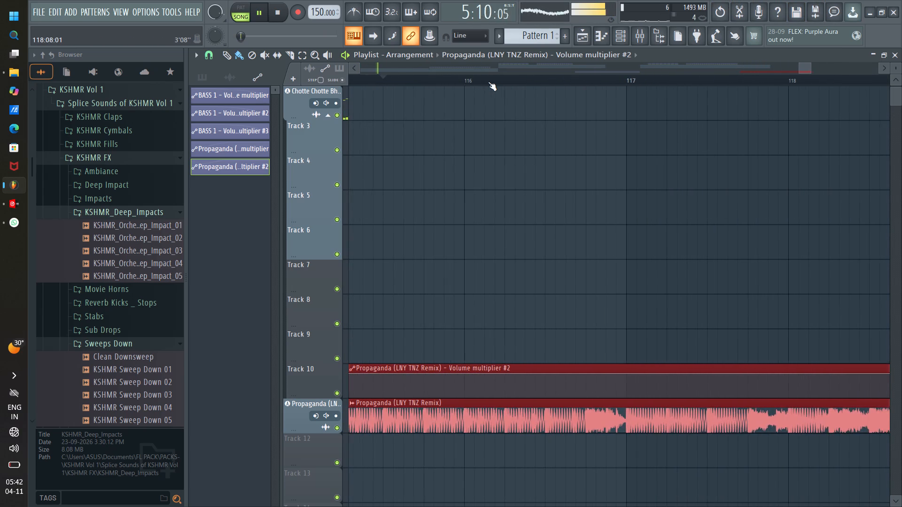
scroll(488, 82, up, 9)
key(Right)
key(Right)
key(Right)
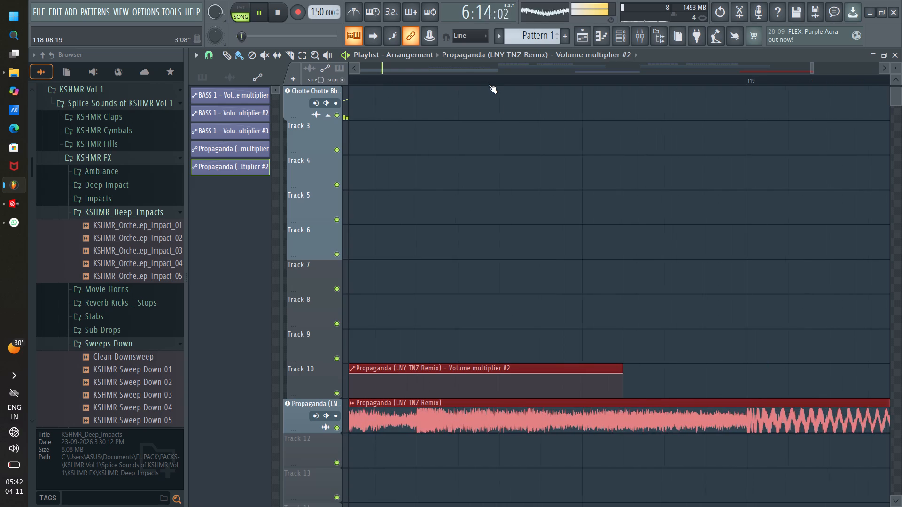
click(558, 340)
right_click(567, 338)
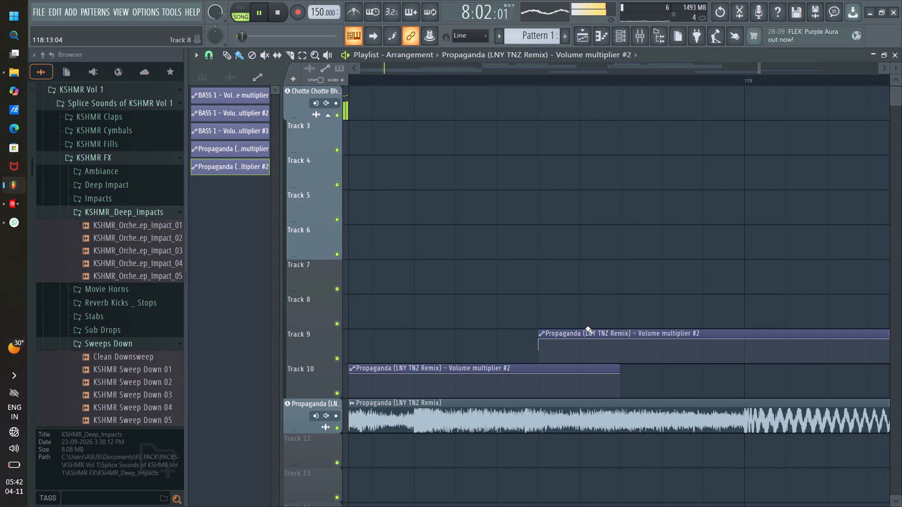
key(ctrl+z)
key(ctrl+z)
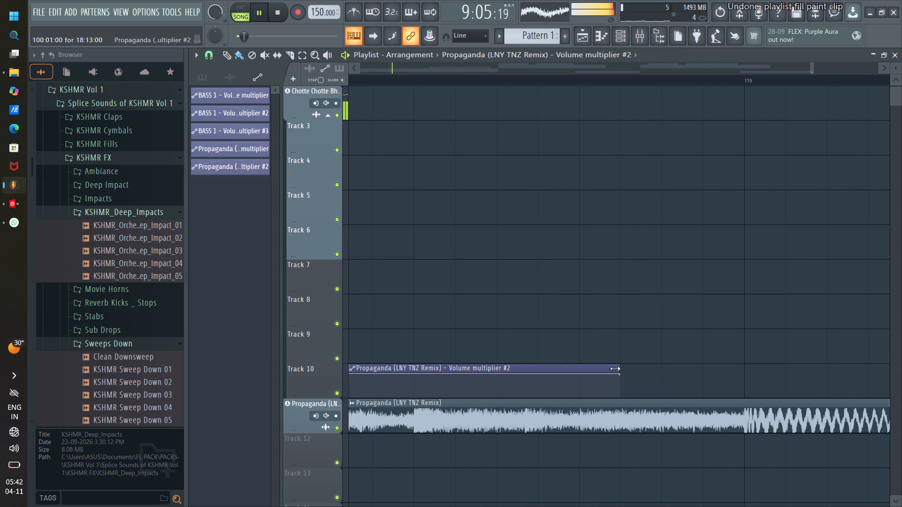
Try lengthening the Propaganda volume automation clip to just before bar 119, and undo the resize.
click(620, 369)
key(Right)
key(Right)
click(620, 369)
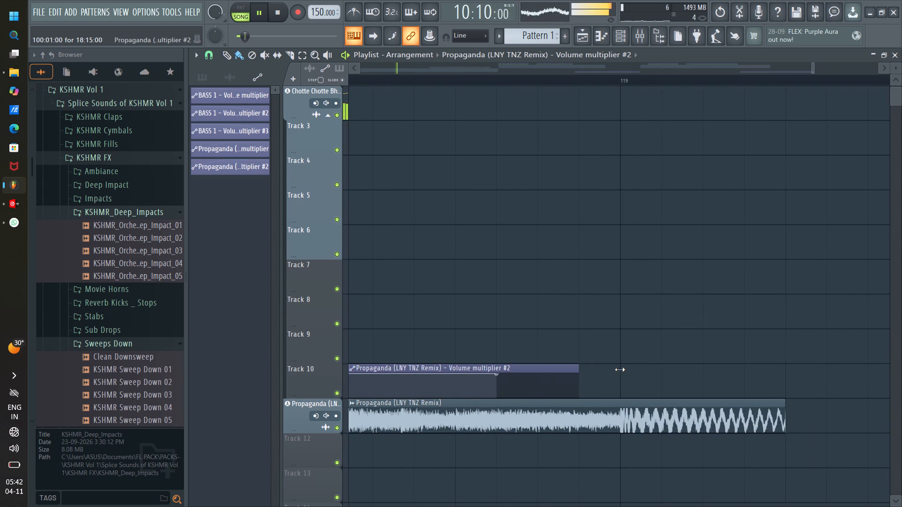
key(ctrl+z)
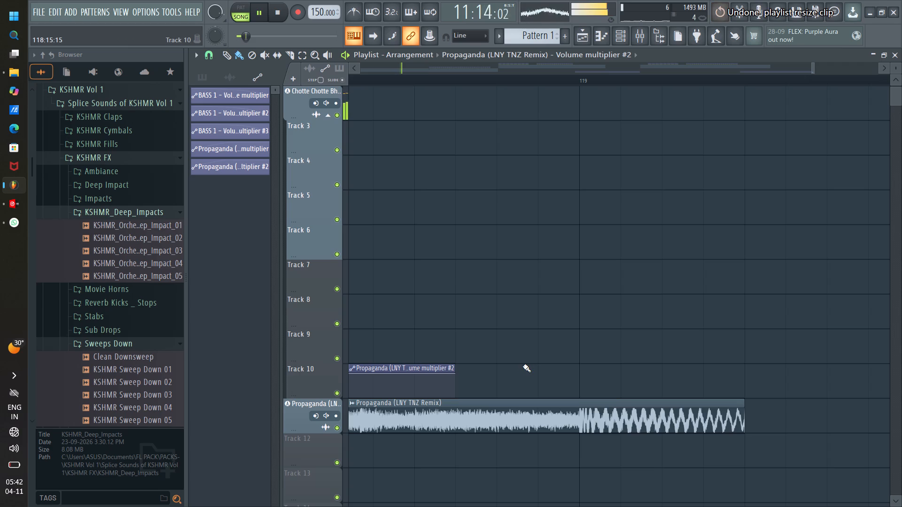
Move the end point of the Propaganda volume automation to bar 119:05, aligned with the end of the audio clip.
drag(453, 375, 479, 379)
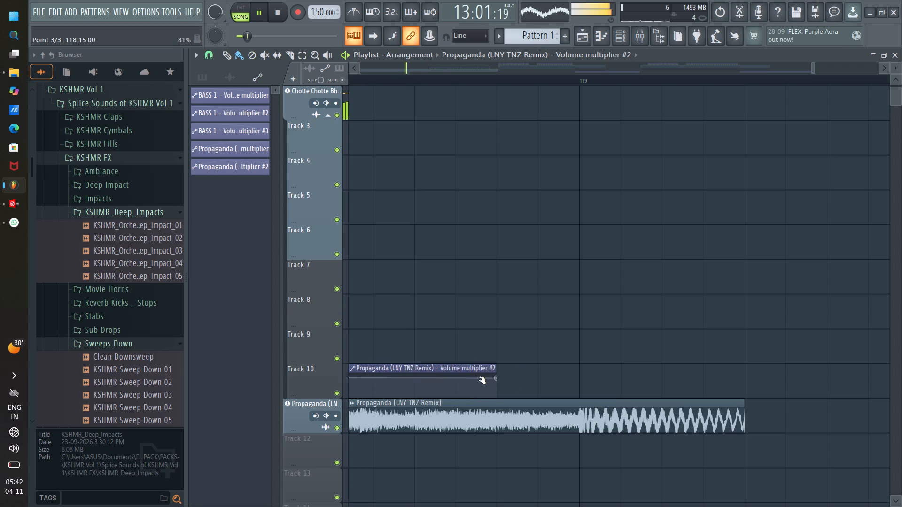
drag(479, 379, 724, 370)
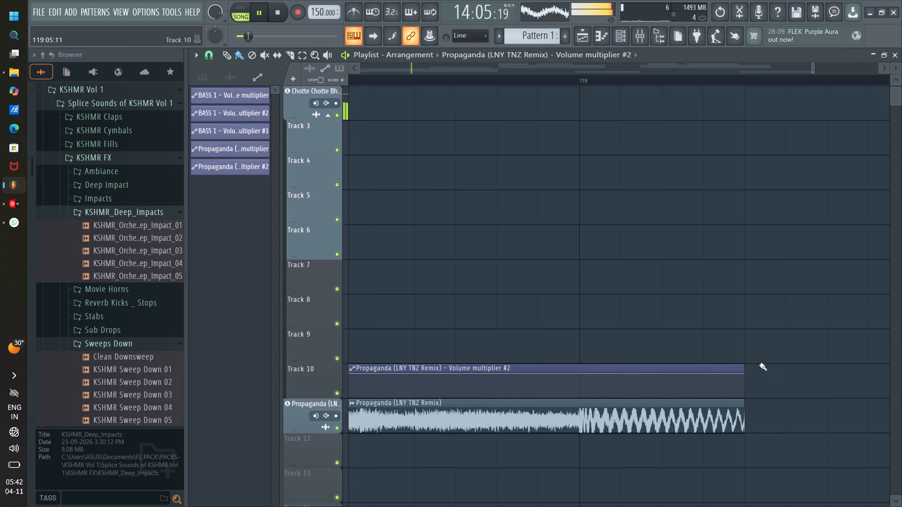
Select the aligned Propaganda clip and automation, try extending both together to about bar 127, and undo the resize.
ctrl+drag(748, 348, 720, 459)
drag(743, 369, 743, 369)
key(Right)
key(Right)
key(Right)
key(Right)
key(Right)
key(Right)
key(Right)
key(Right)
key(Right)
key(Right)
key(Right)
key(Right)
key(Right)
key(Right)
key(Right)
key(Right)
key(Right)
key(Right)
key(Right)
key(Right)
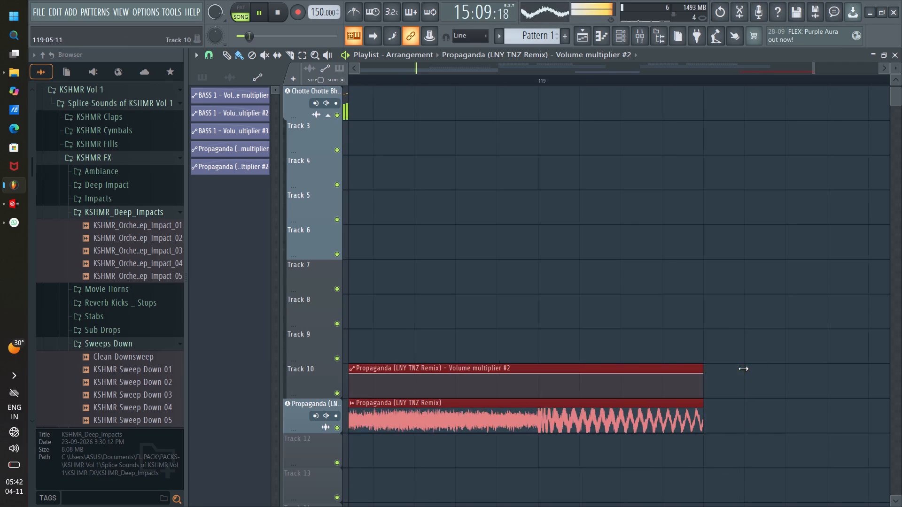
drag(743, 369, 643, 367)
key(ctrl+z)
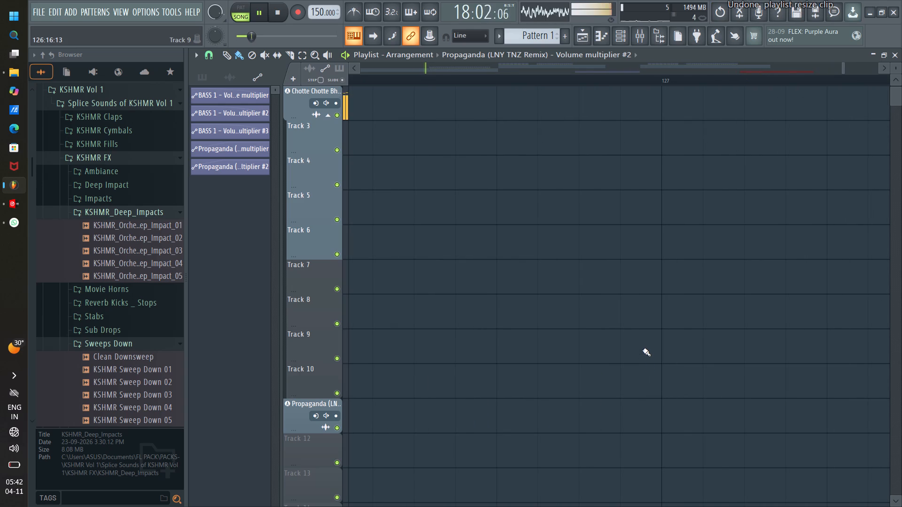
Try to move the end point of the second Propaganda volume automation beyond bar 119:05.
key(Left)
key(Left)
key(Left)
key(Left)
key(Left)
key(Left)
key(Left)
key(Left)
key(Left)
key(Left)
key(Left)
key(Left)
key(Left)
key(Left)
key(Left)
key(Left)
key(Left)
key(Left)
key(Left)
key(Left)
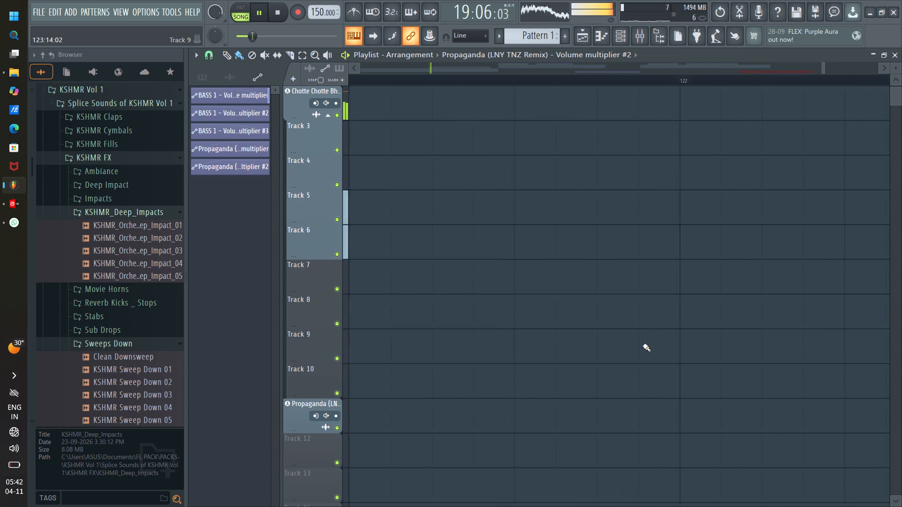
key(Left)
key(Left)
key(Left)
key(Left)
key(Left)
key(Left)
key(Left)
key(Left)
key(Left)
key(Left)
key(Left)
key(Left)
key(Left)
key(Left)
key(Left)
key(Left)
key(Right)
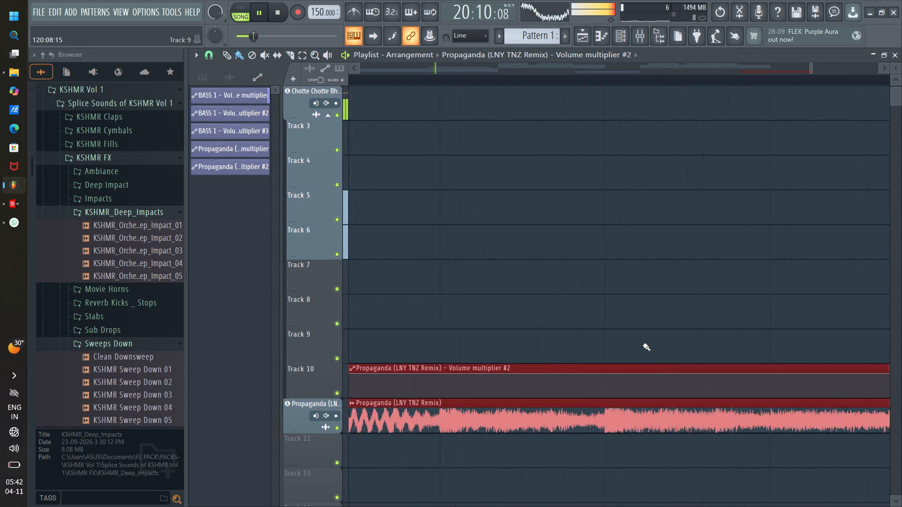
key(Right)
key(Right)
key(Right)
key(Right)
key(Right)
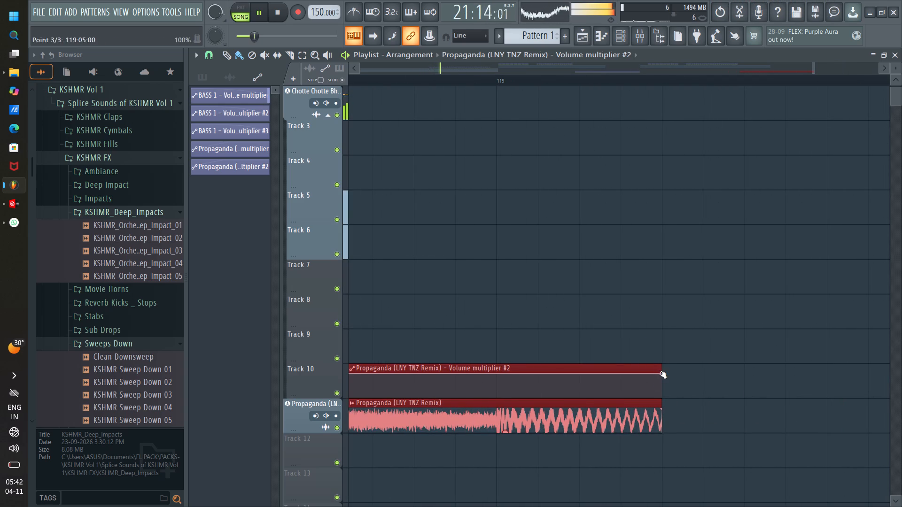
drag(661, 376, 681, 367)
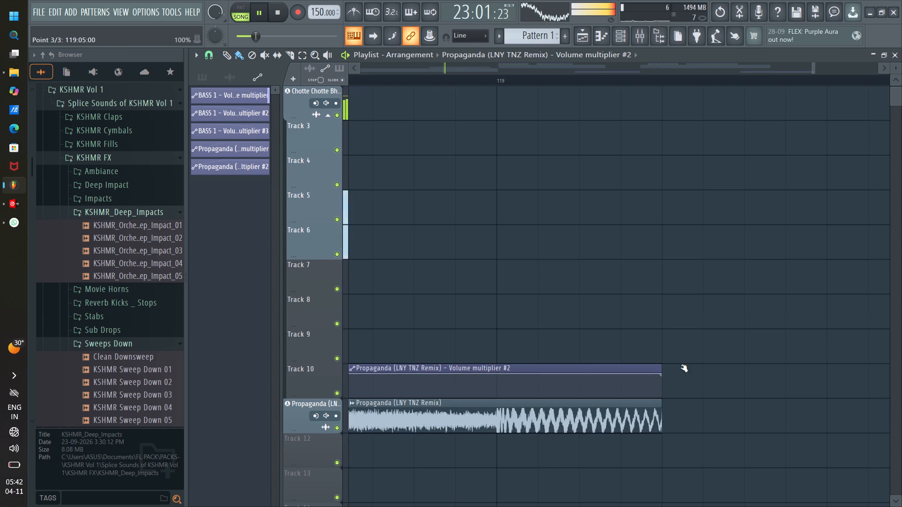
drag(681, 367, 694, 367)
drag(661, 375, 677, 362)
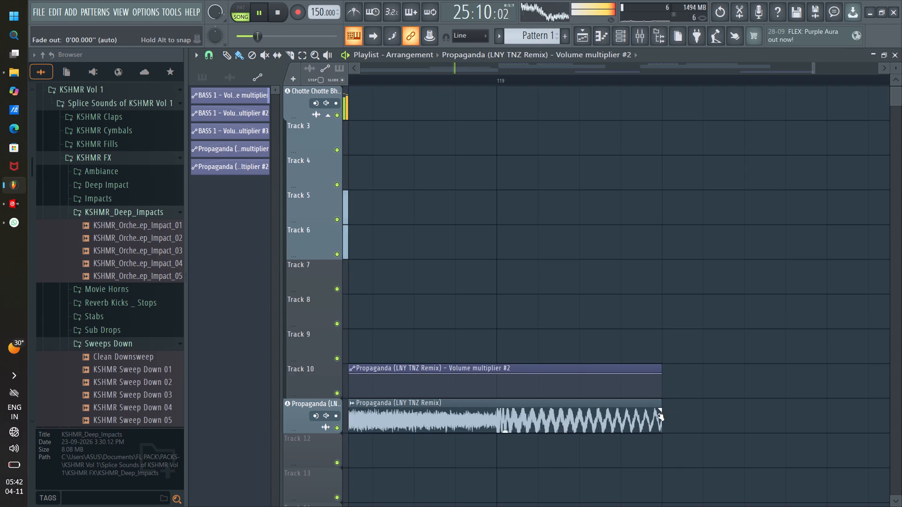
Extend the second Propaganda audio clip from bar 119 through its closing fade-out, past bar 146.
ctrl+click(657, 415)
ctrl+click(643, 416)
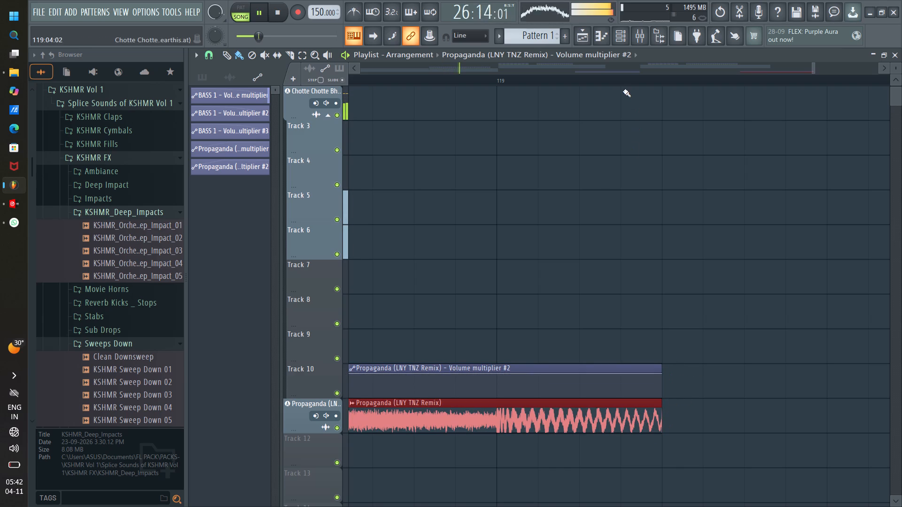
scroll(622, 83, down, 20)
scroll(614, 88, down, 4)
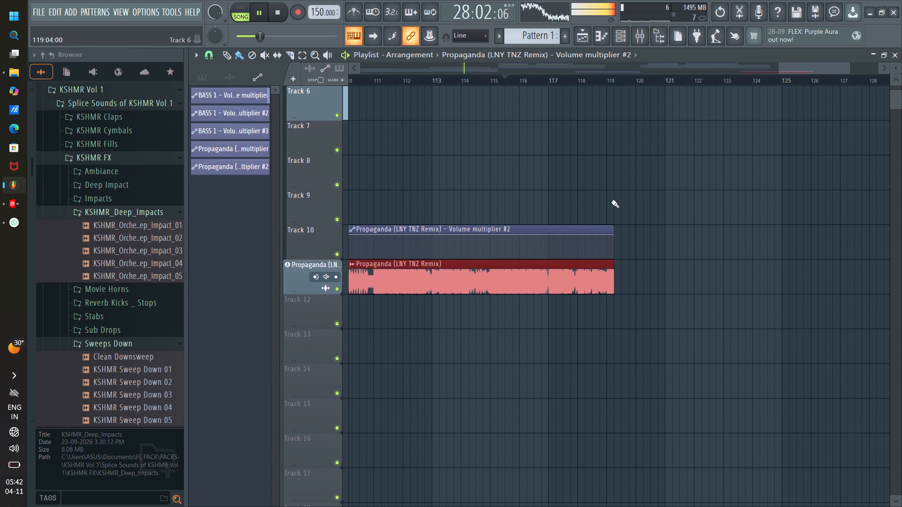
drag(614, 286, 901, 274)
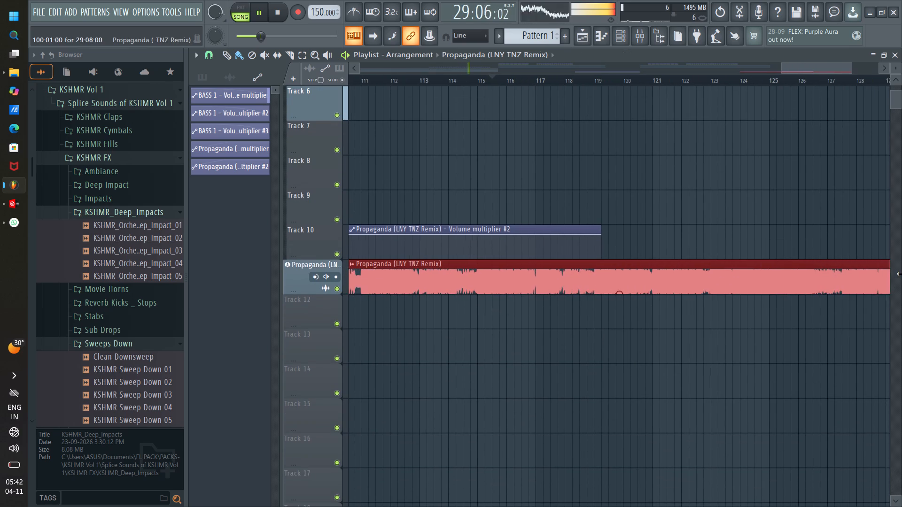
drag(901, 274, 901, 271)
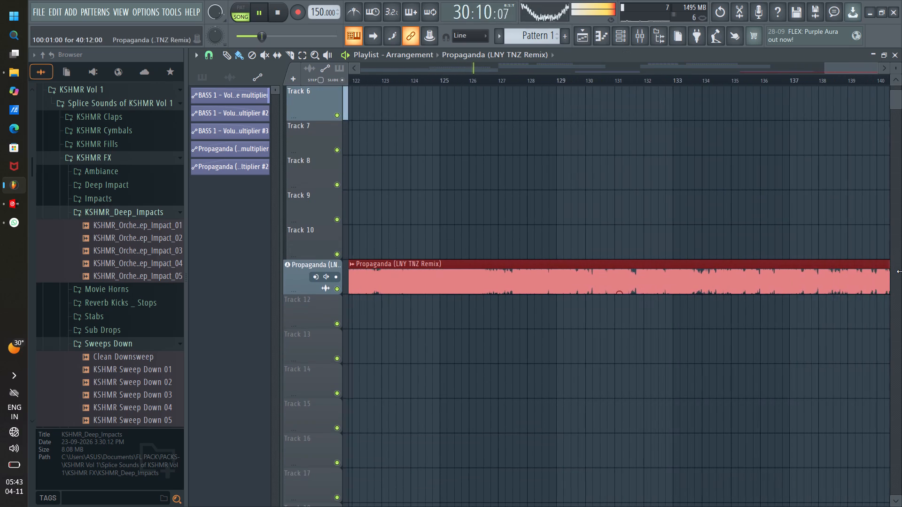
drag(901, 271, 901, 270)
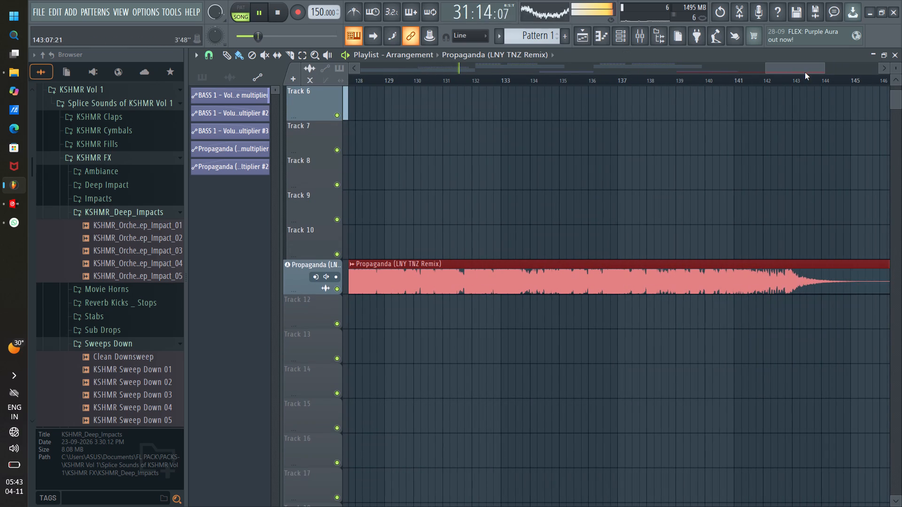
Move the end point of the second Propaganda volume automation from bar 119 out to about bar 146.
drag(805, 71, 753, 95)
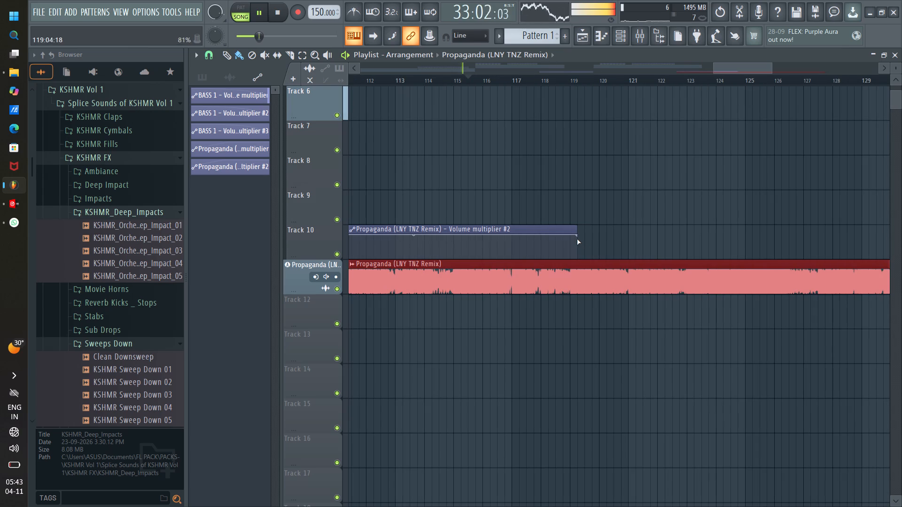
drag(576, 237, 901, 232)
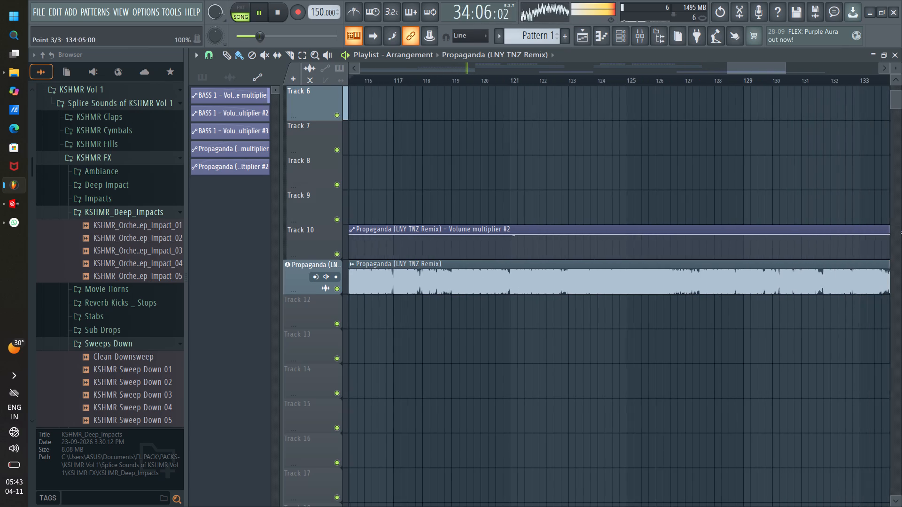
drag(901, 232, 901, 227)
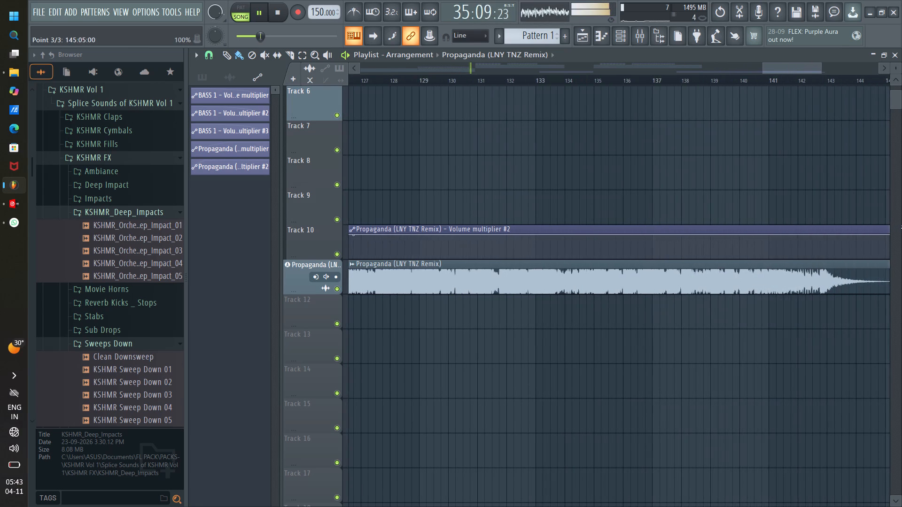
drag(901, 227, 711, 221)
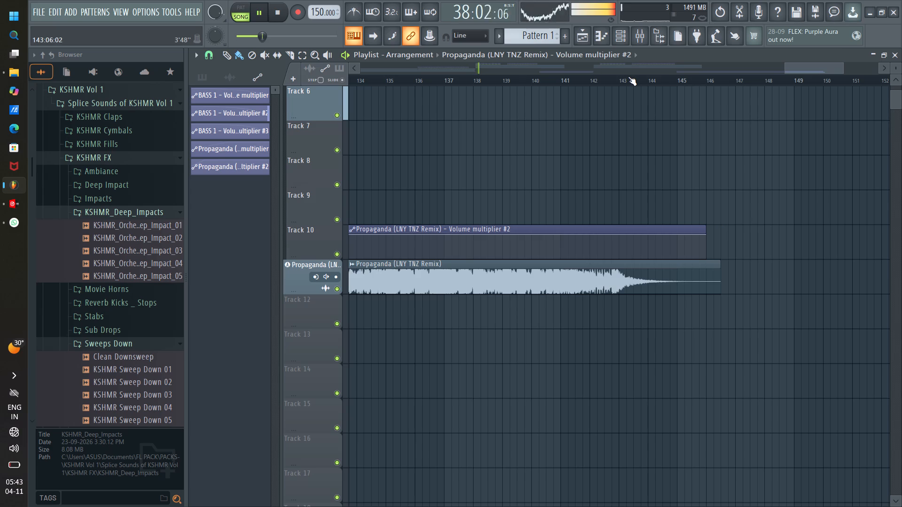
Play the ending from about bar 142 and trim the Propaganda clip to 46:00:00, level with the automation's end.
scroll(628, 77, up, 9)
click(469, 84)
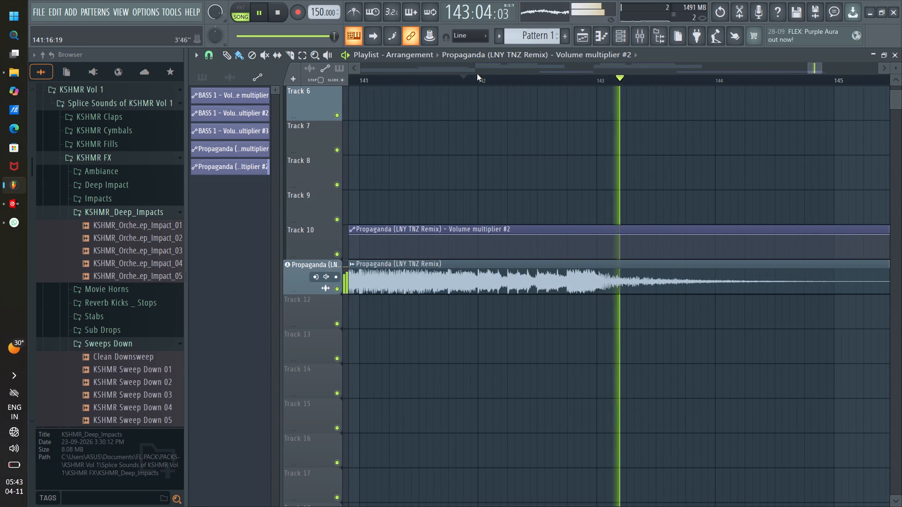
scroll(587, 80, down, 7)
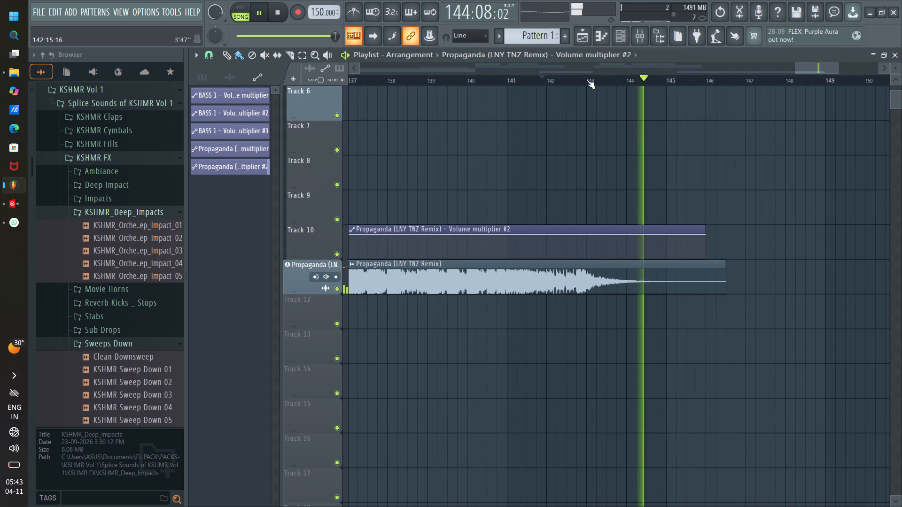
click(725, 263)
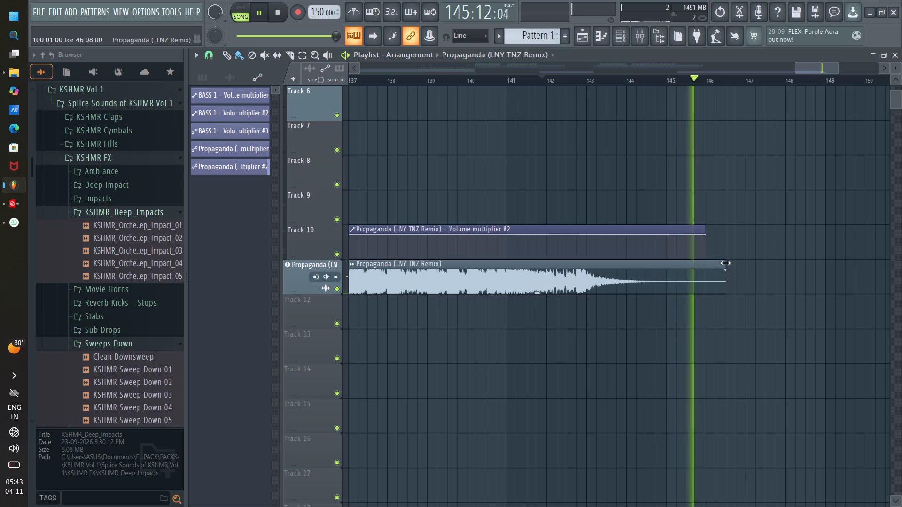
drag(724, 262, 701, 263)
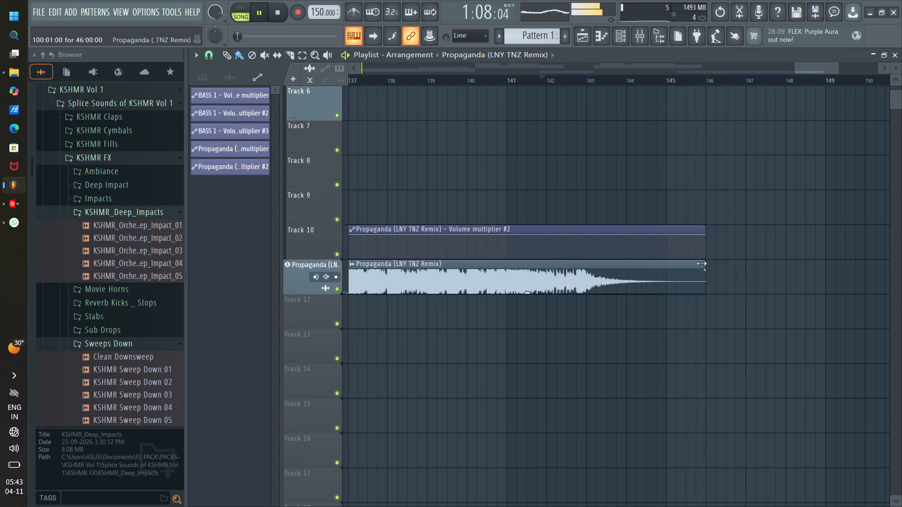
drag(701, 263, 701, 264)
Play the Propaganda sections from around bars 107, 100 and 57, and compare the two volume fade-ins.
scroll(703, 83, down, 13)
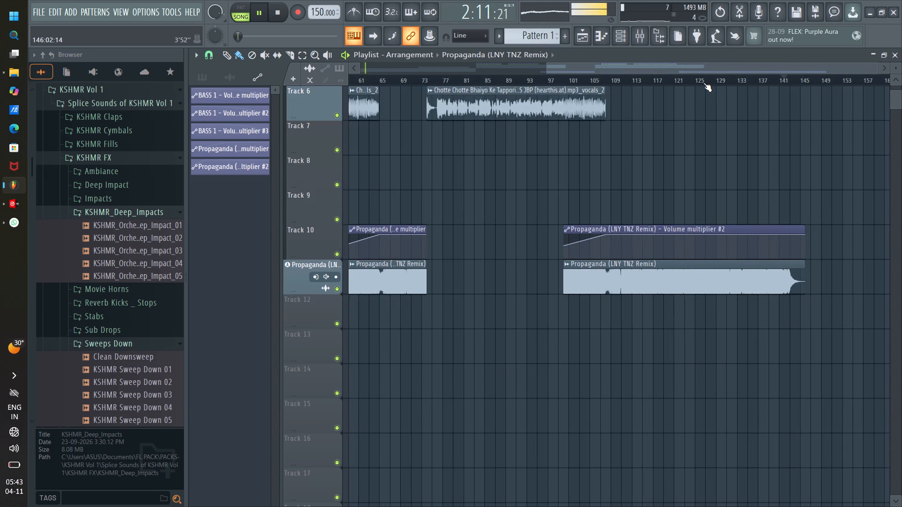
click(601, 81)
scroll(610, 81, up, 10)
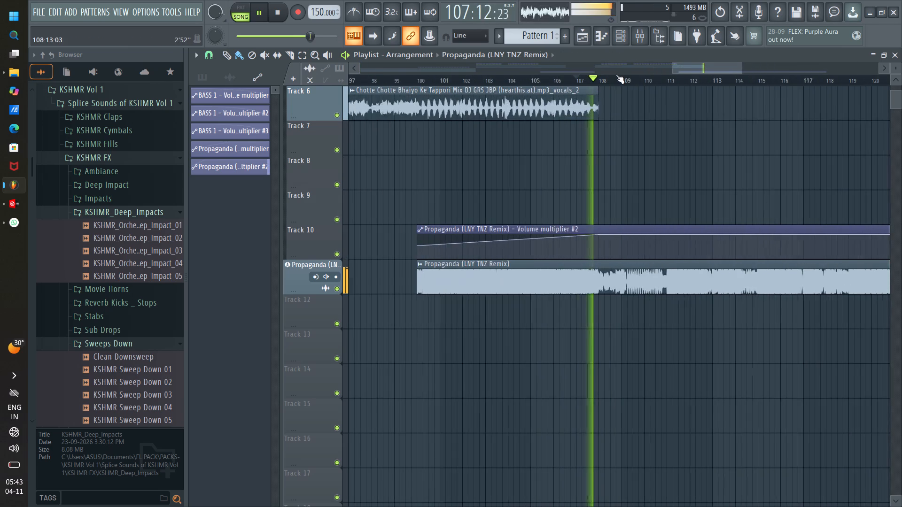
scroll(617, 72, up, 2)
click(476, 81)
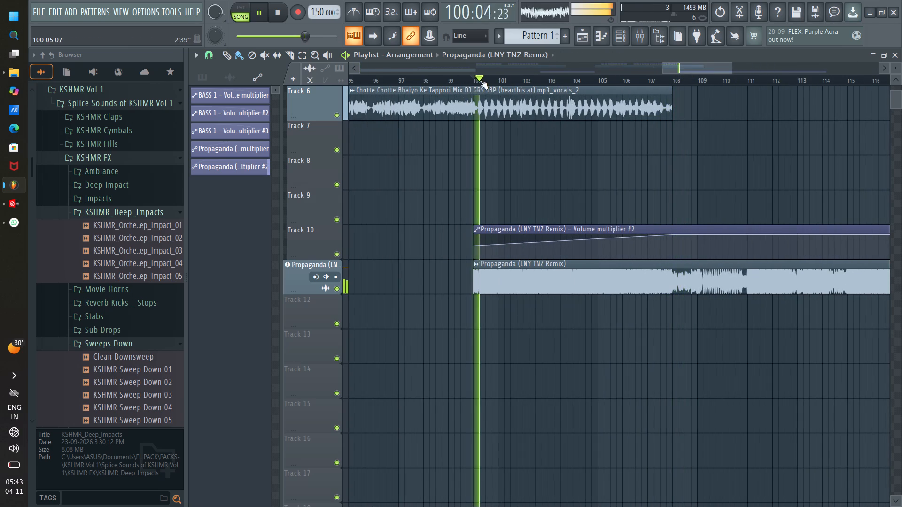
scroll(482, 77, down, 12)
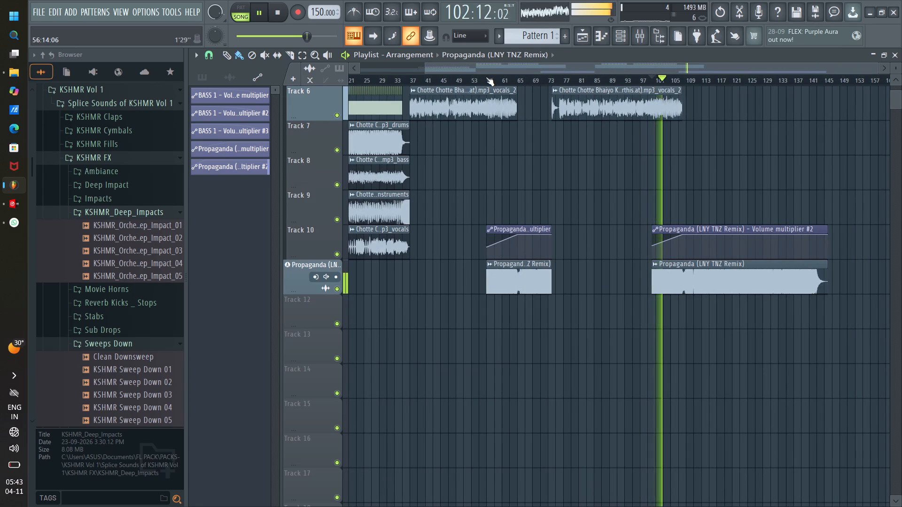
click(486, 77)
scroll(486, 77, up, 6)
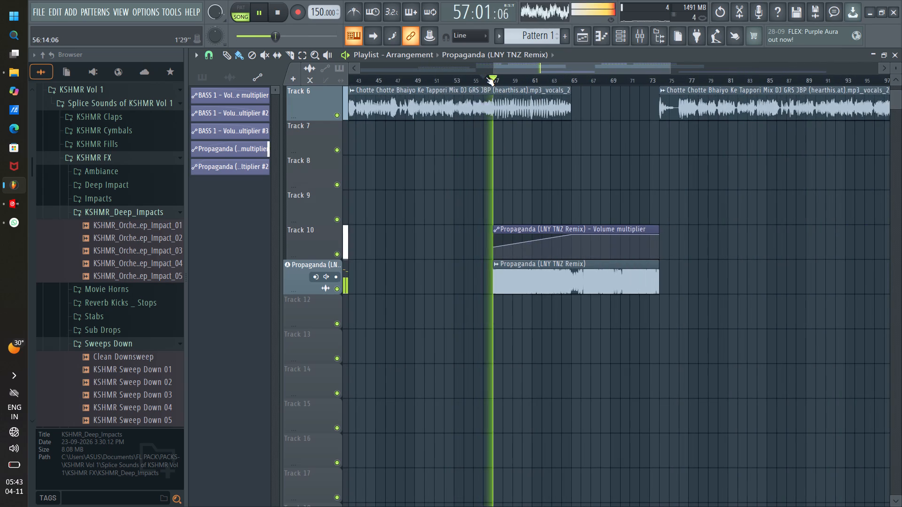
scroll(486, 77, up, 11)
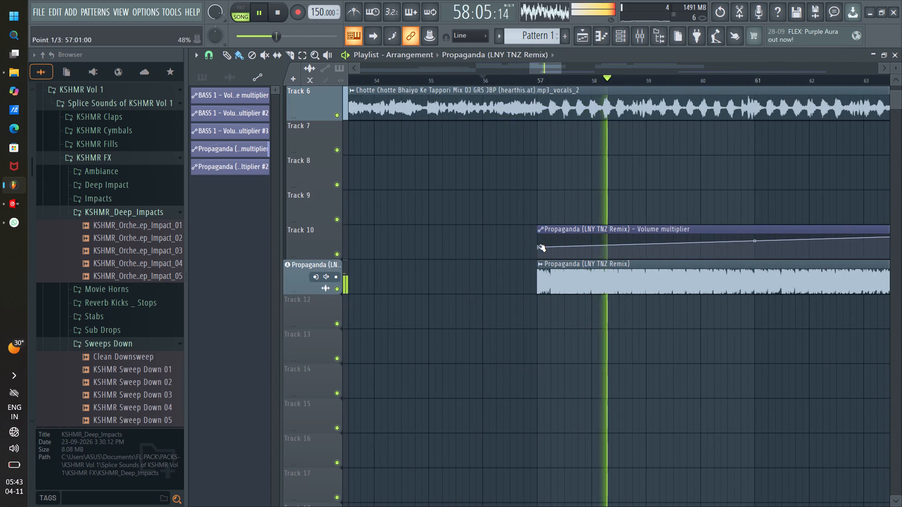
click(539, 246)
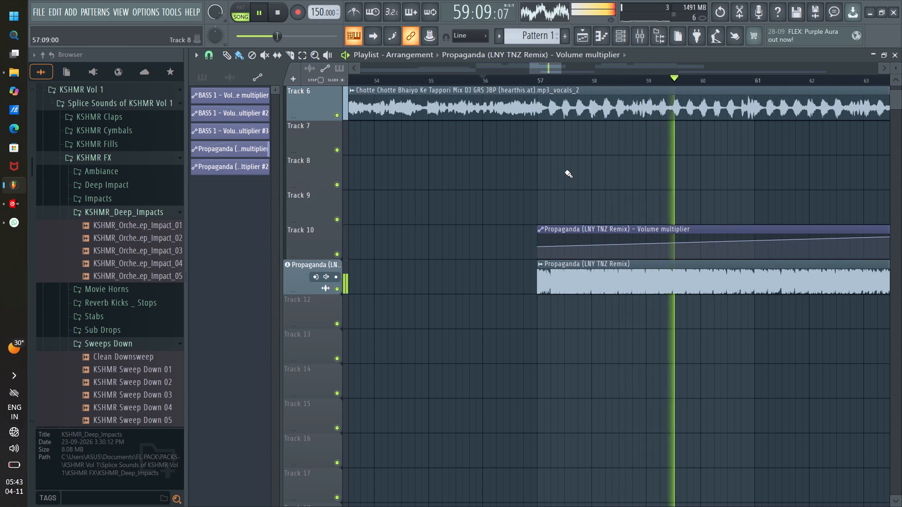
scroll(577, 78, down, 14)
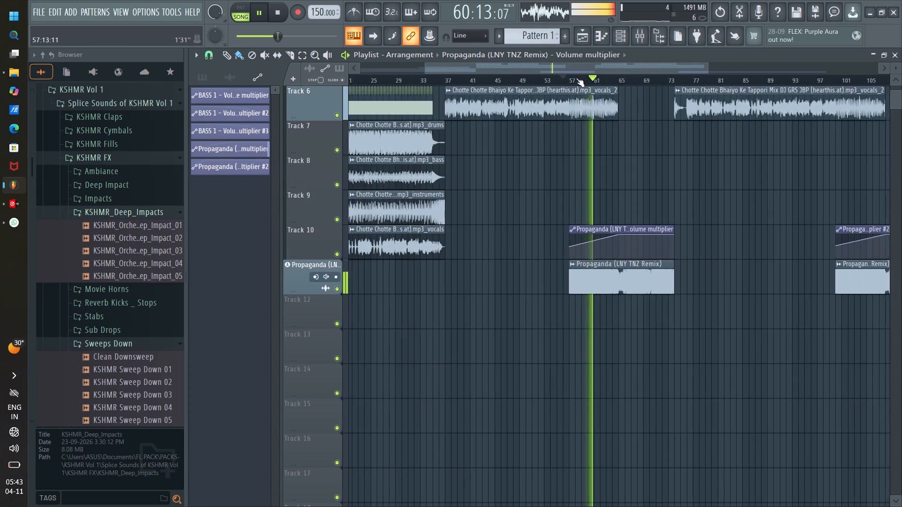
click(858, 241)
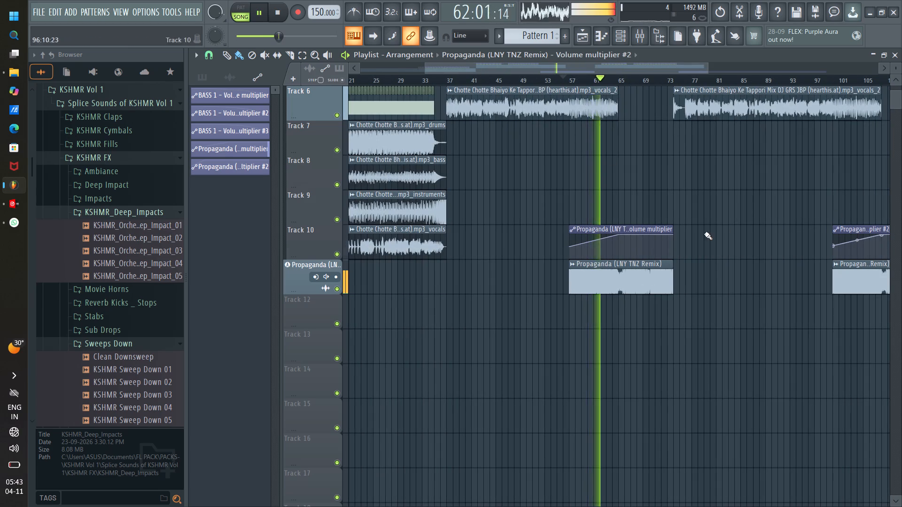
click(594, 239)
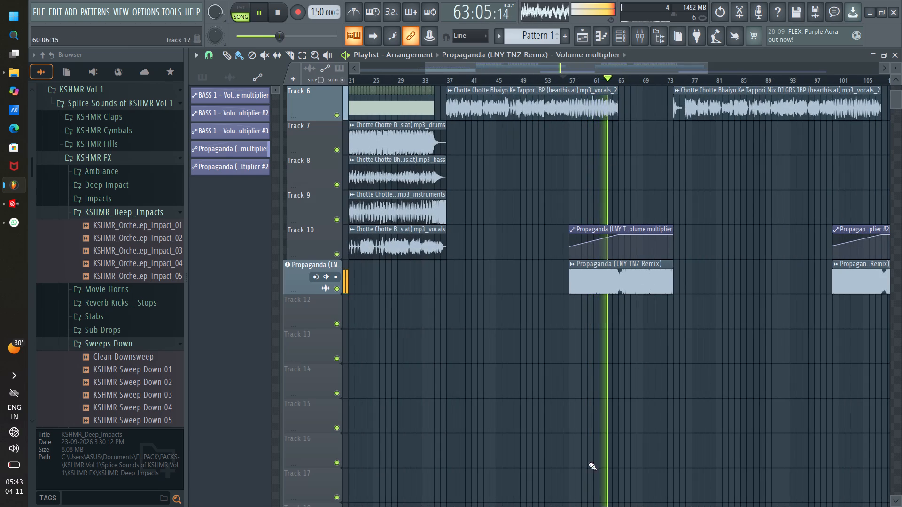
scroll(620, 77, up, 8)
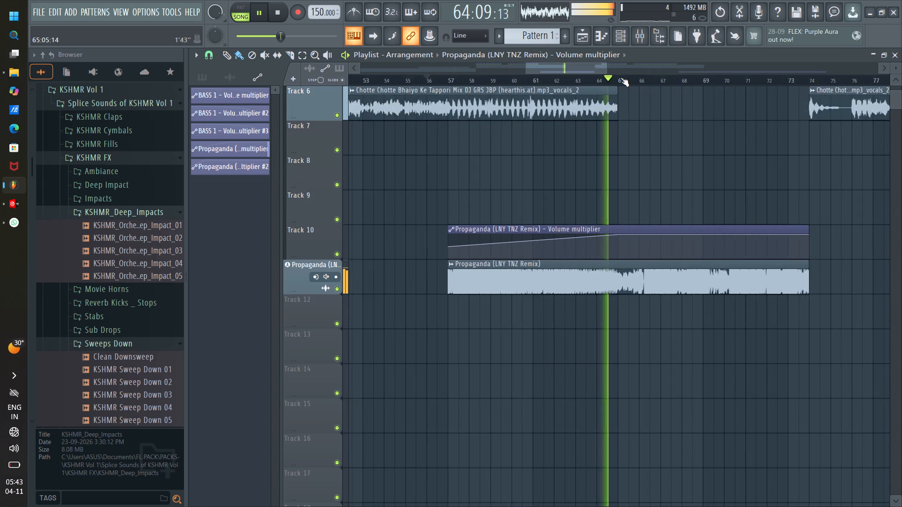
scroll(621, 77, up, 2)
scroll(621, 77, down, 12)
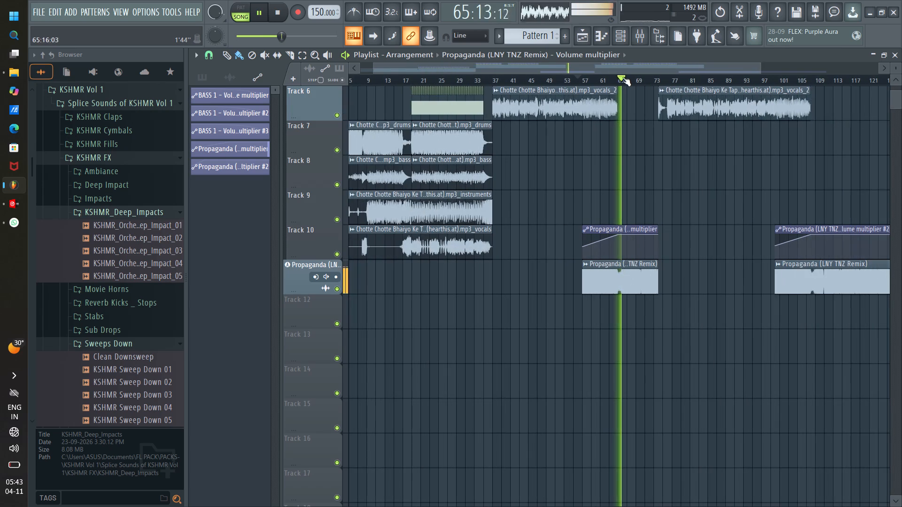
Play the arrangement from about bar 34 and review the stems and Propaganda clips across all tracks.
drag(633, 67, 532, 69)
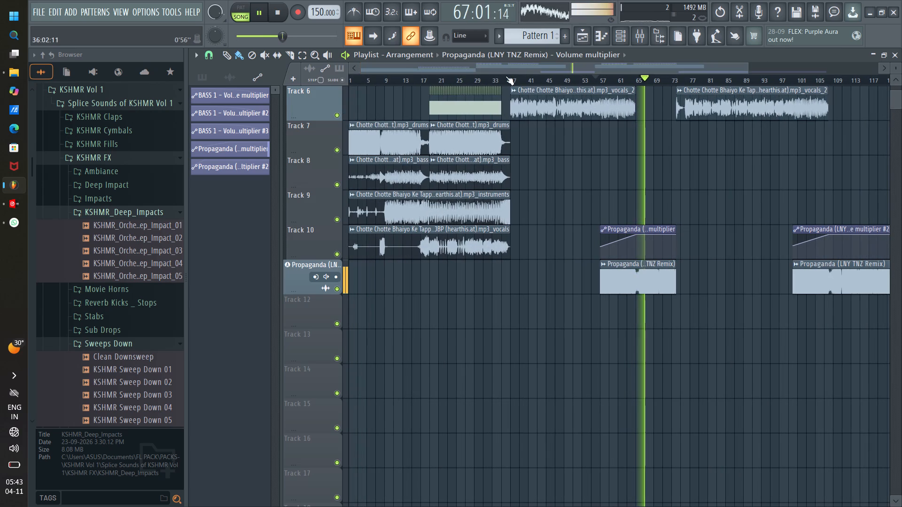
click(500, 78)
scroll(505, 78, up, 2)
scroll(507, 73, down, 6)
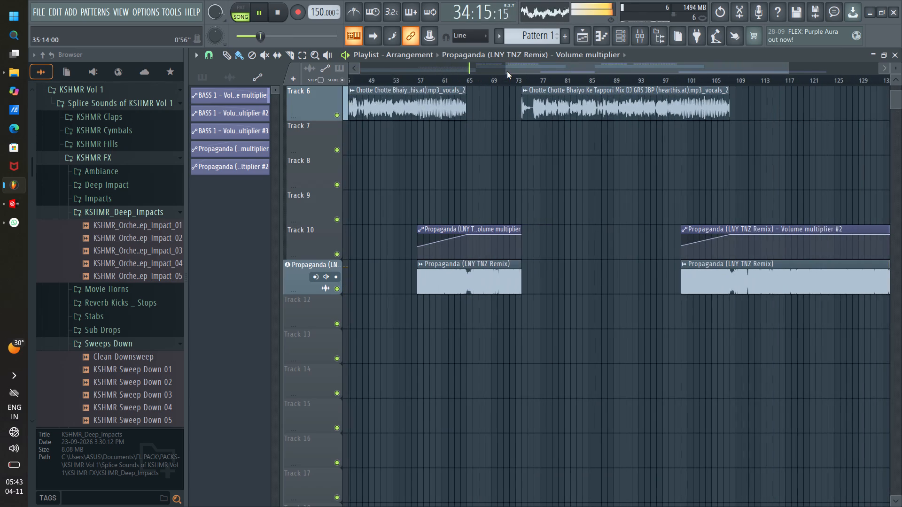
scroll(529, 74, down, 11)
drag(531, 68, 505, 68)
scroll(542, 173, up, 8)
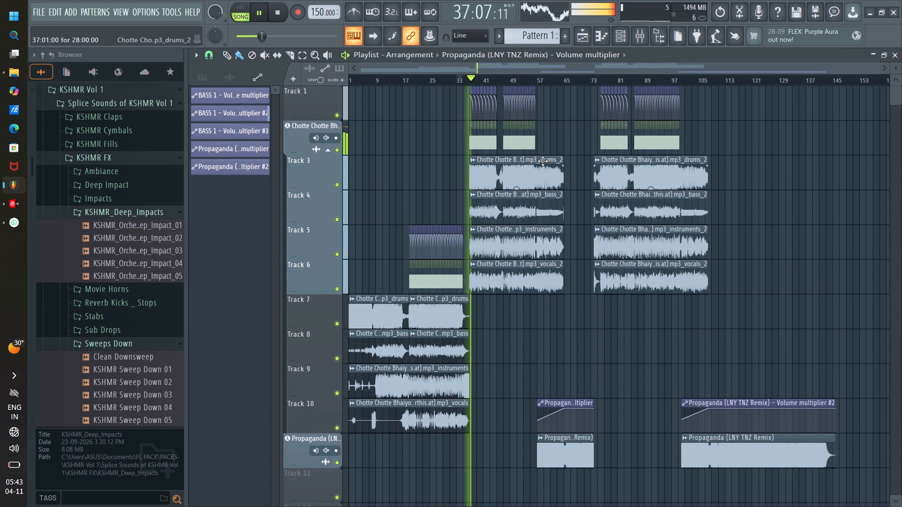